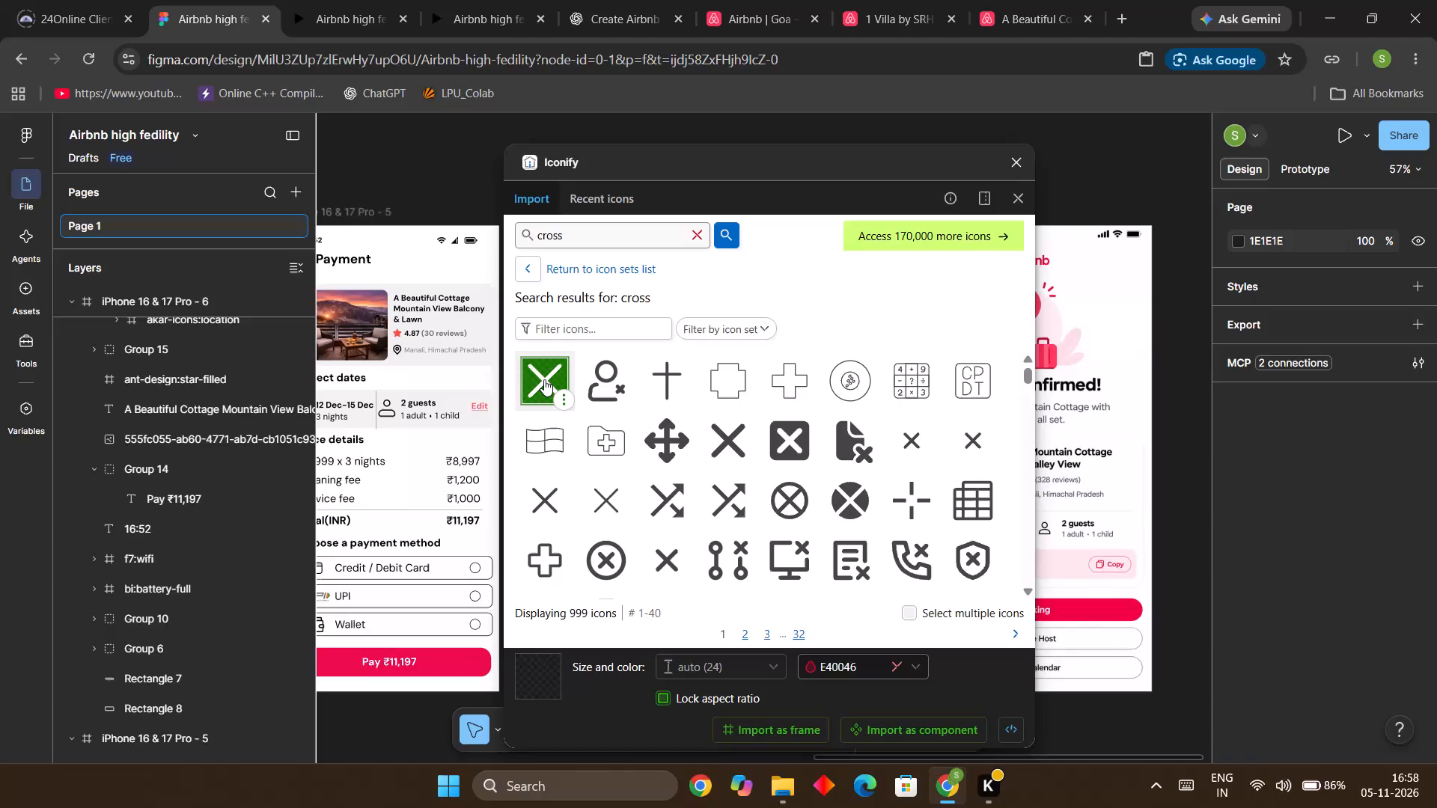
# Import the akar-icons cross icon and place it in the iPhone 16 & 17 Pro - 6 frame below the time, at about X 19, Y 39.
pyautogui.moveTo(544, 379); pyautogui.dragTo(1098, 326)
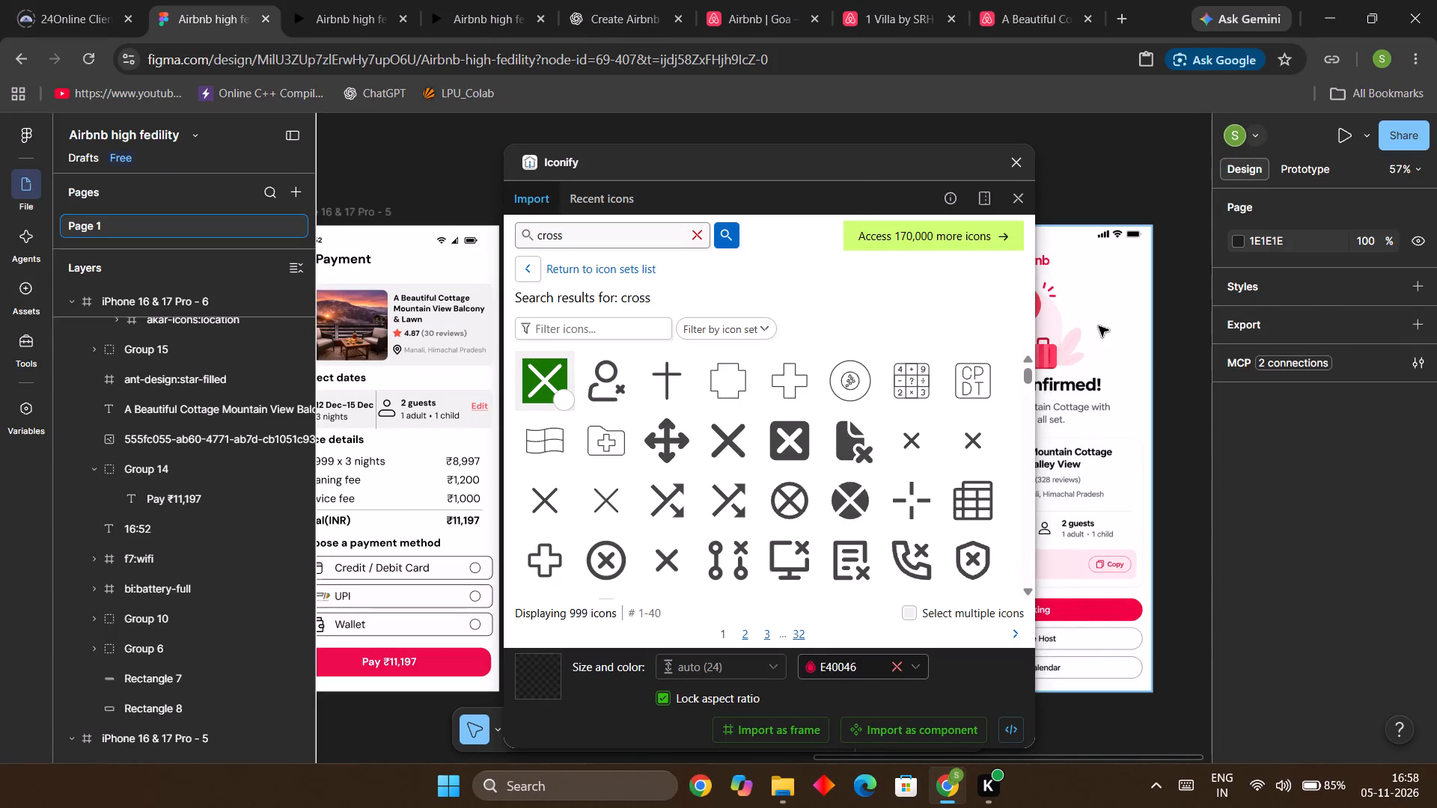
pyautogui.click(1022, 166)
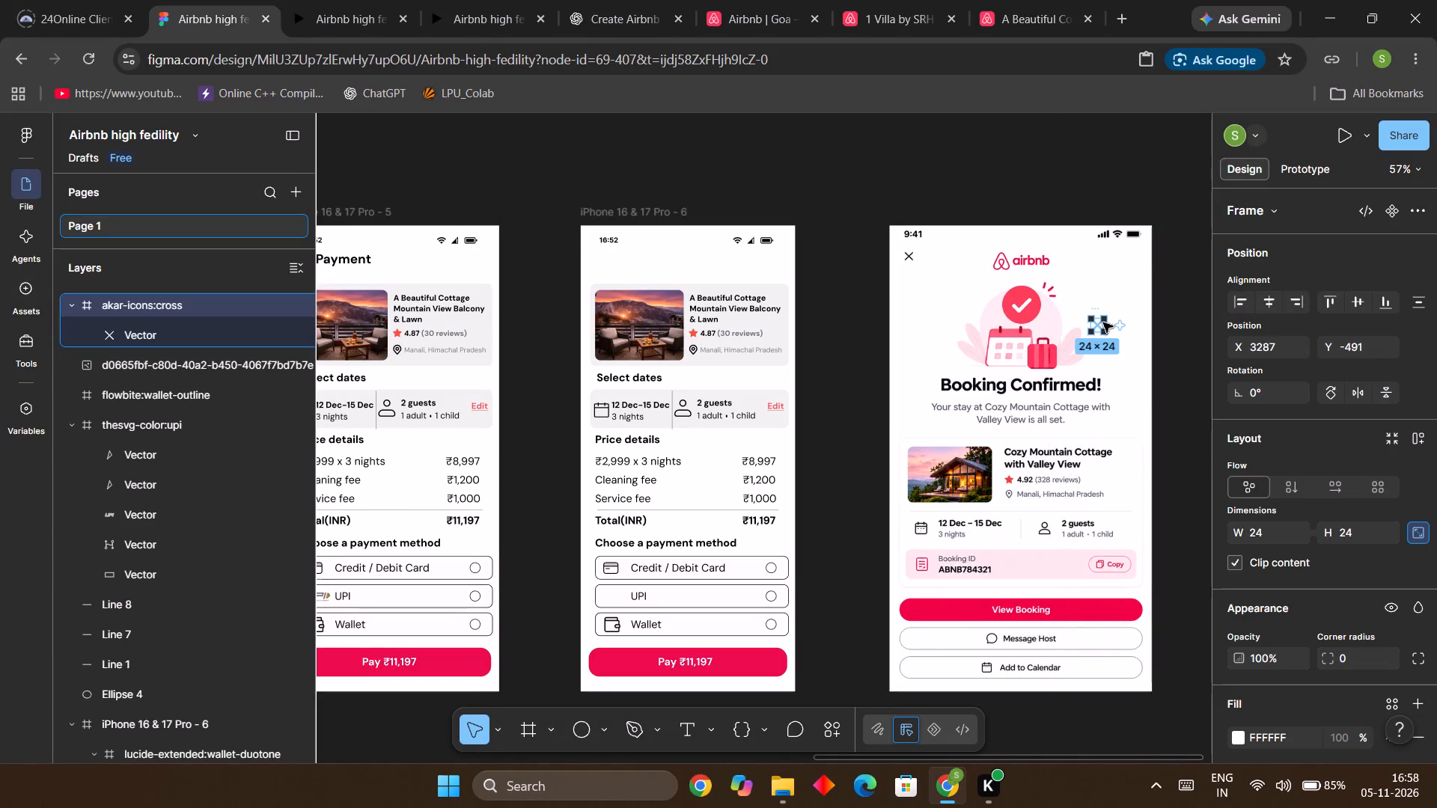
pyautogui.moveTo(1099, 323); pyautogui.dragTo(775, 304)
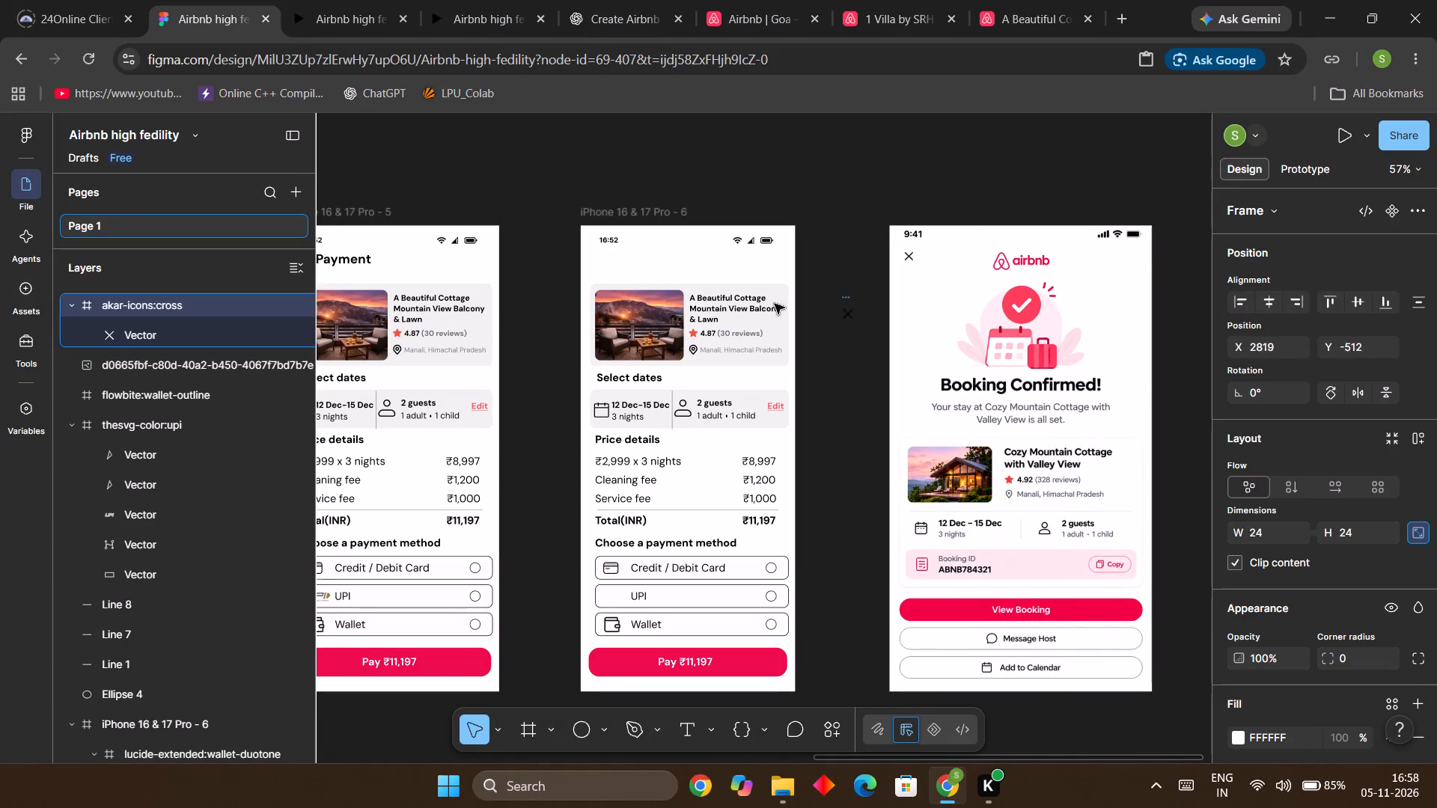
pyautogui.moveTo(775, 304); pyautogui.dragTo(604, 260)
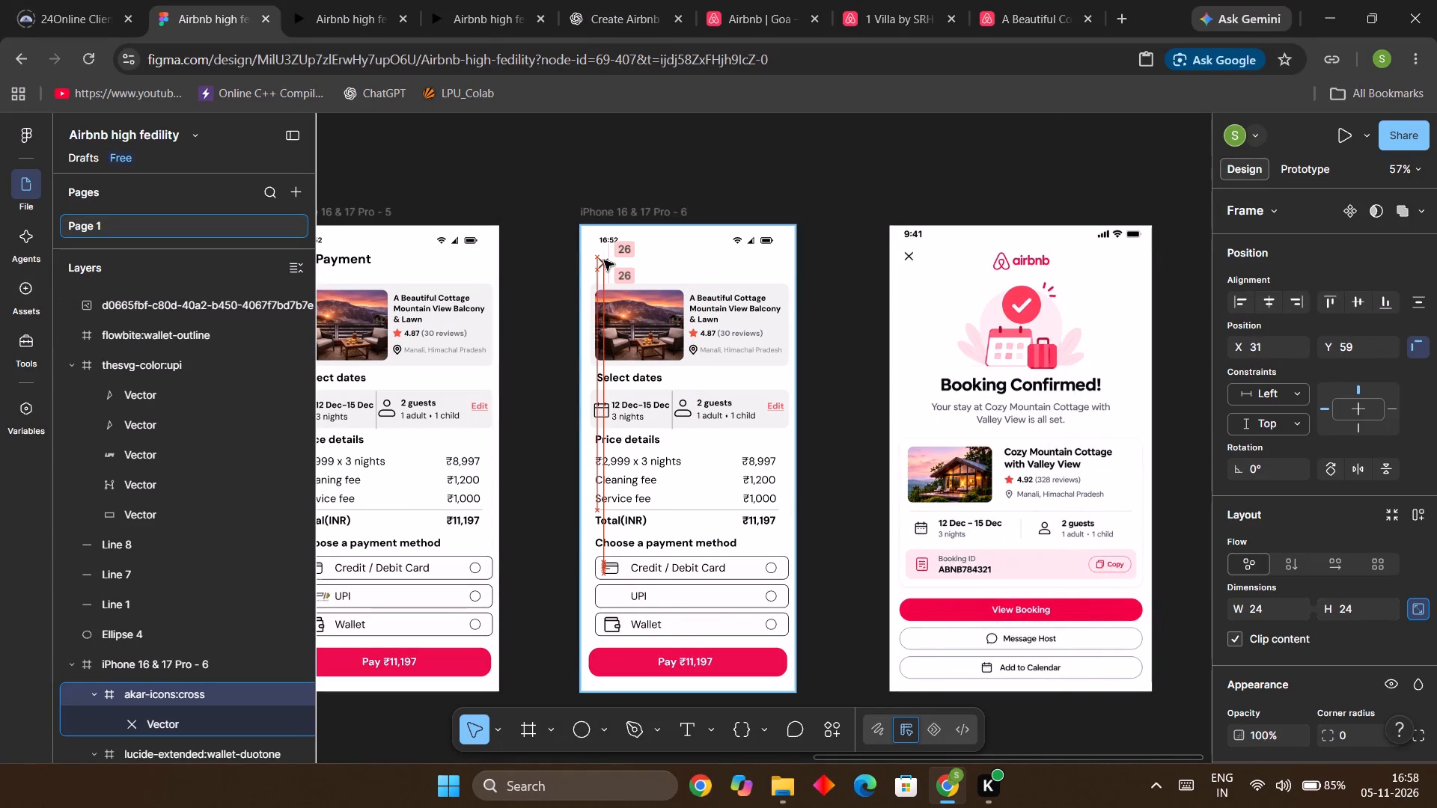
pyautogui.moveTo(604, 260); pyautogui.dragTo(598, 255)
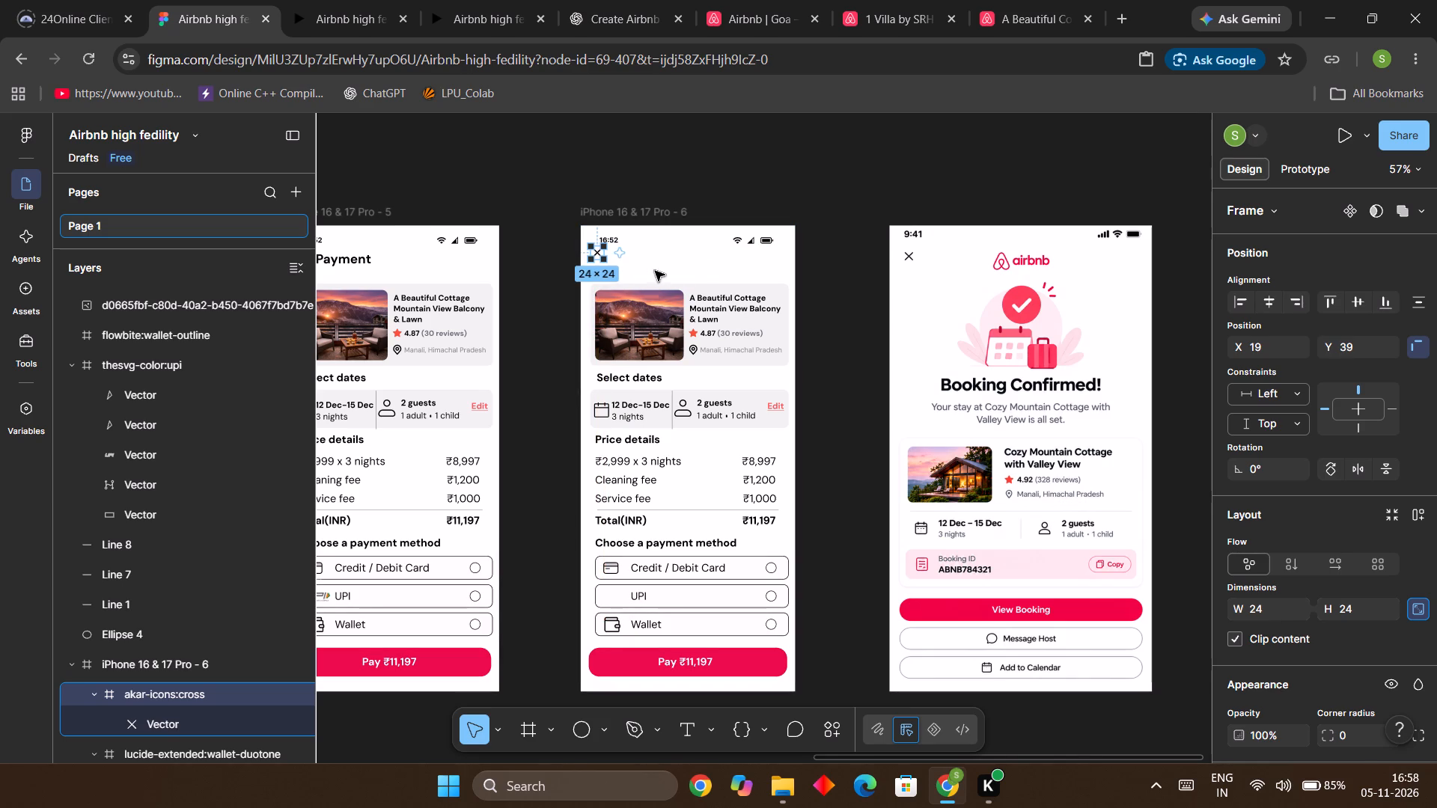
pyautogui.click(691, 265)
# Nudge the cross icon to X 18 and about Y 40, lining it up with the content below.
pyautogui.keyDown('ctrl'); pyautogui.scroll(7, 600, 295); pyautogui.keyUp('ctrl')
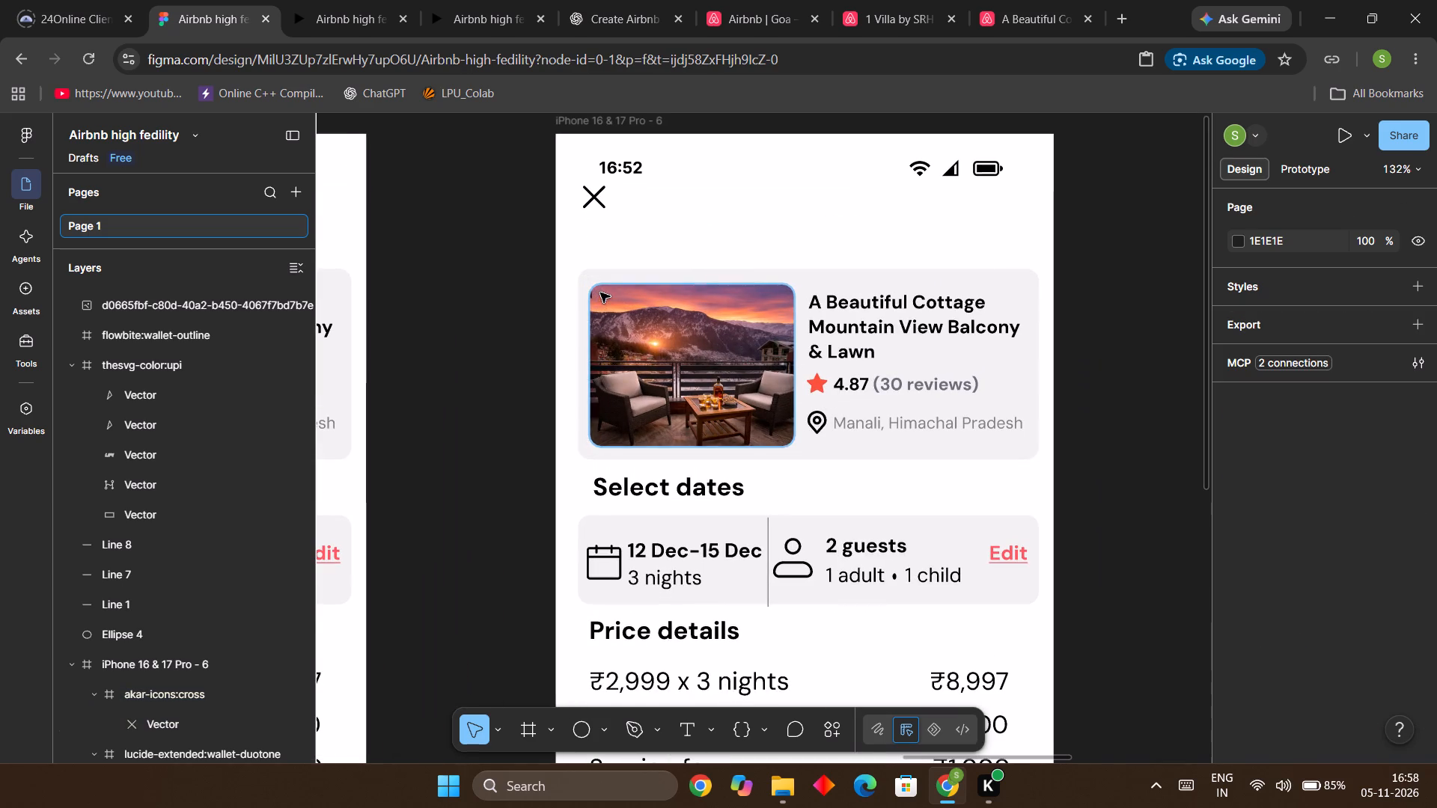
pyautogui.click(599, 199)
pyautogui.press('Down')
pyautogui.press('Down')
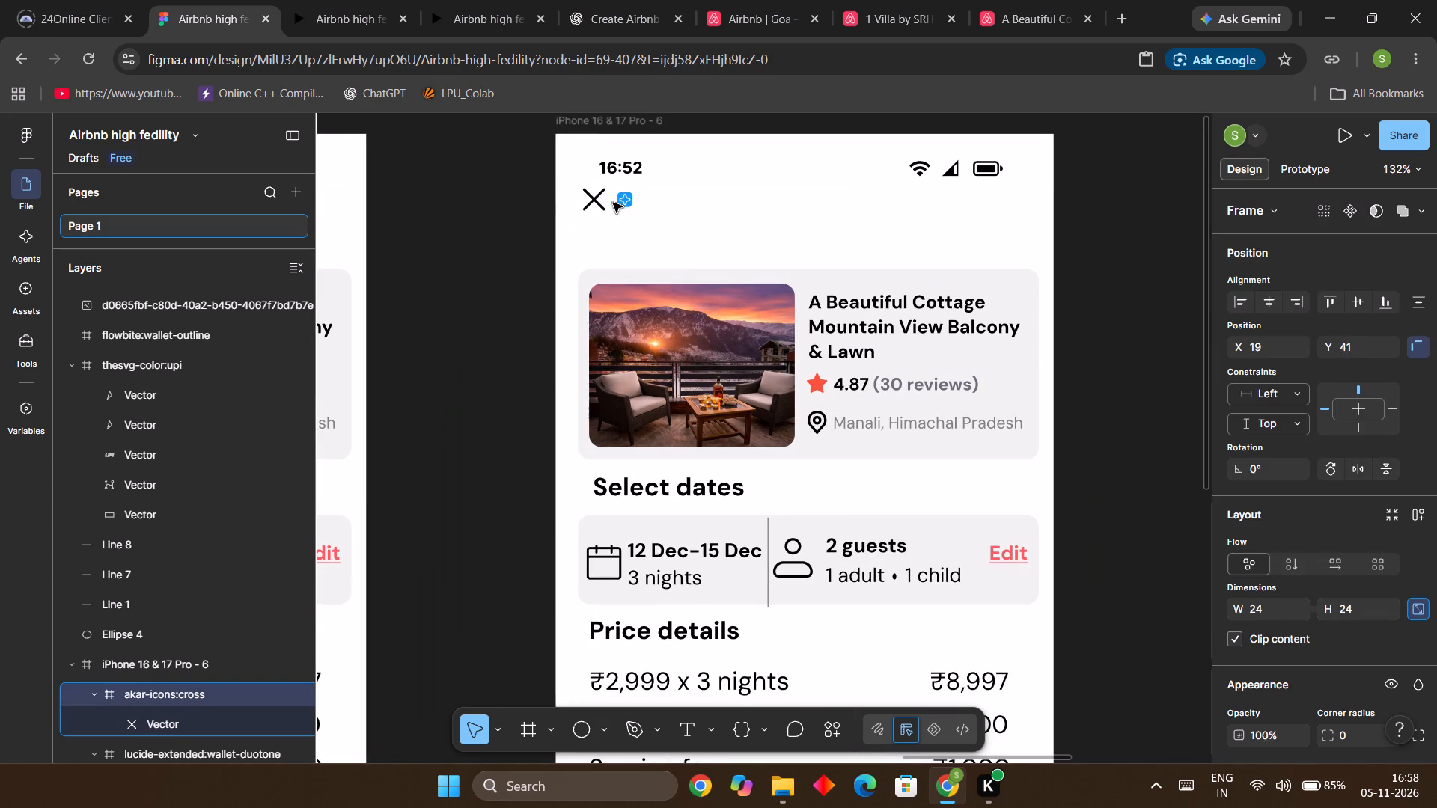
pyautogui.press('Down')
pyautogui.press('Right')
pyautogui.press('Right')
pyautogui.press('Right')
pyautogui.press('Right')
pyautogui.press('Right')
pyautogui.press('Right')
pyautogui.press('Right')
pyautogui.press('Right')
pyautogui.press('Right')
pyautogui.press('Right')
pyautogui.press('Left')
pyautogui.press('Left')
pyautogui.press('Left')
pyautogui.press('Left')
pyautogui.press('Left')
pyautogui.press('Left')
pyautogui.press('Left')
pyautogui.press('Left')
pyautogui.press('Left')
pyautogui.press('Left')
pyautogui.press('Left')
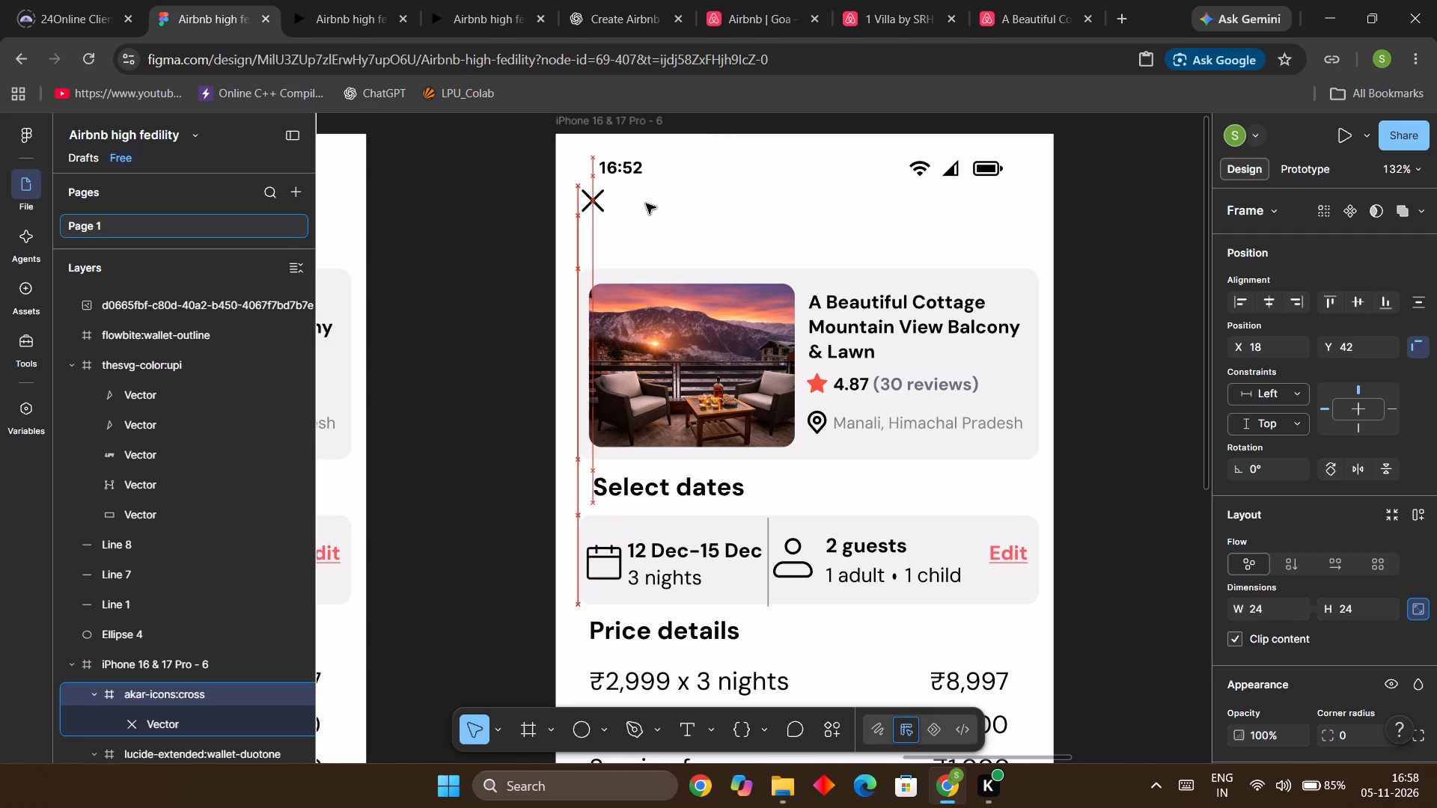
pyautogui.press('Left')
pyautogui.press('Left')
pyautogui.press('Left')
pyautogui.press('Left')
pyautogui.press('Right')
pyautogui.press('Right')
pyautogui.press('Left')
pyautogui.press('Left')
pyautogui.press('Left')
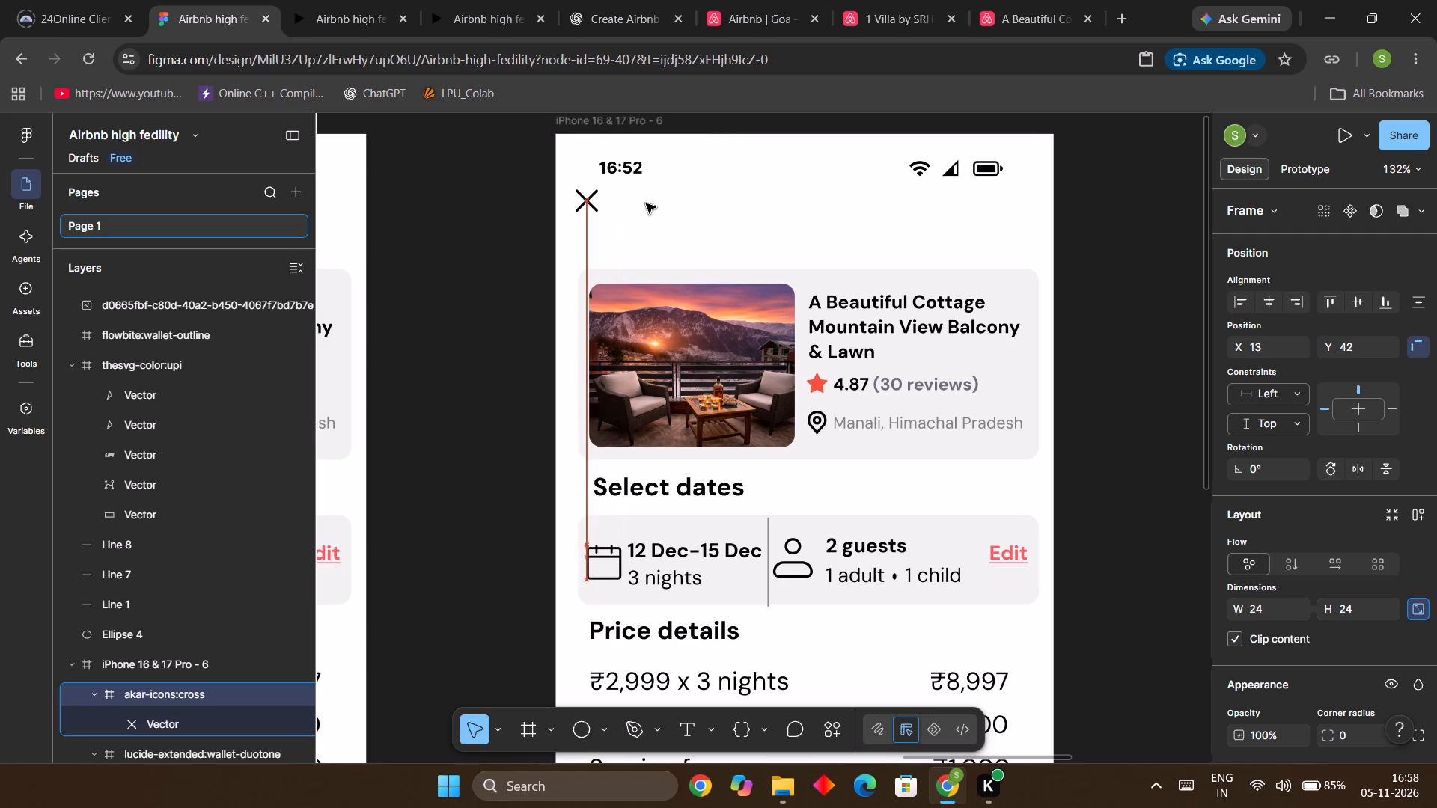
pyautogui.press('Left')
pyautogui.press('Left')
pyautogui.press('Left')
pyautogui.press('Left')
pyautogui.press('Left')
pyautogui.press('Right')
pyautogui.press('Right')
pyautogui.press('Right')
pyautogui.press('Right')
pyautogui.press('Right')
pyautogui.press('Right')
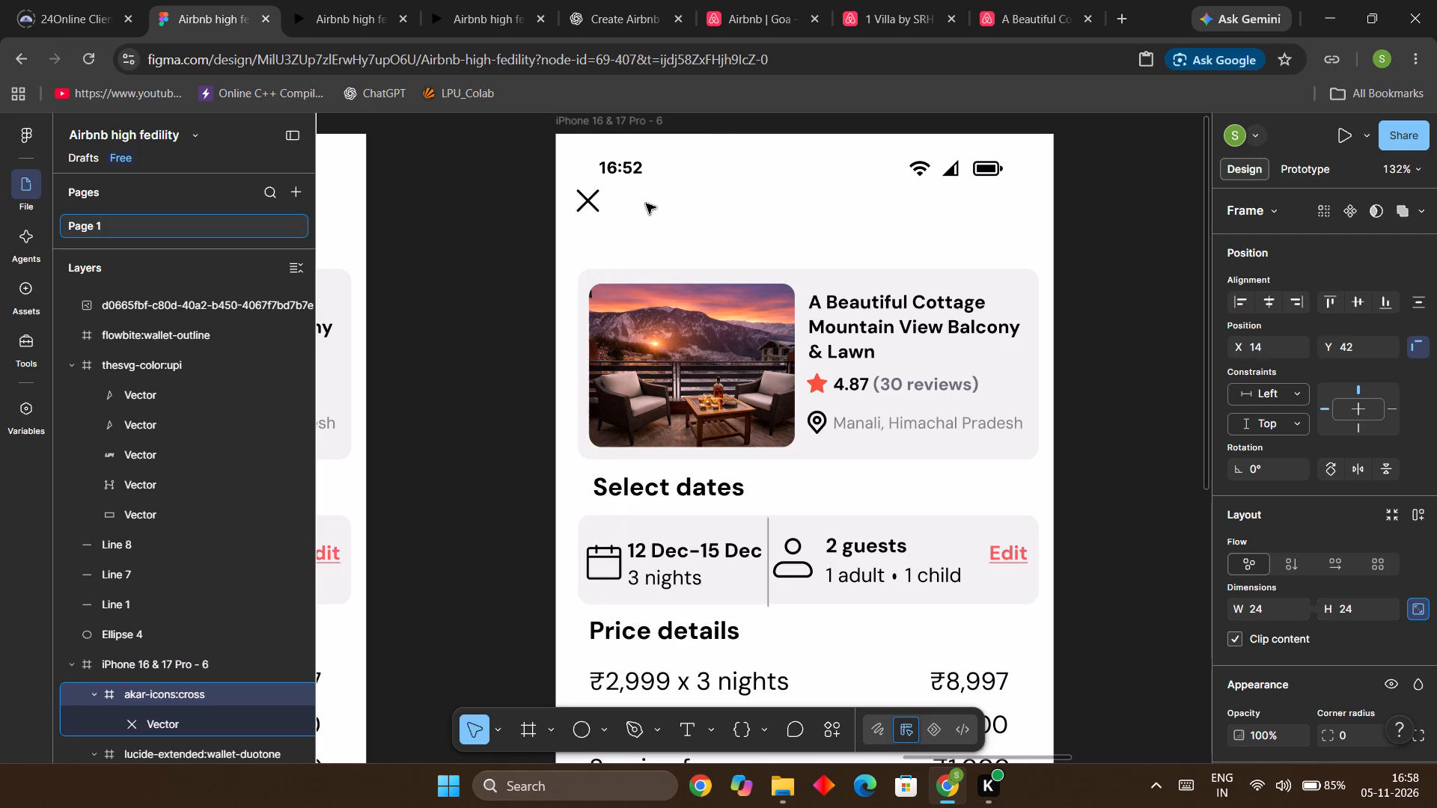
pyautogui.press('Right')
pyautogui.press('Right')
pyautogui.press('Right')
pyautogui.press('Right')
pyautogui.press('Up')
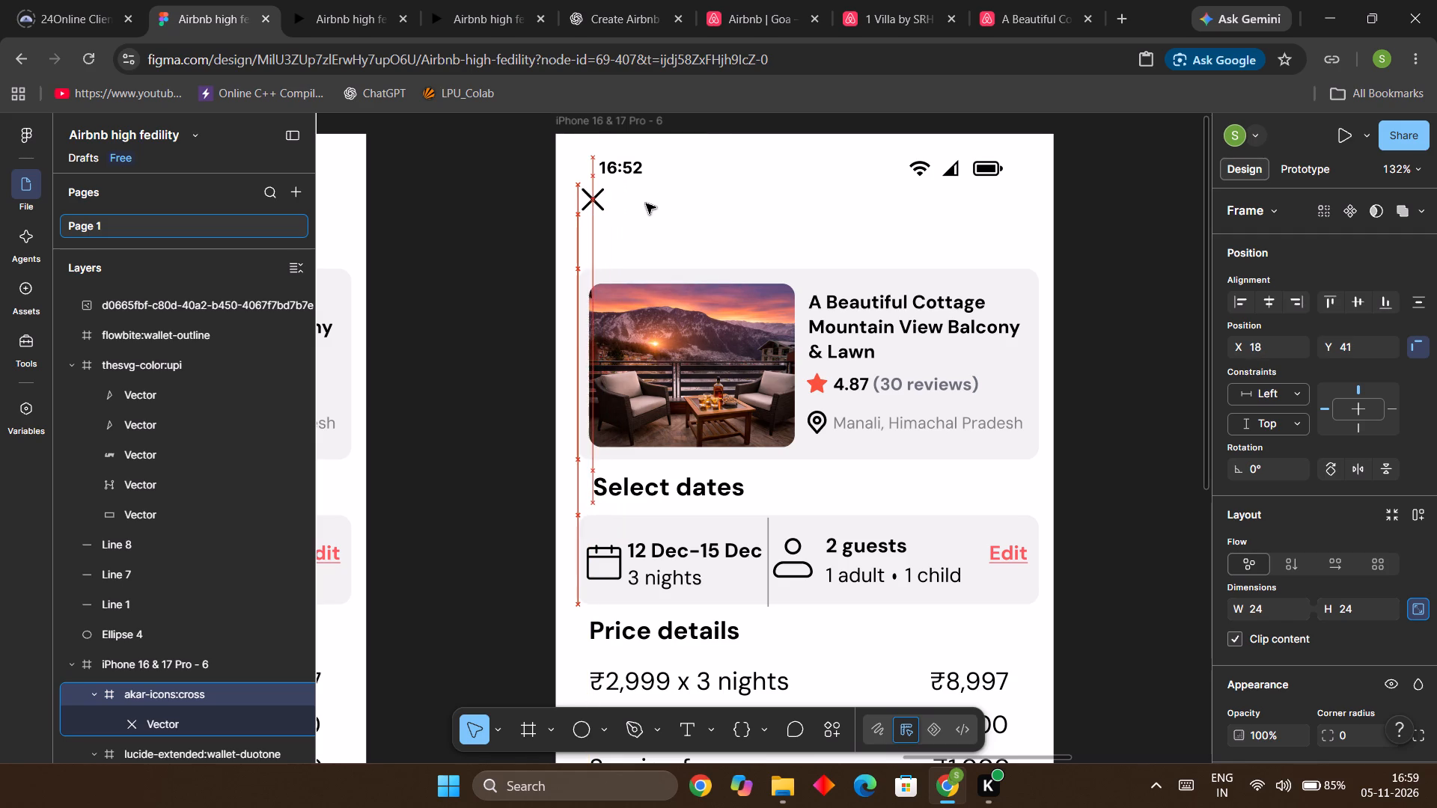
pyautogui.press('Up')
pyautogui.click(635, 211)
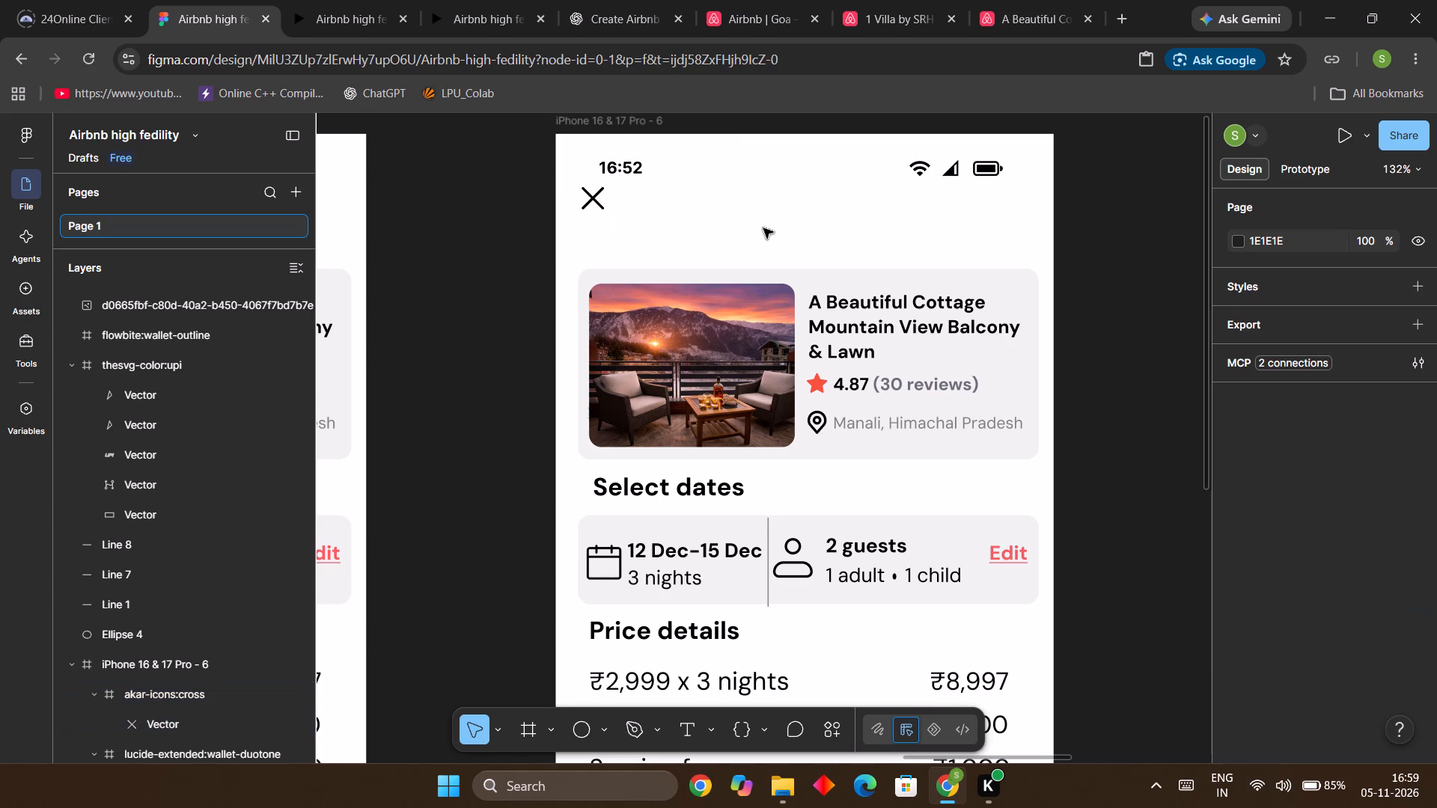
# Lower the cross icon to about Y 45 in the iPhone 16 & 17 Pro - 6 frame.
pyautogui.keyDown('ctrl'); pyautogui.scroll(-5, 763, 228); pyautogui.keyUp('ctrl')
pyautogui.scroll(-1, 763, 228)
pyautogui.keyDown('ctrl'); pyautogui.scroll(-1, 763, 228); pyautogui.keyUp('ctrl')
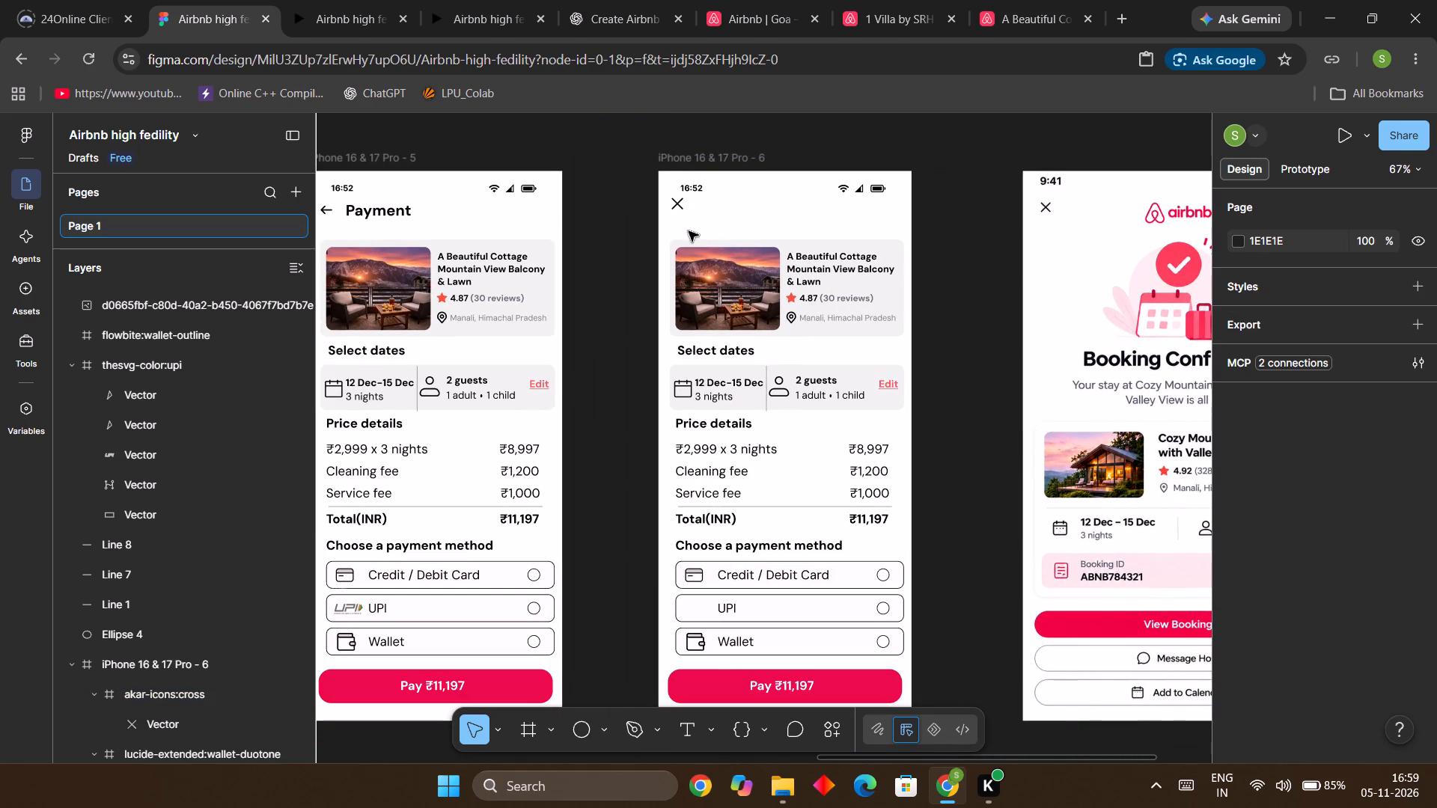
pyautogui.click(680, 212)
pyautogui.press('Down')
pyautogui.press('Down')
pyautogui.press('Down')
pyautogui.press('Down')
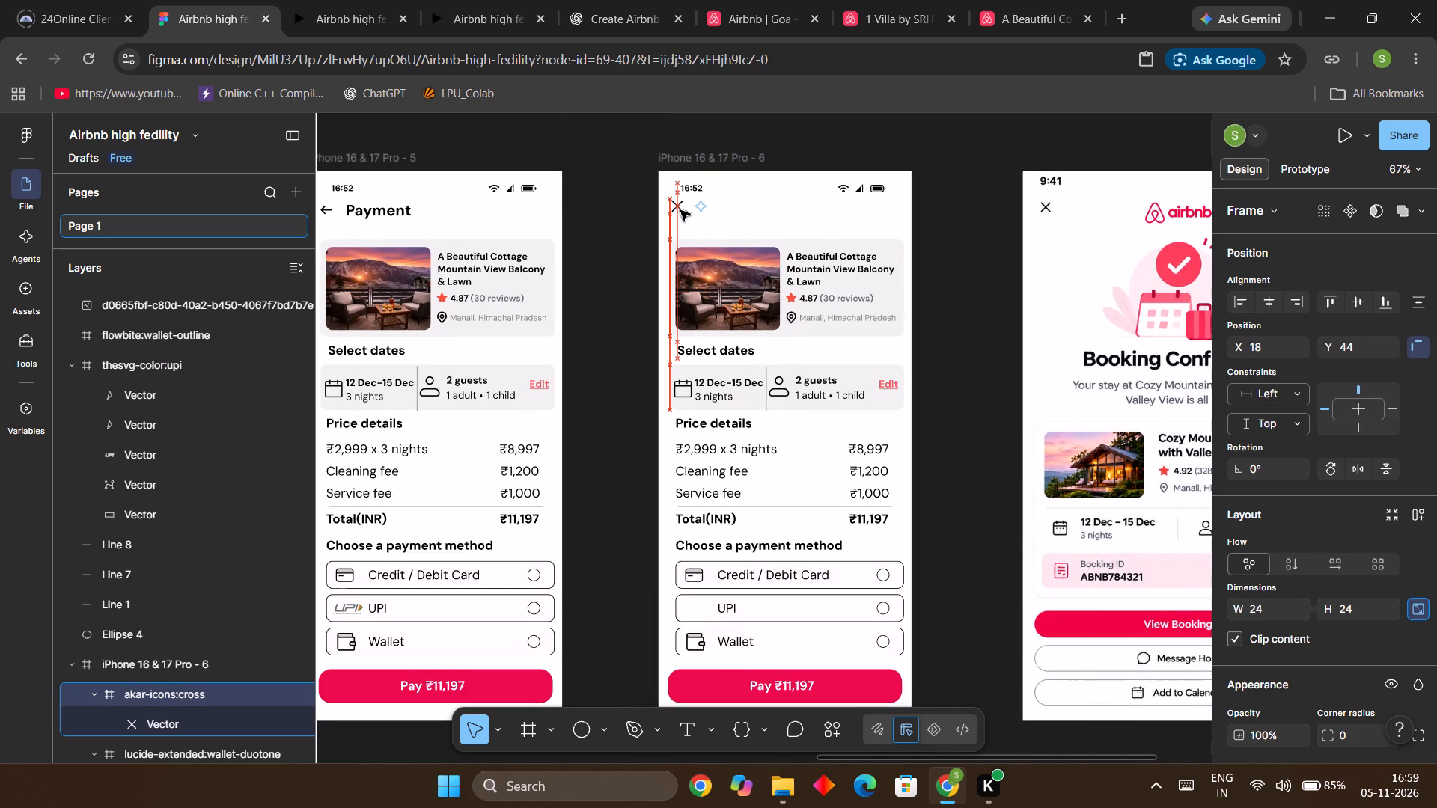
pyautogui.press('Down')
pyautogui.click(939, 230)
# Delete the "Select dates" heading from the iPhone 16 & 17 Pro - 6 frame.
pyautogui.scroll(-3, 910, 235)
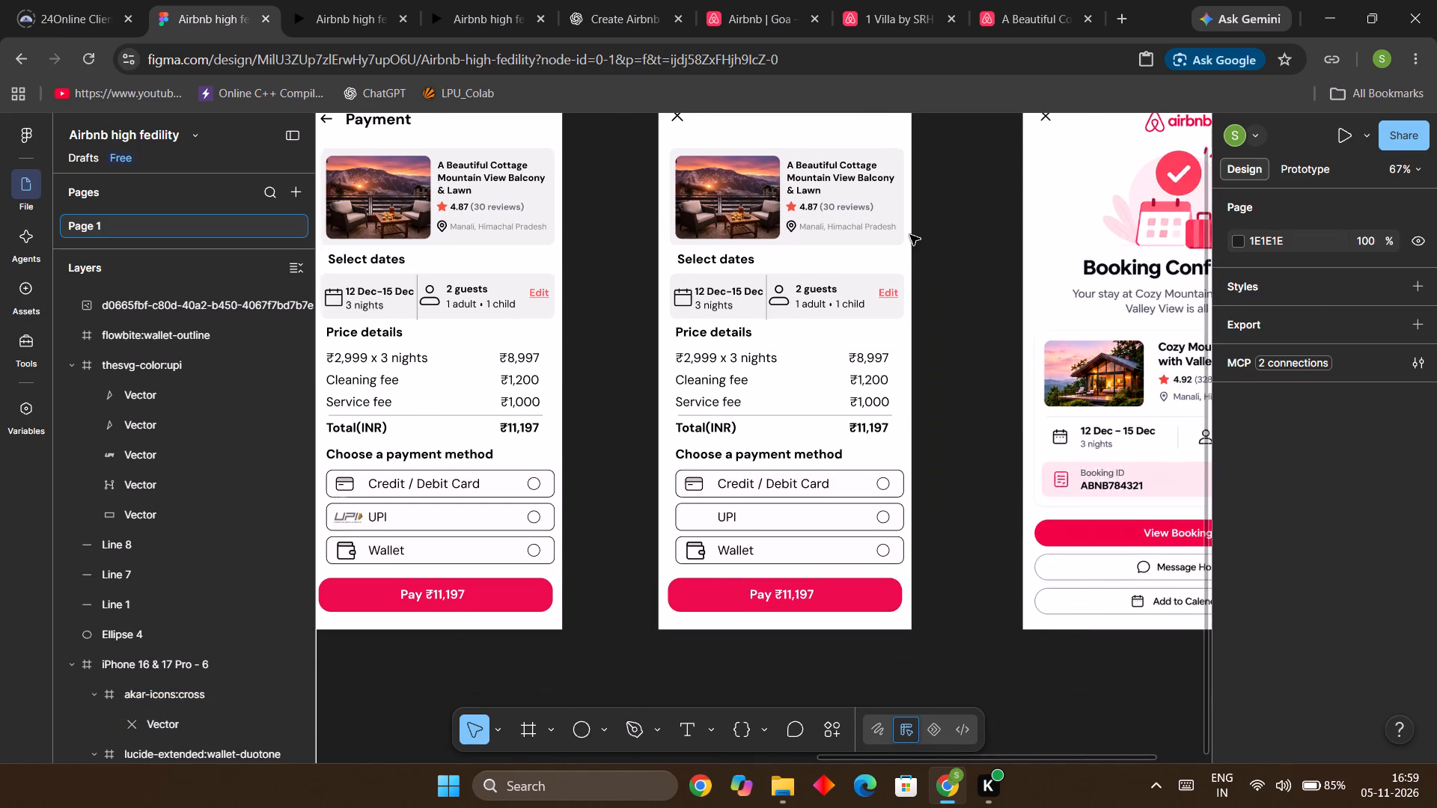
pyautogui.scroll(7, 924, 278)
pyautogui.keyDown('ctrl'); pyautogui.scroll(-3, 925, 275); pyautogui.keyUp('ctrl')
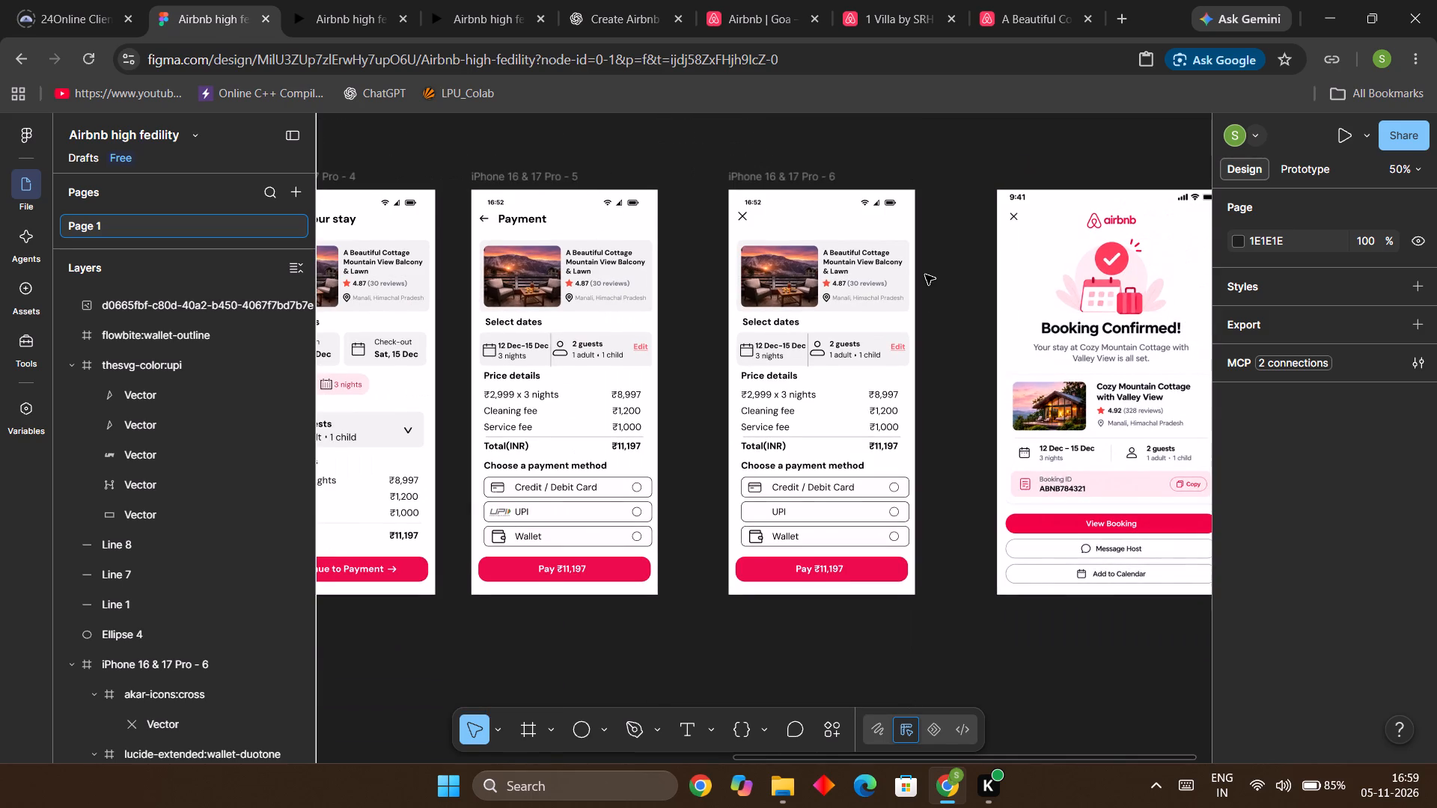
pyautogui.scroll(2, 931, 311)
pyautogui.click(781, 248)
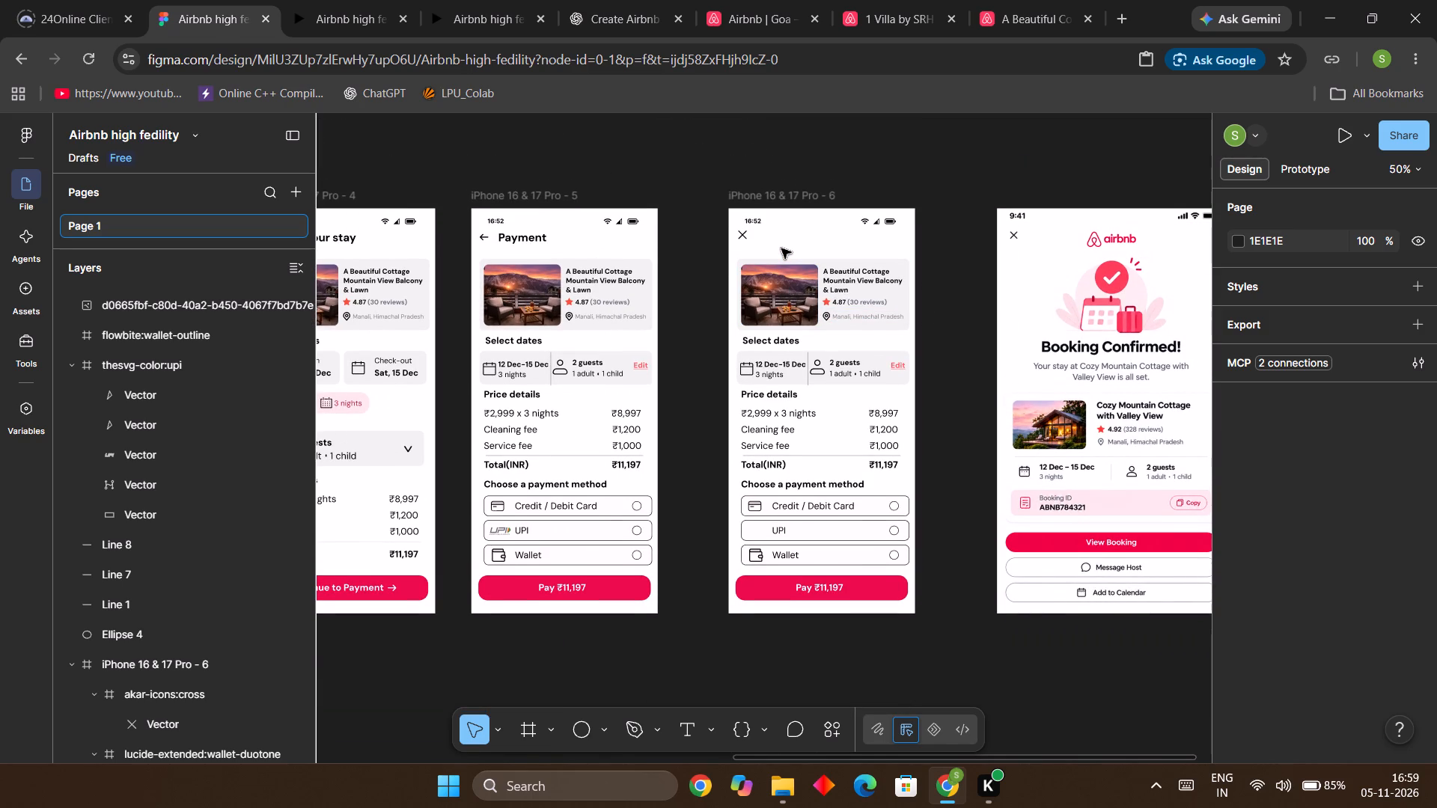
pyautogui.moveTo(781, 248); pyautogui.dragTo(835, 327)
pyautogui.click(959, 329)
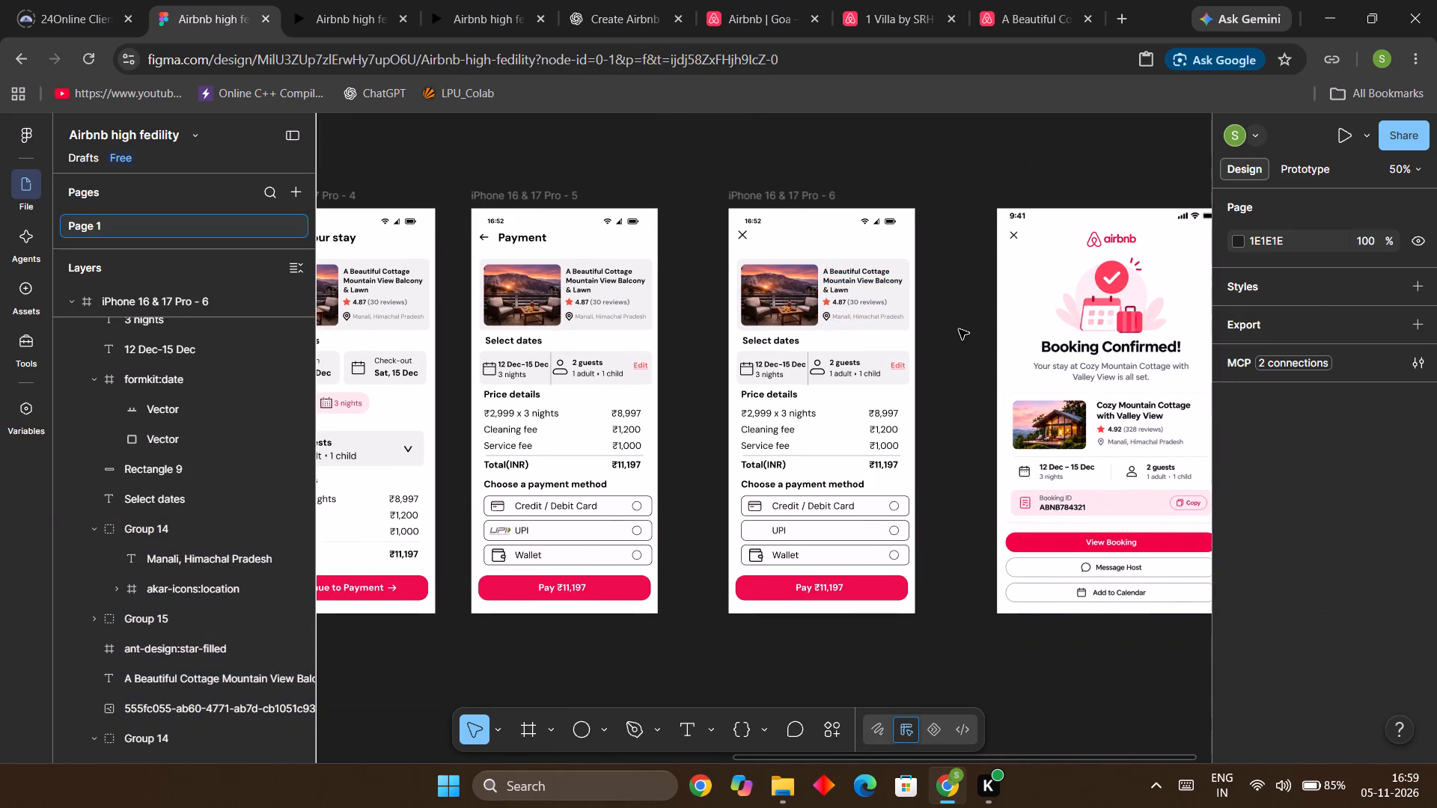
pyautogui.click(795, 339)
pyautogui.press('BackSpace')
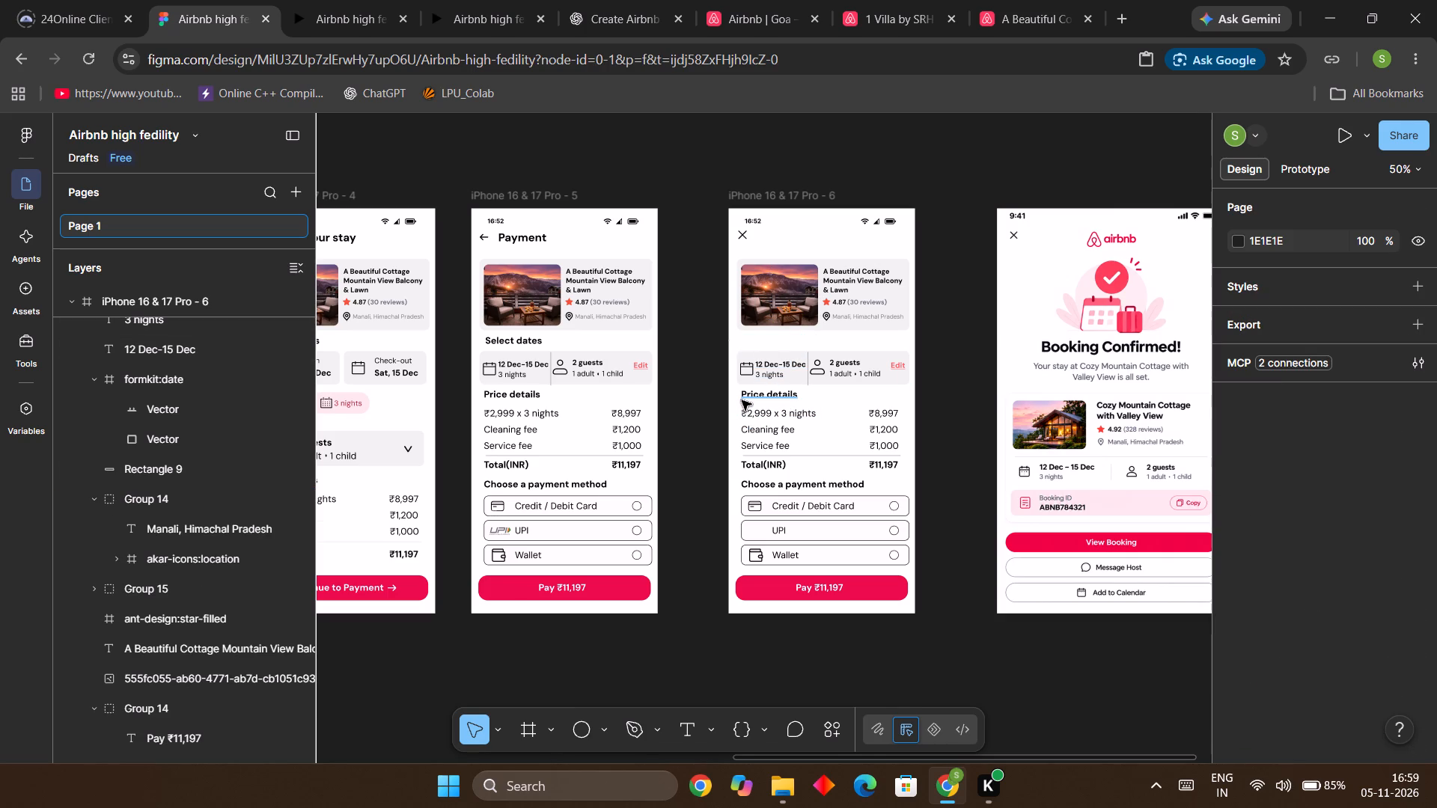
# Delete the whole price details block, including the fee rows and total, from the iPhone 16 & 17 Pro - 6 frame.
pyautogui.moveTo(732, 391); pyautogui.dragTo(847, 445)
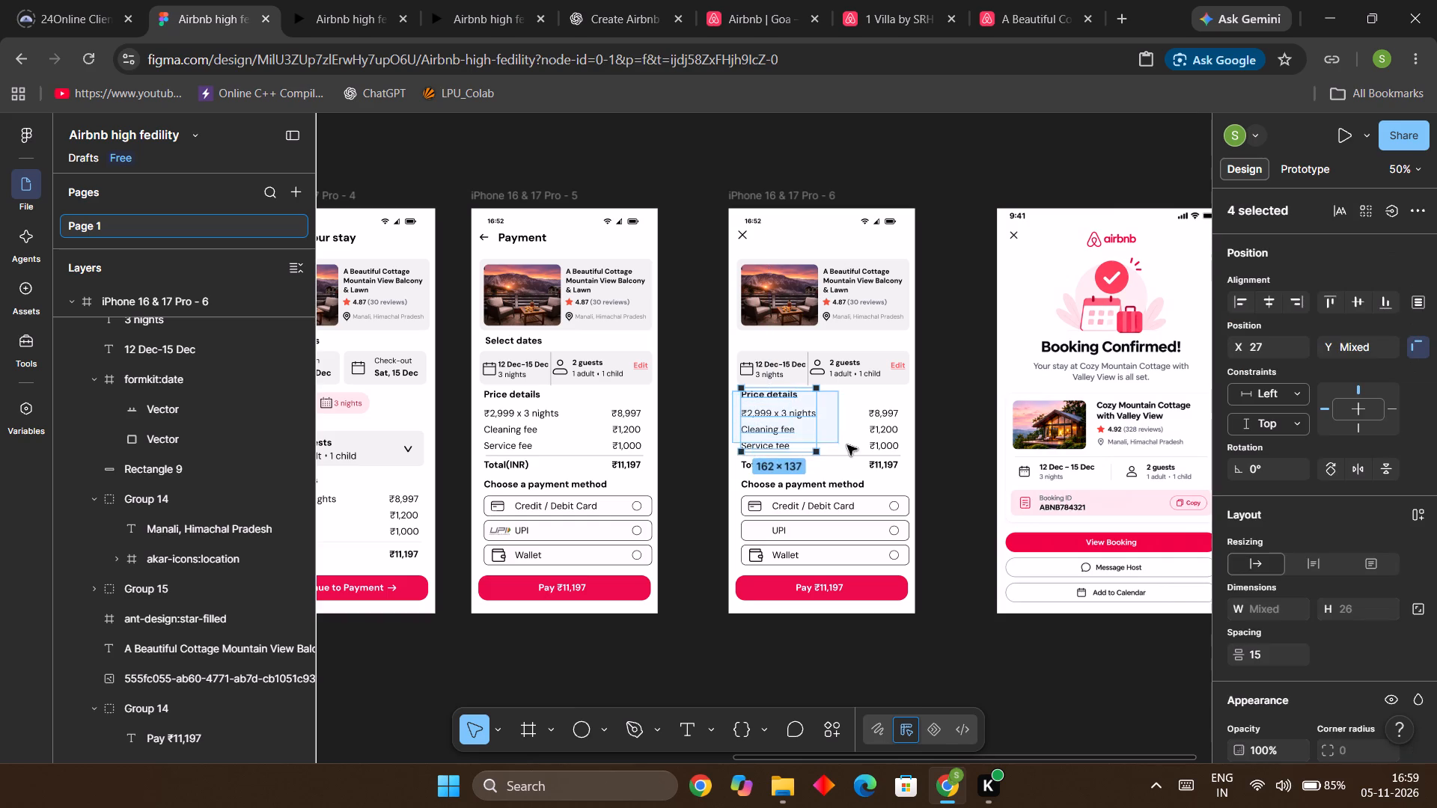
pyautogui.moveTo(847, 445); pyautogui.dragTo(891, 469)
pyautogui.press('BackSpace')
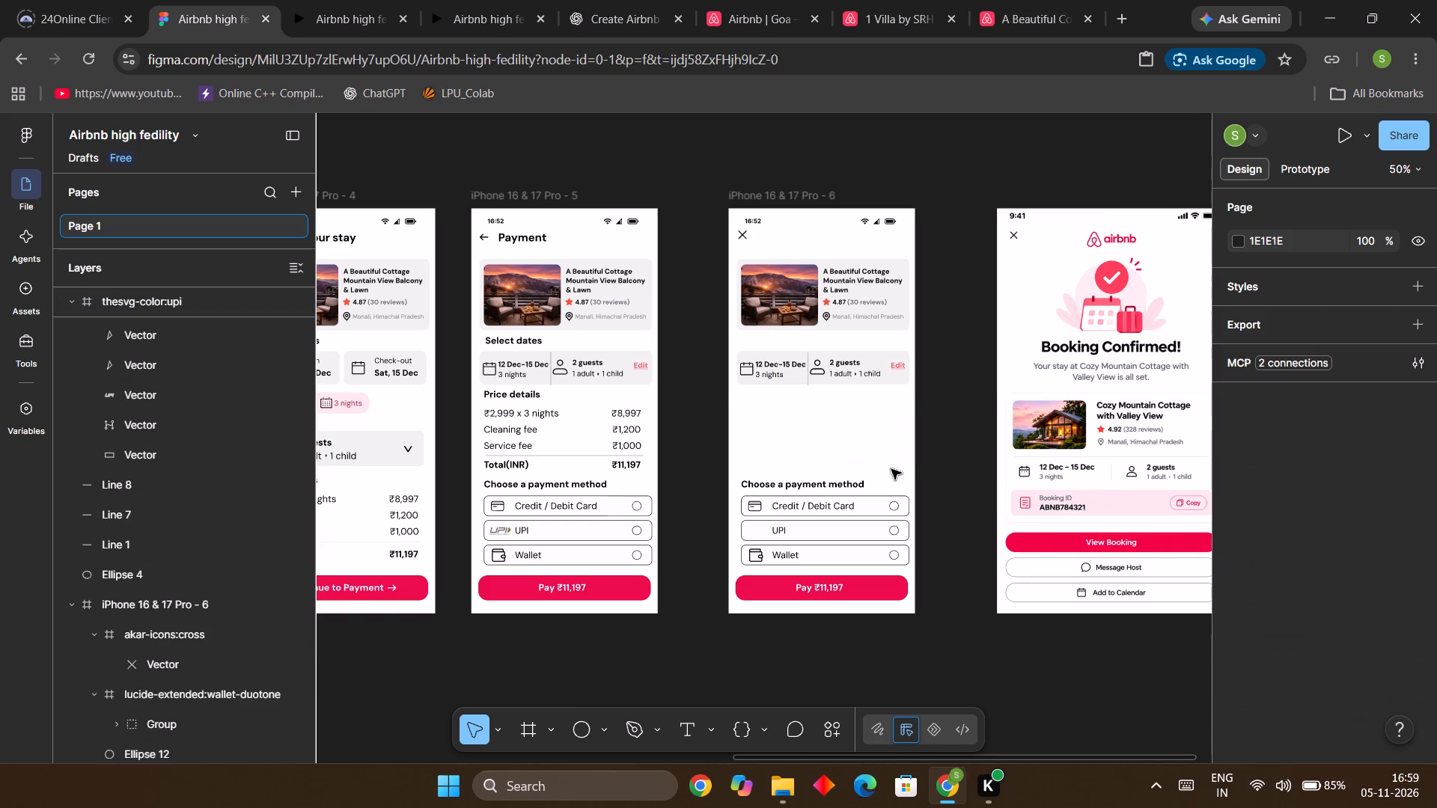
# Delete the payment method heading with all its option boxes, labels, icons and radio circles from the iPhone 16 & 17 Pro - 6 frame.
pyautogui.moveTo(778, 455); pyautogui.dragTo(847, 533)
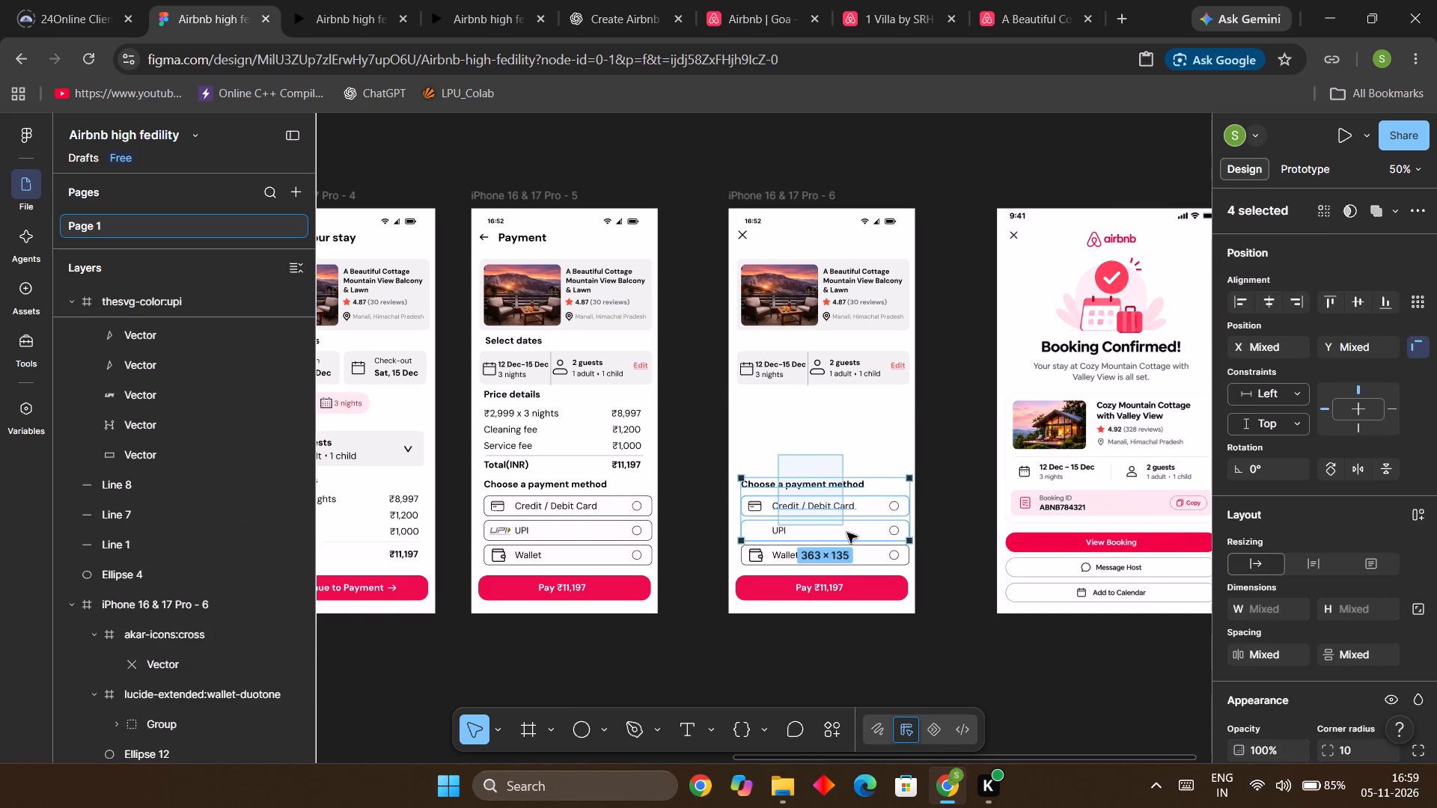
pyautogui.moveTo(847, 533); pyautogui.dragTo(862, 551)
pyautogui.press('BackSpace')
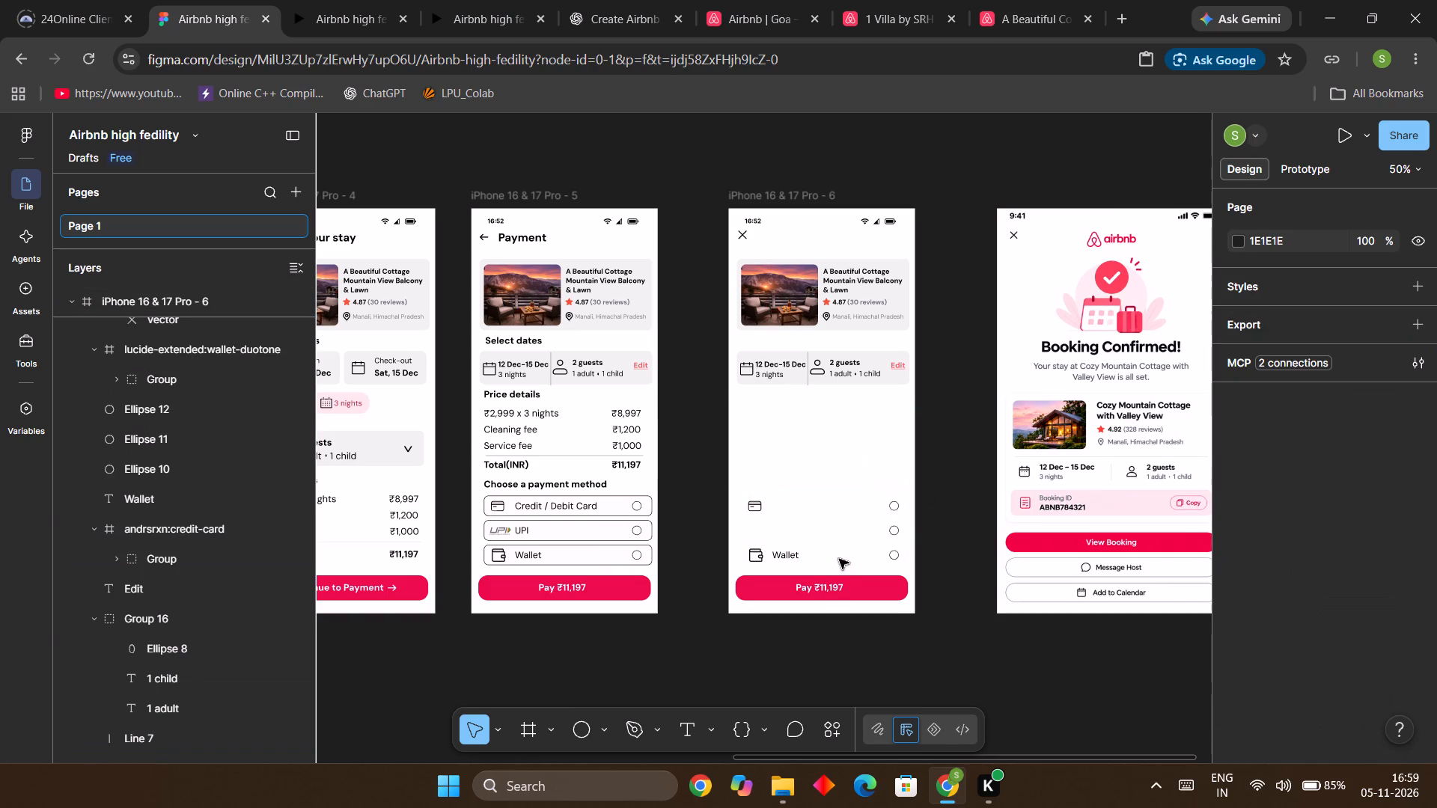
pyautogui.moveTo(750, 467); pyautogui.dragTo(891, 557)
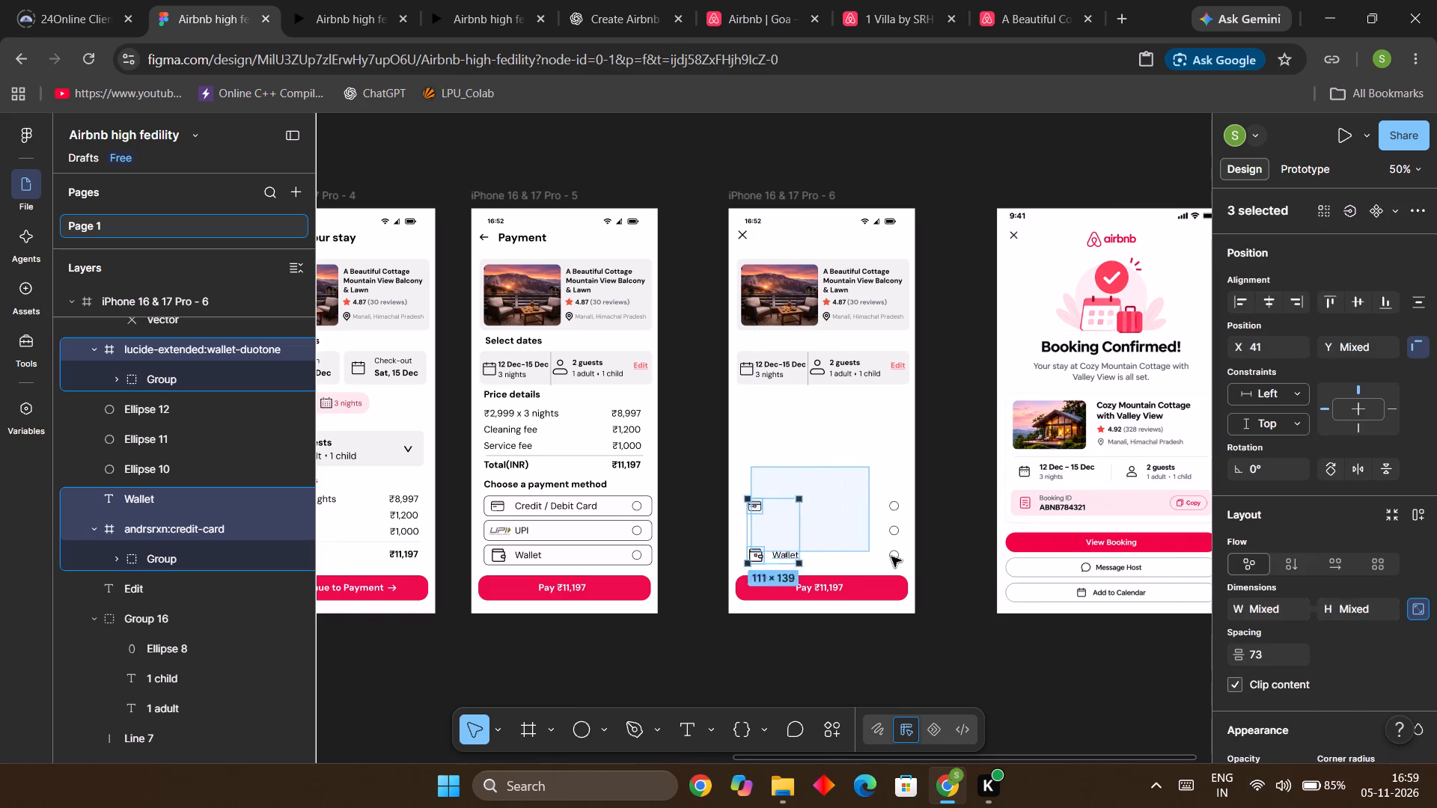
pyautogui.moveTo(891, 557); pyautogui.dragTo(899, 559)
pyautogui.press('BackSpace')
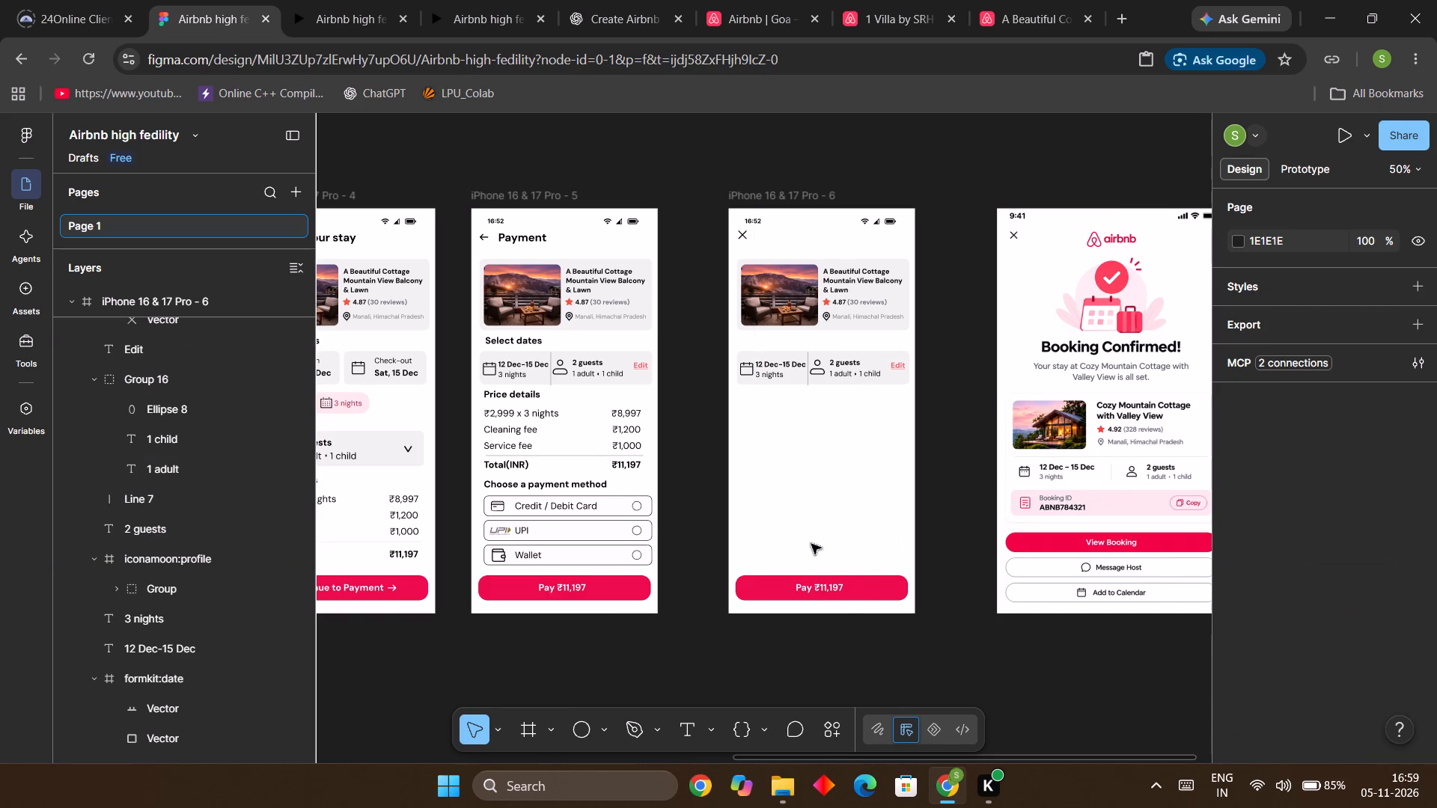
# Change the pay button's label in the iPhone 16 & 17 Pro - 6 frame to "View Booking".
pyautogui.doubleClick(838, 590)
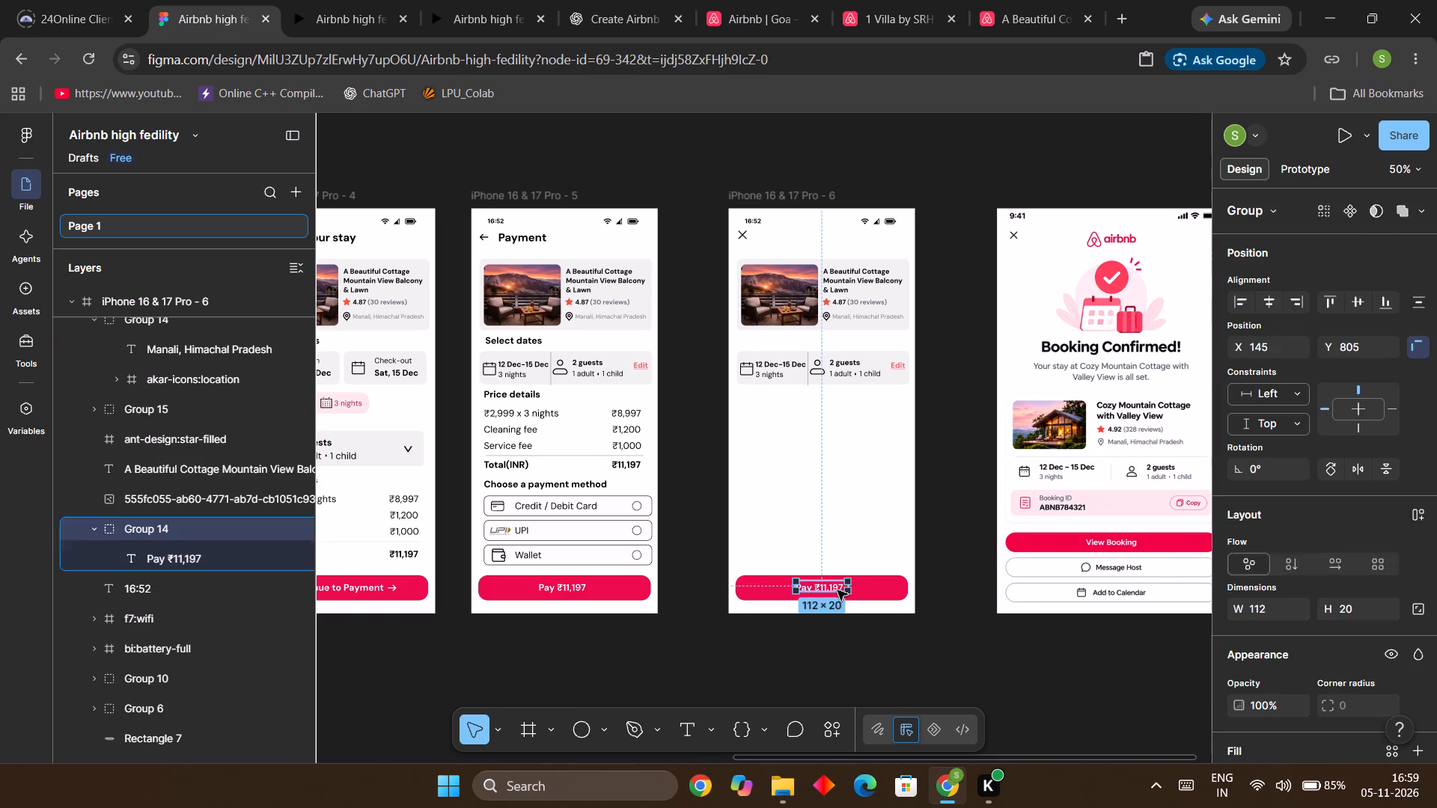
pyautogui.doubleClick(838, 590)
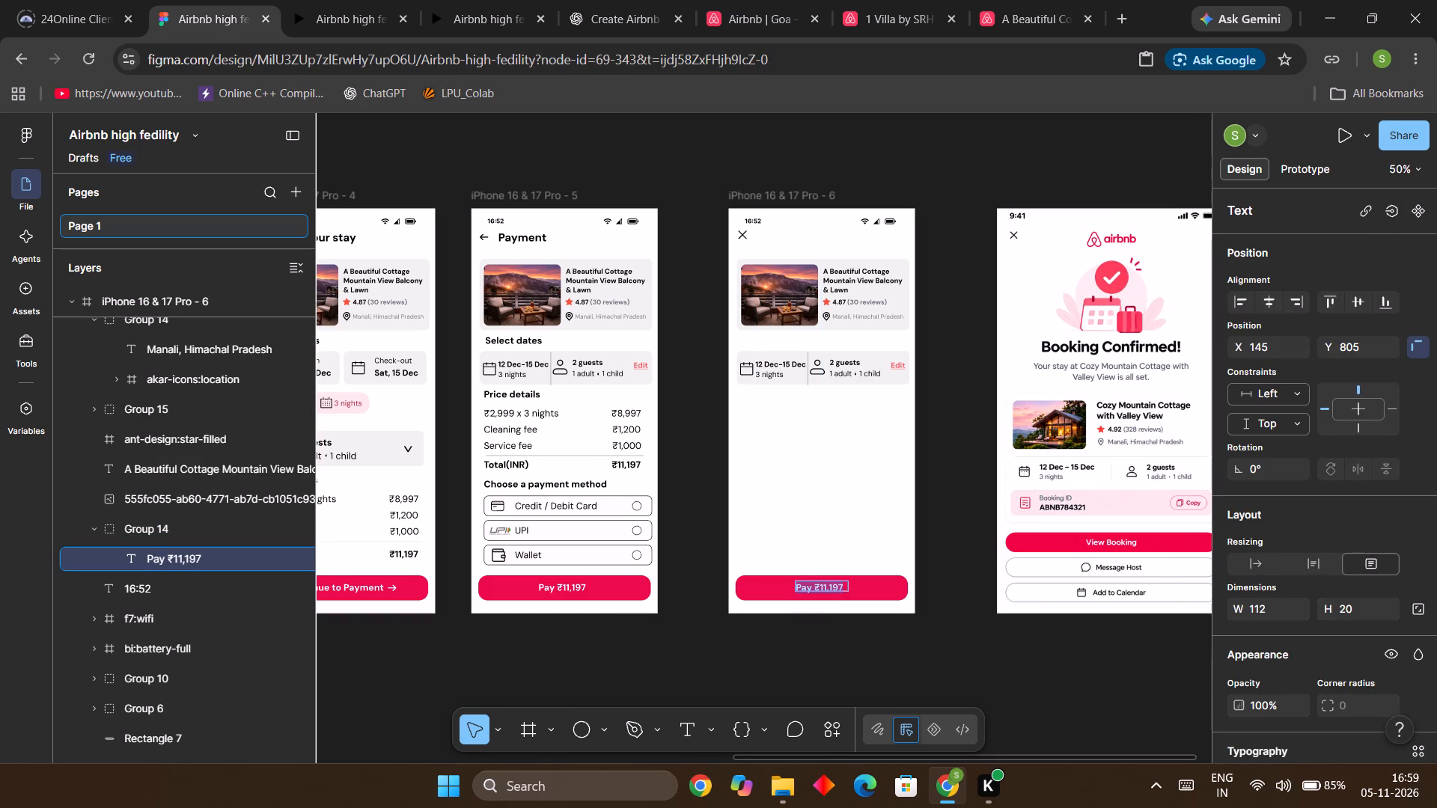
pyautogui.write('View')
pyautogui.press('space')
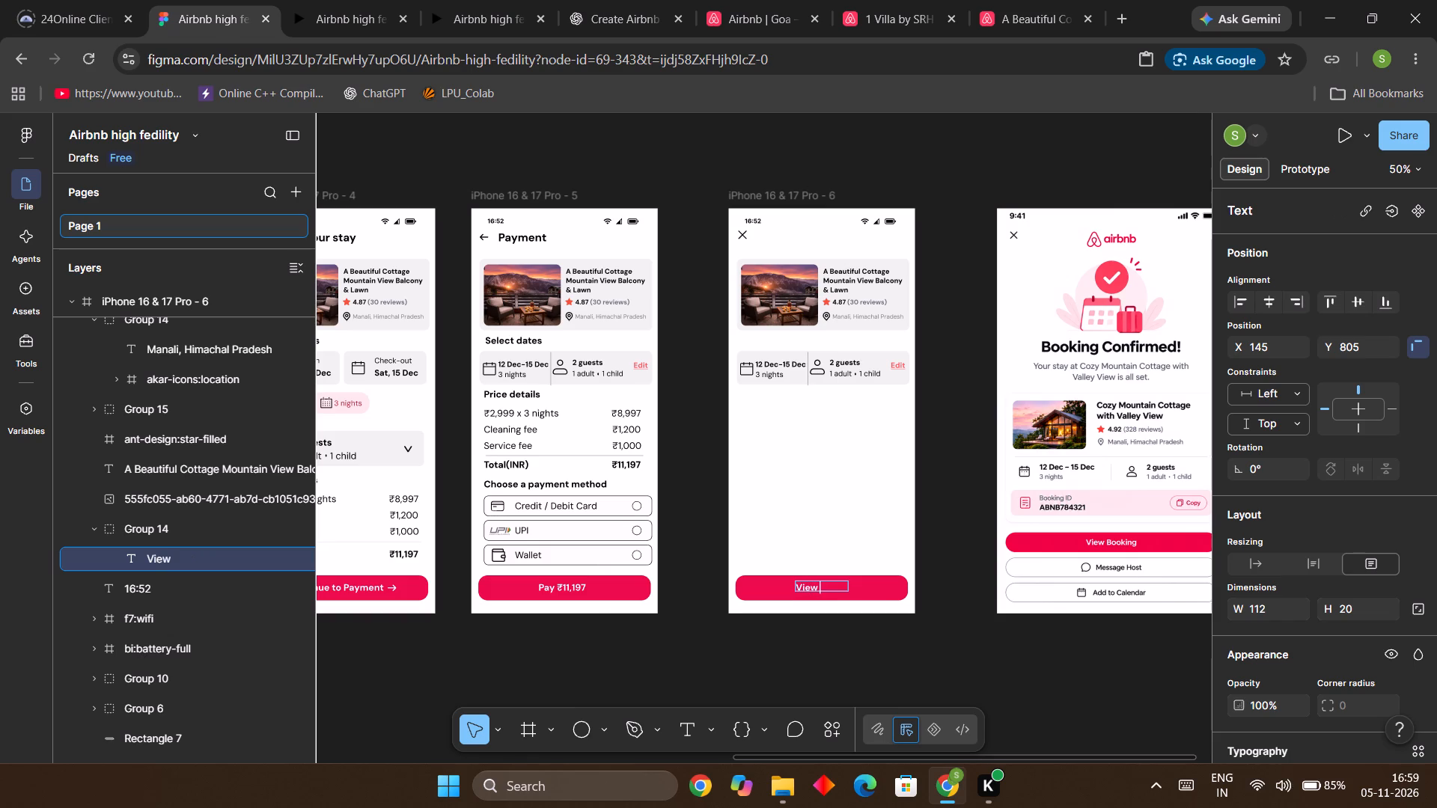
pyautogui.hotkey('shift', 'b')
pyautogui.write('ooking')
# Widen the "View Booking" text box to about 130 so the label fits on one line.
pyautogui.keyDown('ctrl'); pyautogui.scroll(8, 846, 585); pyautogui.keyUp('ctrl')
pyautogui.click(877, 590)
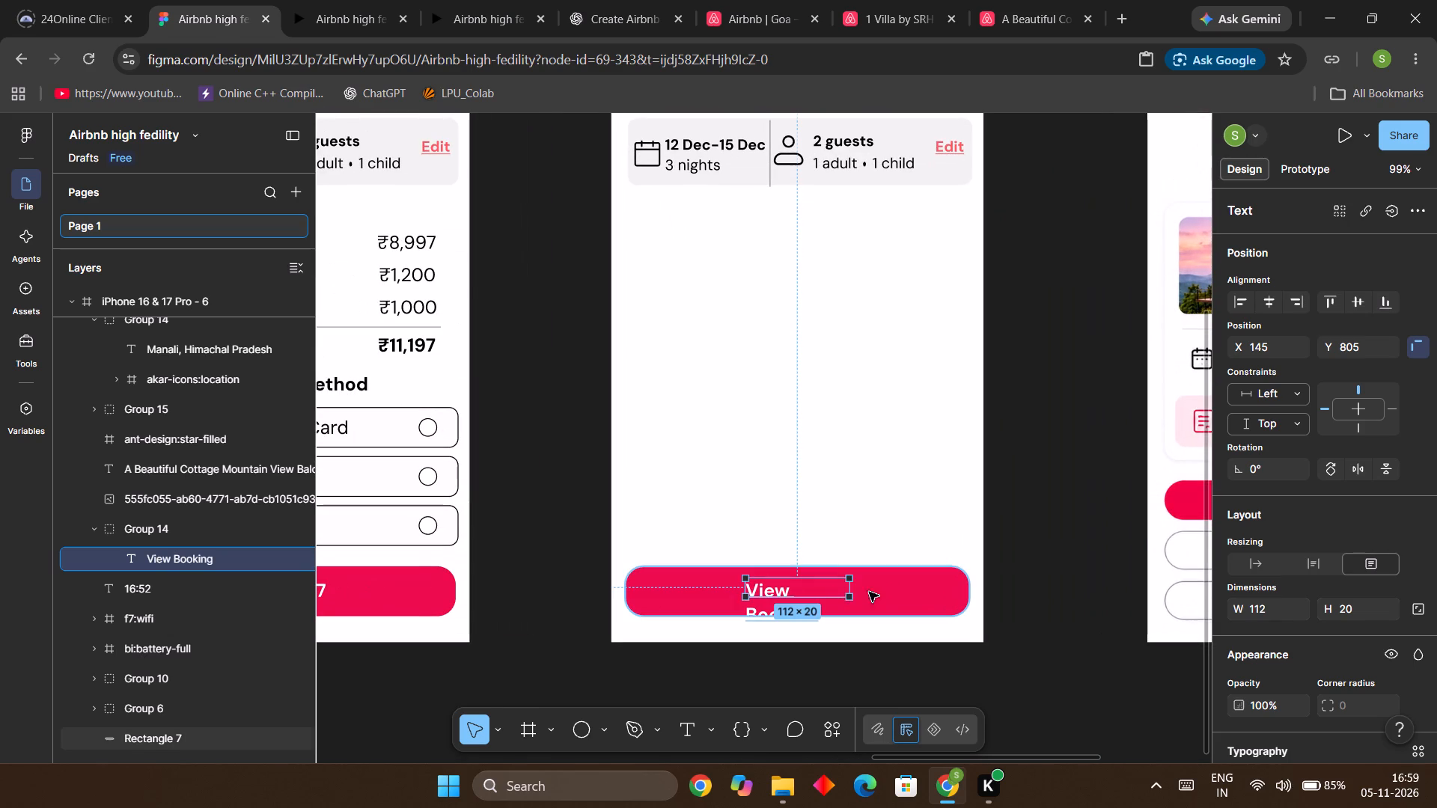
pyautogui.moveTo(852, 589); pyautogui.dragTo(870, 590)
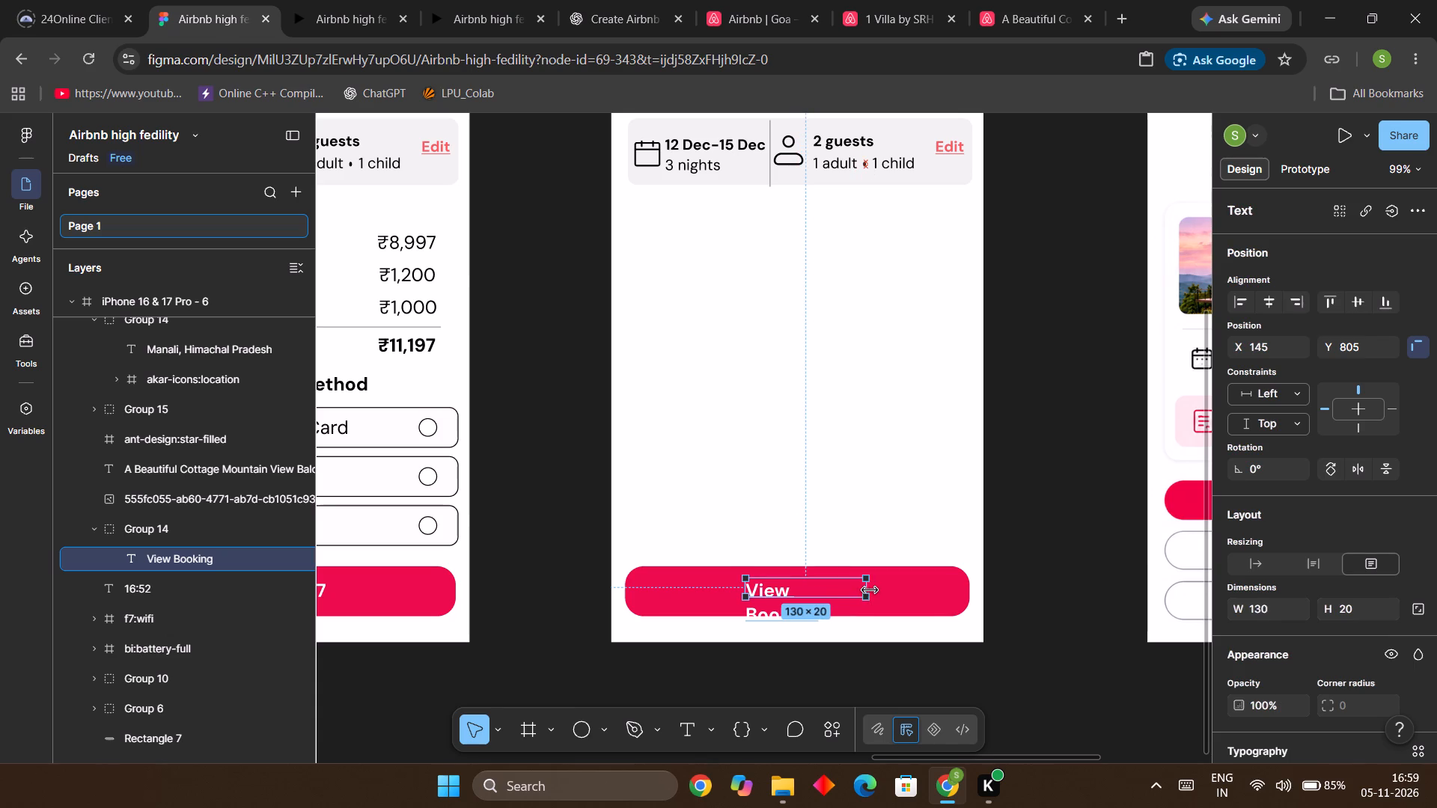
pyautogui.moveTo(870, 590); pyautogui.dragTo(872, 590)
pyautogui.click(889, 532)
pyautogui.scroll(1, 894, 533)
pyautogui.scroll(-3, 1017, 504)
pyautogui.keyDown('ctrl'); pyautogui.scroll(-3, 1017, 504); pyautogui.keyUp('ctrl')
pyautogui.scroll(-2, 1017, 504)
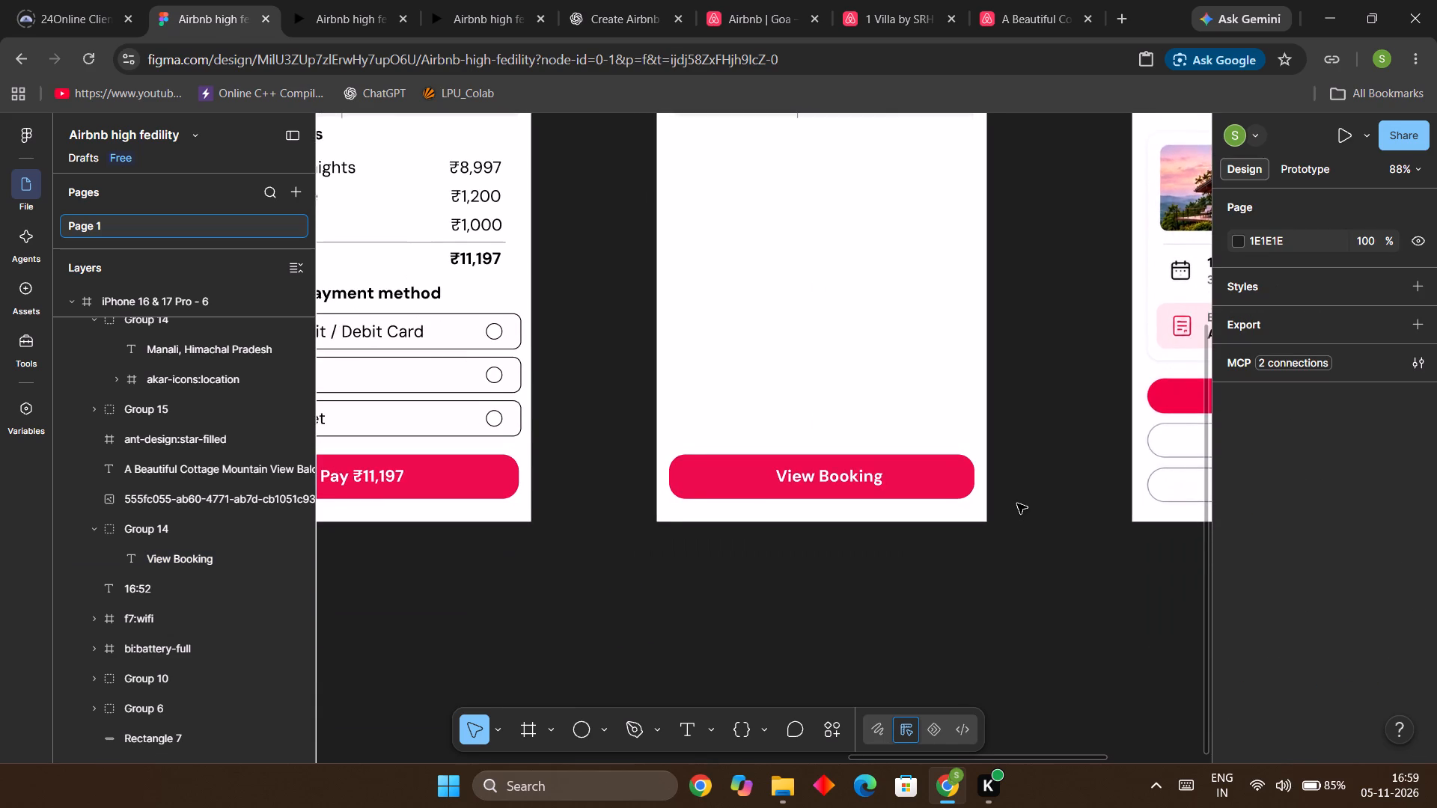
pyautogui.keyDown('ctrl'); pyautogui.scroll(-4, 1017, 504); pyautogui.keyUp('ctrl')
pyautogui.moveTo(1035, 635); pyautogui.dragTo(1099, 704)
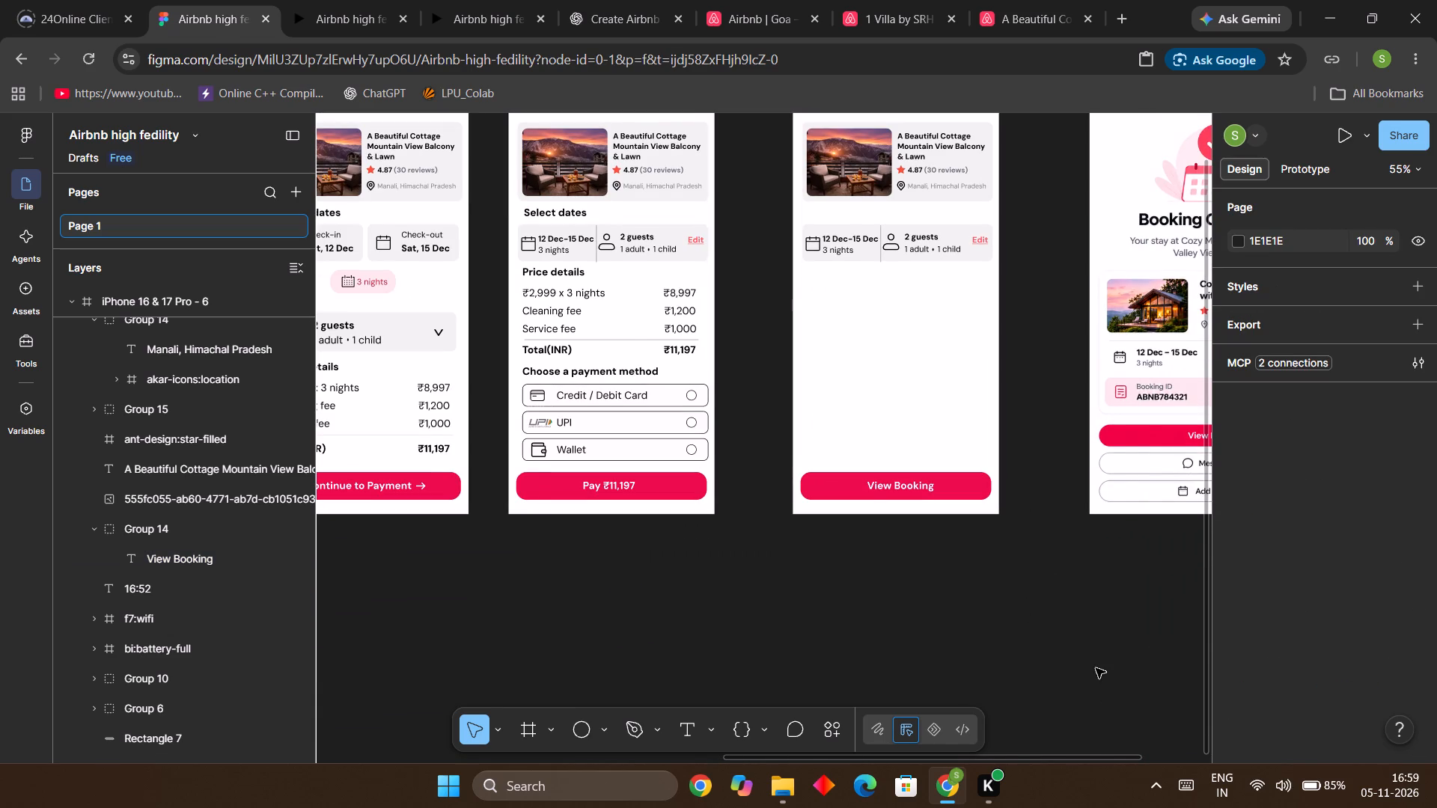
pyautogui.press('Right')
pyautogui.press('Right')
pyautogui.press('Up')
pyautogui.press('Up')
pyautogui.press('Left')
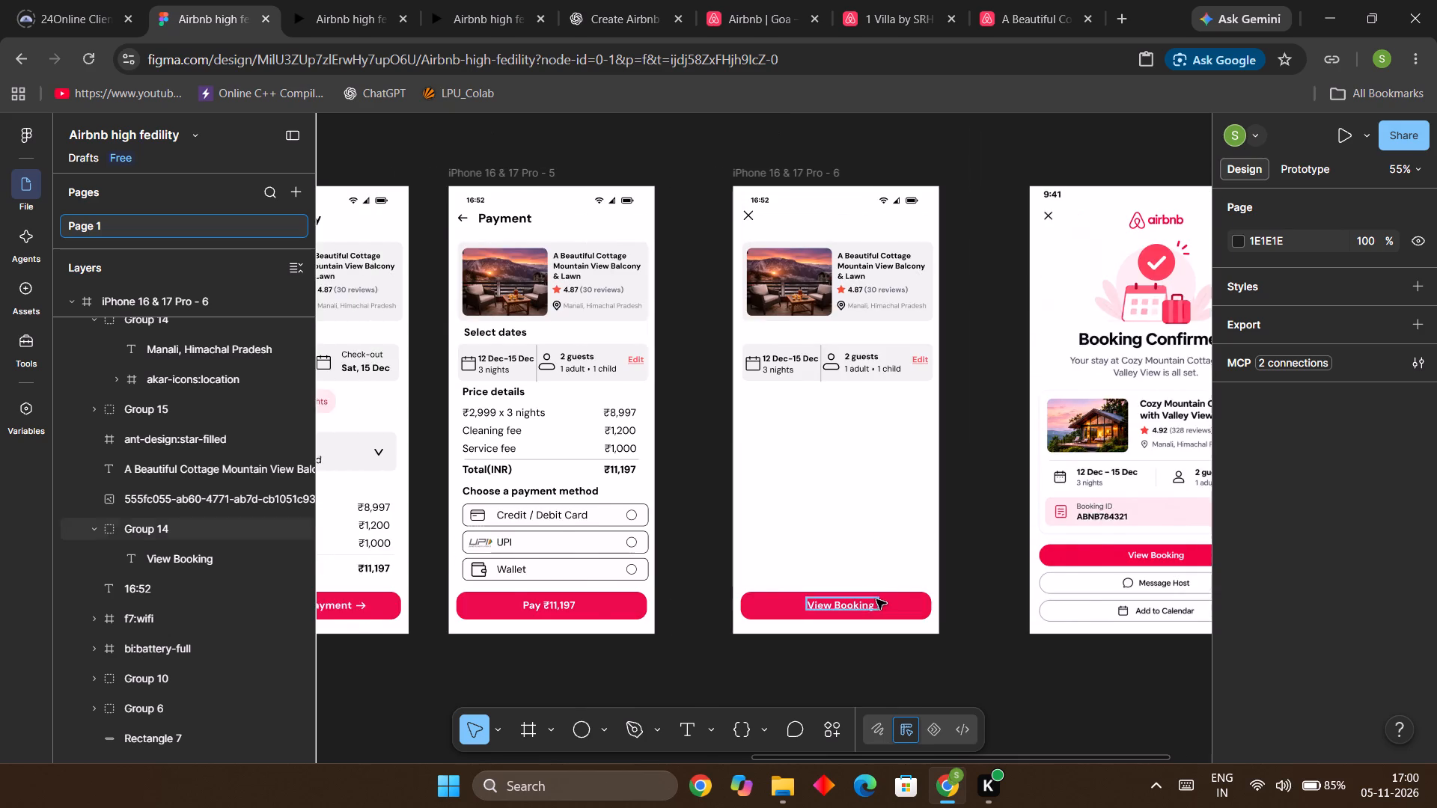
# Nudge the "View Booking" label slightly to the right on its button in the iPhone 16 & 17 Pro - 6 frame.
pyautogui.press('Right')
pyautogui.click(899, 551)
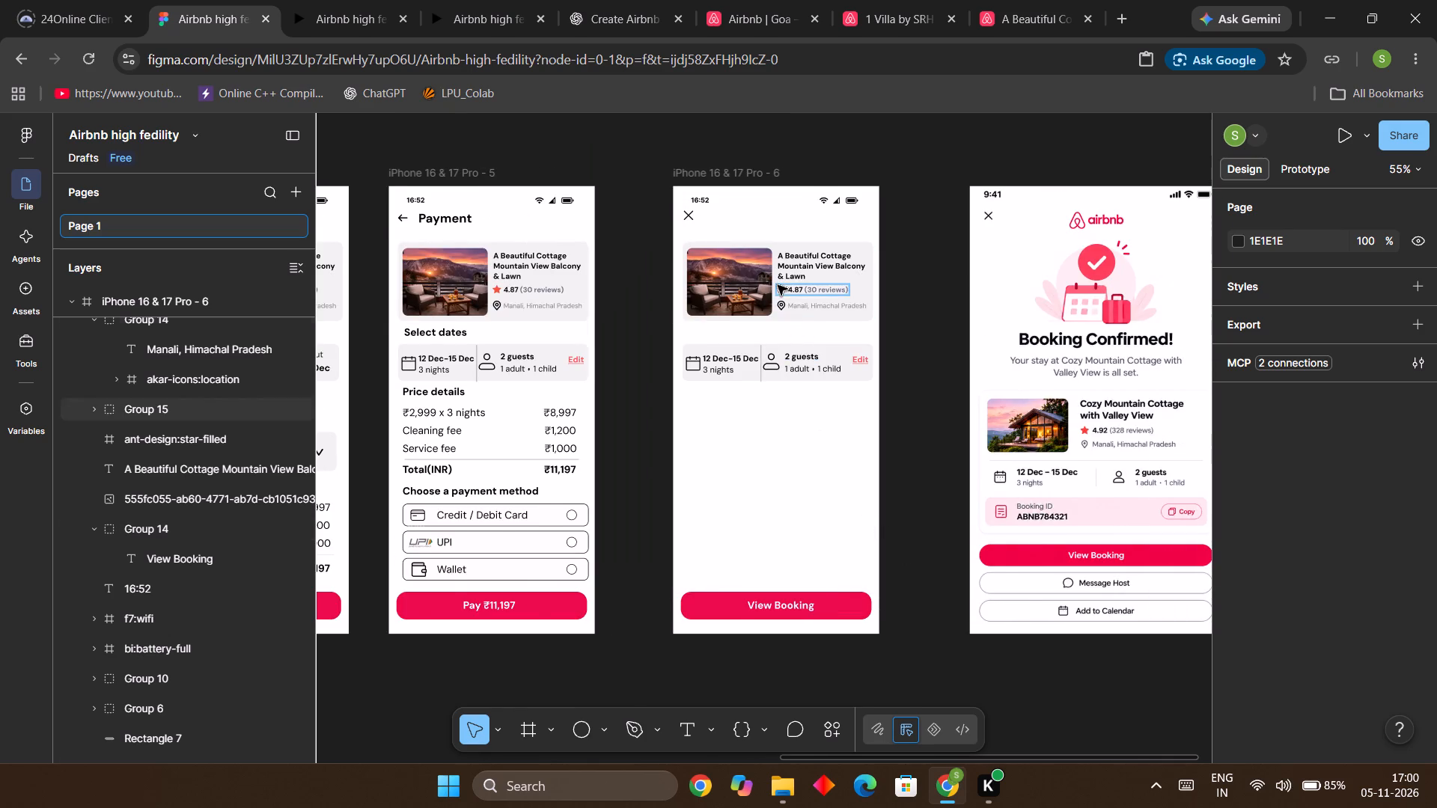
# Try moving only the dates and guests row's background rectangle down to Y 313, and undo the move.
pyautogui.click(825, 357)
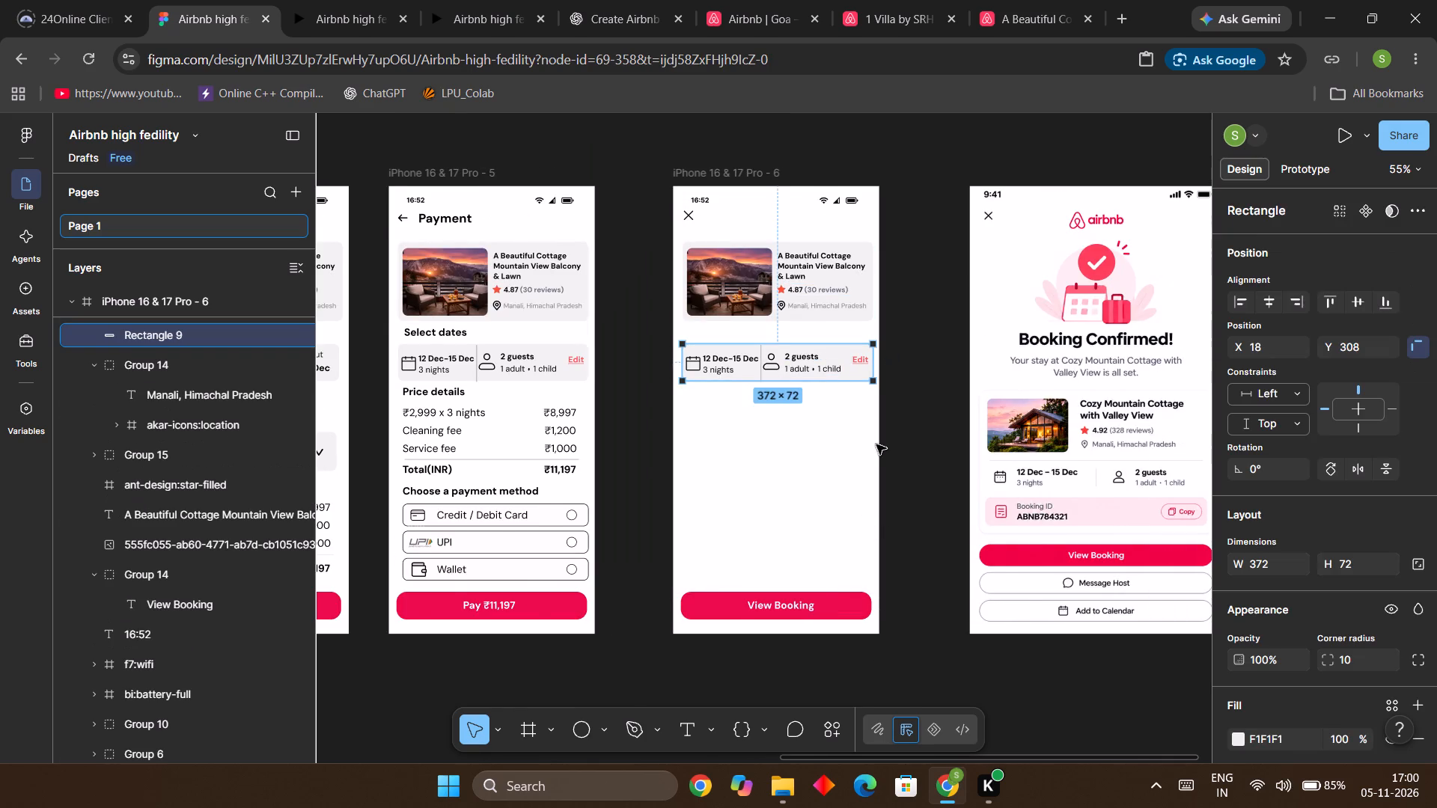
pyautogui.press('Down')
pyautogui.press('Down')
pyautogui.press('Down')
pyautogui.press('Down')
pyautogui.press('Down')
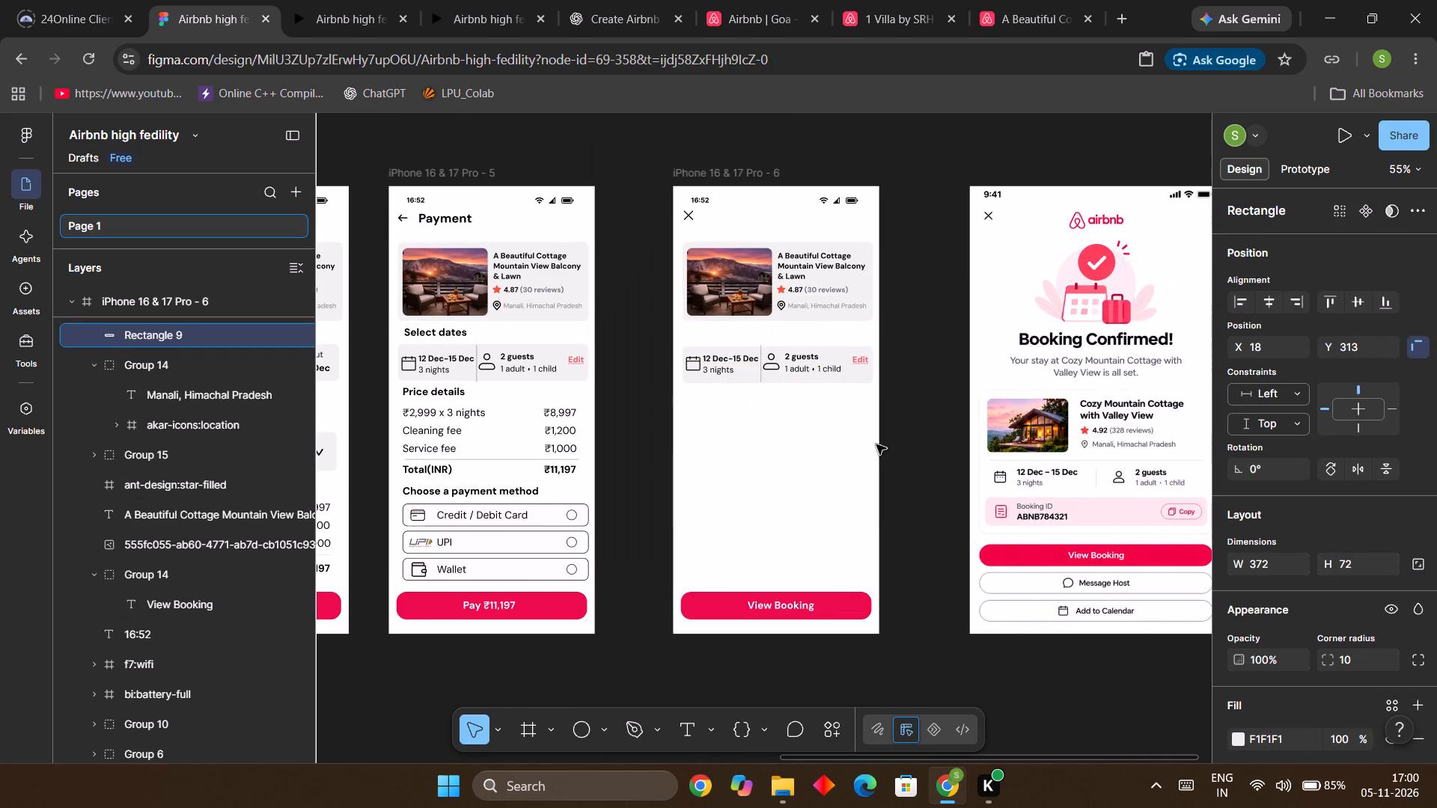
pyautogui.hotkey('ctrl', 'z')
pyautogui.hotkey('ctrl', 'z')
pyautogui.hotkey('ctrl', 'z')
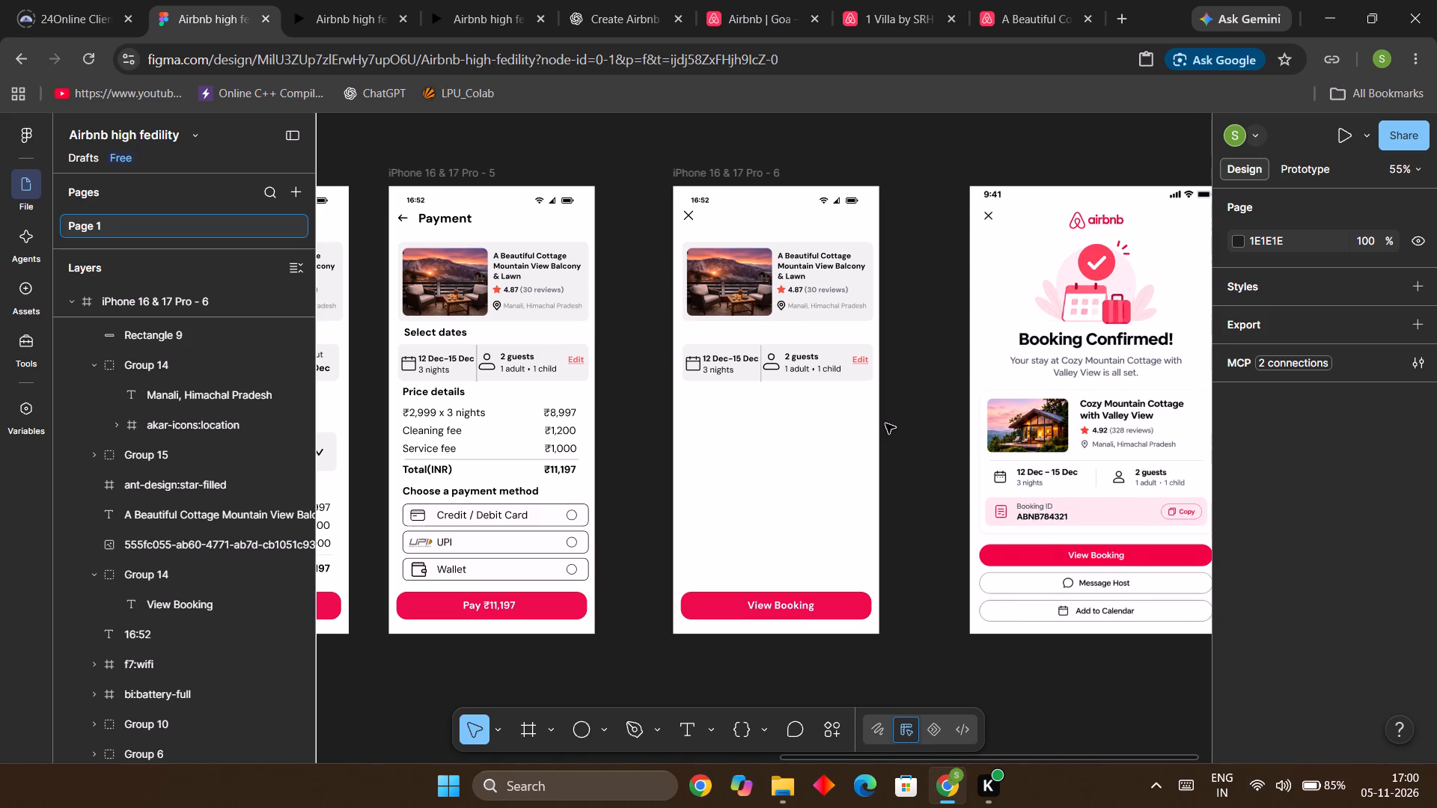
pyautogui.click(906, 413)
# Move the whole dates and guests row, with its background, text and icons, down past the middle of the iPhone 16 & 17 Pro - 6 frame.
pyautogui.moveTo(688, 328); pyautogui.dragTo(867, 405)
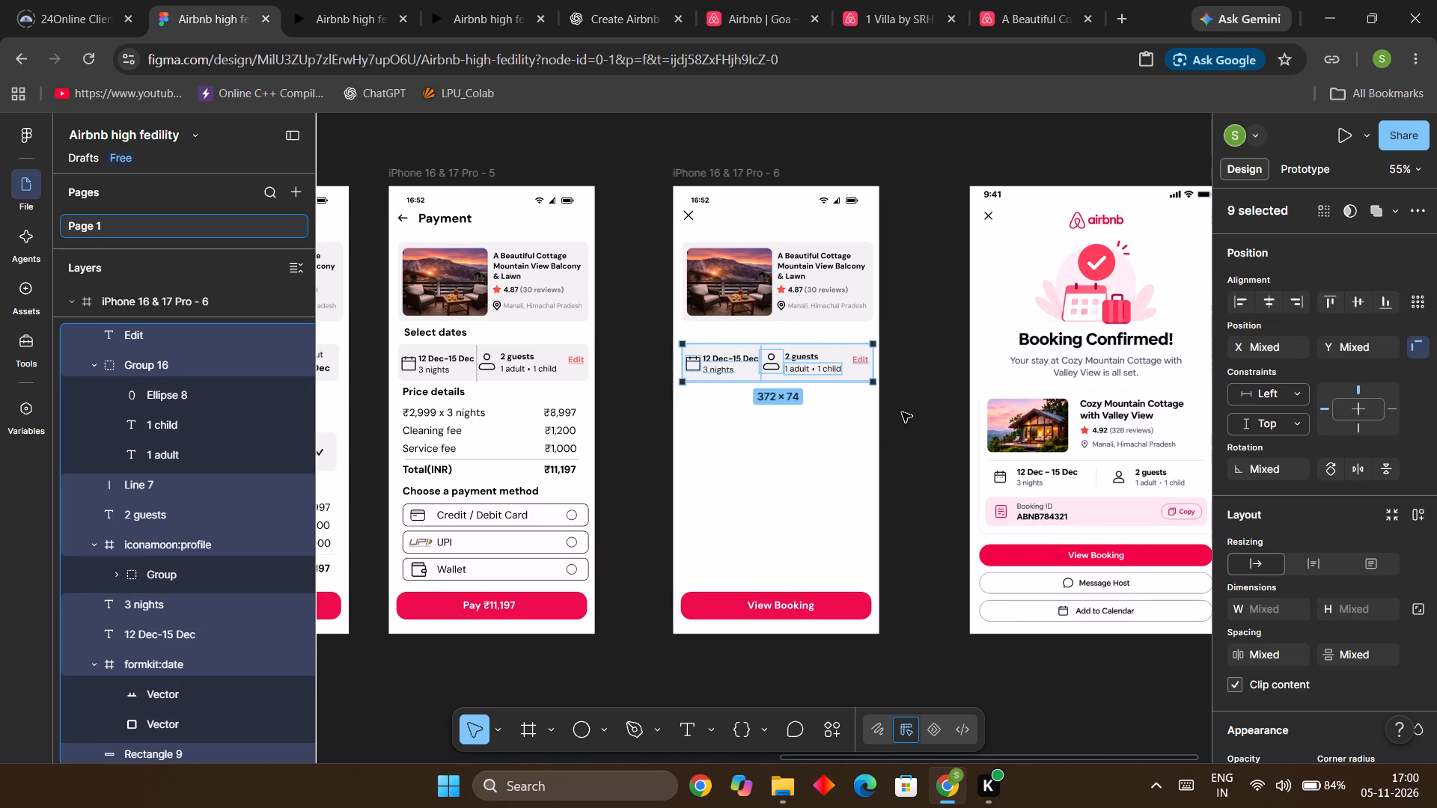
pyautogui.press('Down')
pyautogui.press('Down')
pyautogui.press('Down')
pyautogui.press('Down')
pyautogui.press('Down')
pyautogui.press('Down')
pyautogui.press('Down')
pyautogui.press('Down')
pyautogui.press('Down')
pyautogui.press('Down')
pyautogui.press('Down')
pyautogui.press('Down')
pyautogui.press('Down')
pyautogui.press('Down')
pyautogui.press('Down')
pyautogui.press('Down')
pyautogui.press('Down')
pyautogui.press('Down')
pyautogui.press('Down')
pyautogui.press('Down')
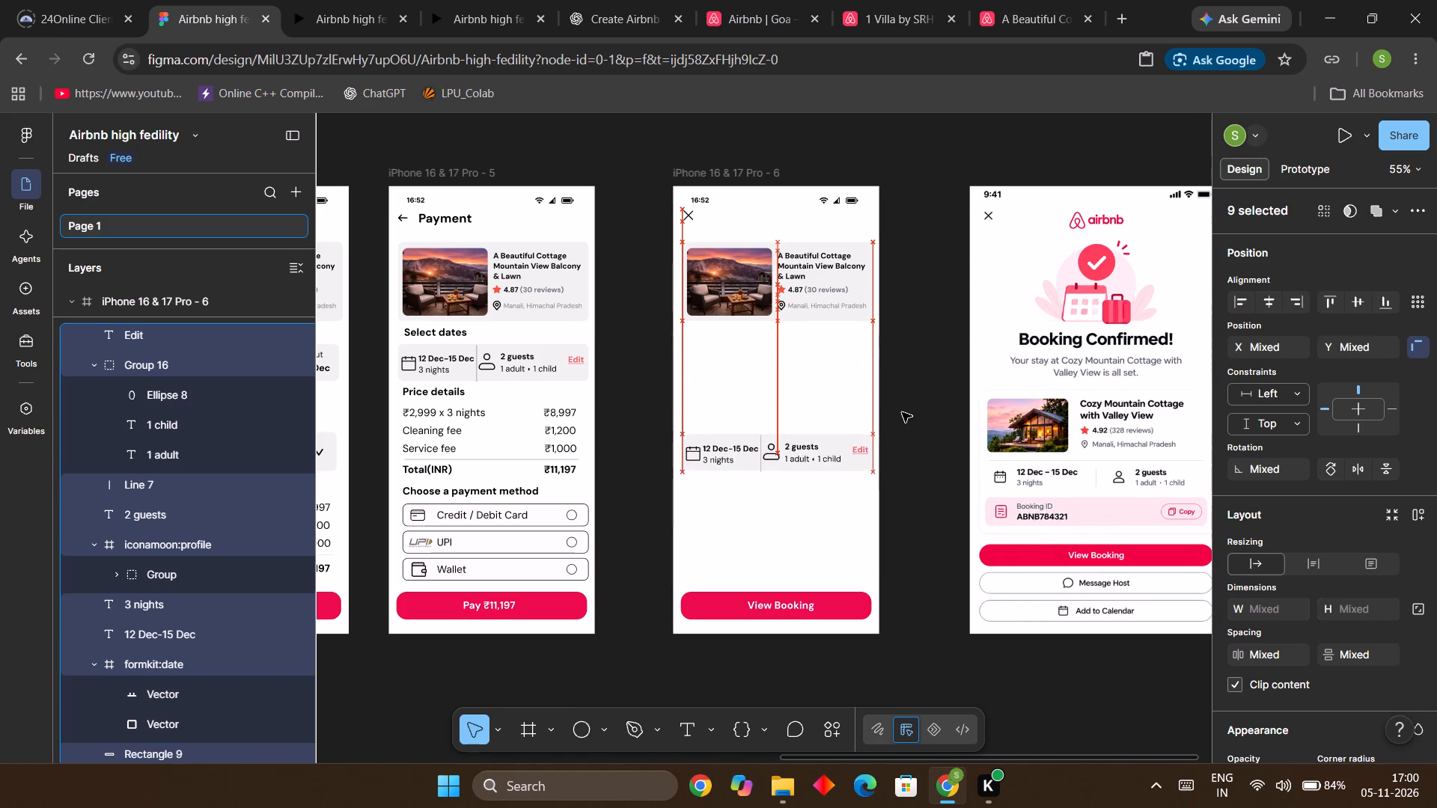
pyautogui.press('Up')
pyautogui.press('Up')
pyautogui.press('Up')
pyautogui.press('Up')
pyautogui.press('Up')
pyautogui.press('Up')
pyautogui.press('Up')
pyautogui.press('Up')
pyautogui.press('Up')
pyautogui.press('Up')
pyautogui.press('Up')
pyautogui.press('Up')
pyautogui.press('Up')
pyautogui.press('Up')
pyautogui.press('Up')
pyautogui.press('Up')
pyautogui.press('Up')
pyautogui.press('Up')
pyautogui.press('Up')
pyautogui.press('Up')
pyautogui.press('Up')
pyautogui.press('Up')
pyautogui.press('Up')
pyautogui.press('Up')
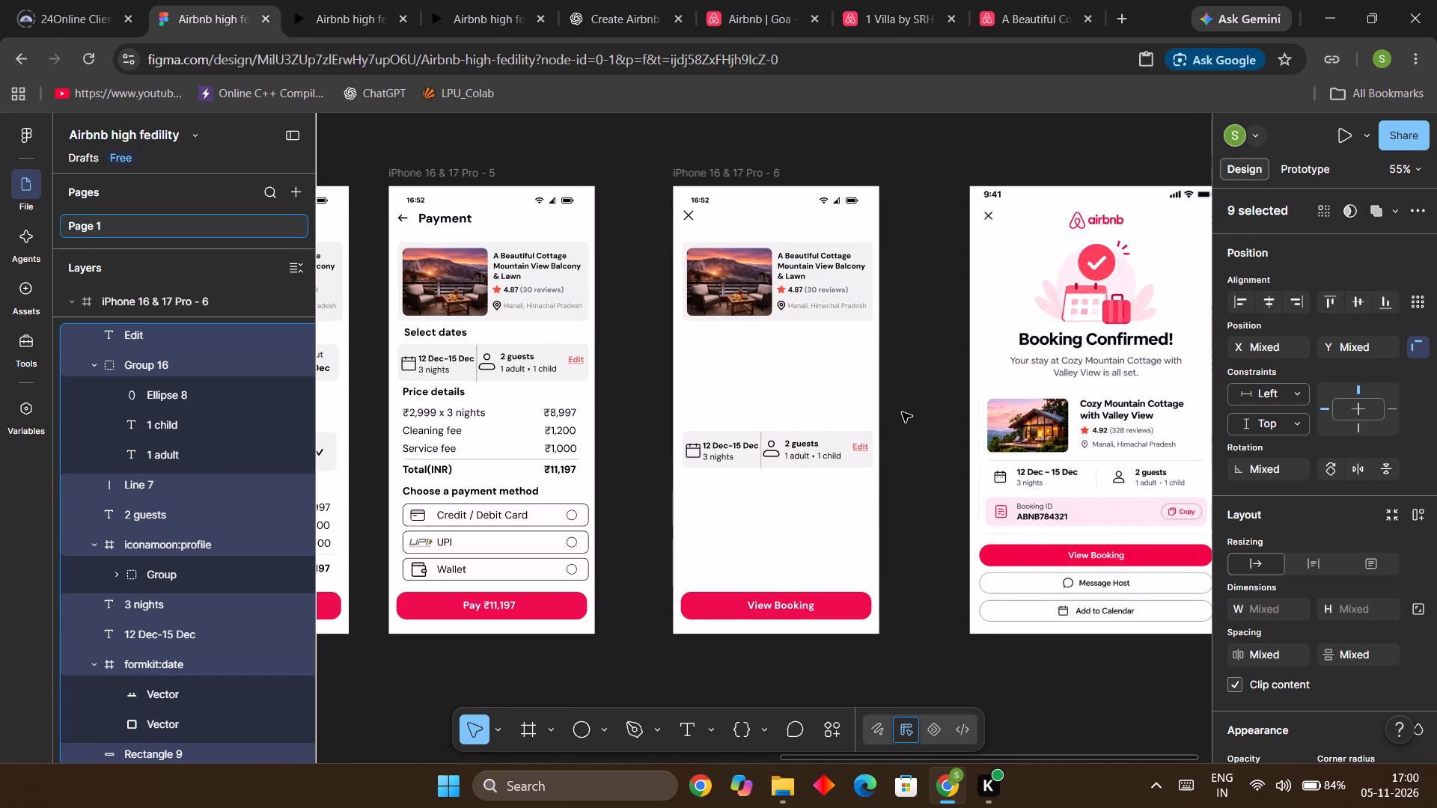
pyautogui.press('Up')
pyautogui.press('Up')
pyautogui.press('Up')
pyautogui.press('Up')
pyautogui.press('Up')
pyautogui.press('Up')
pyautogui.press('Up')
pyautogui.press('Up')
pyautogui.press('Up')
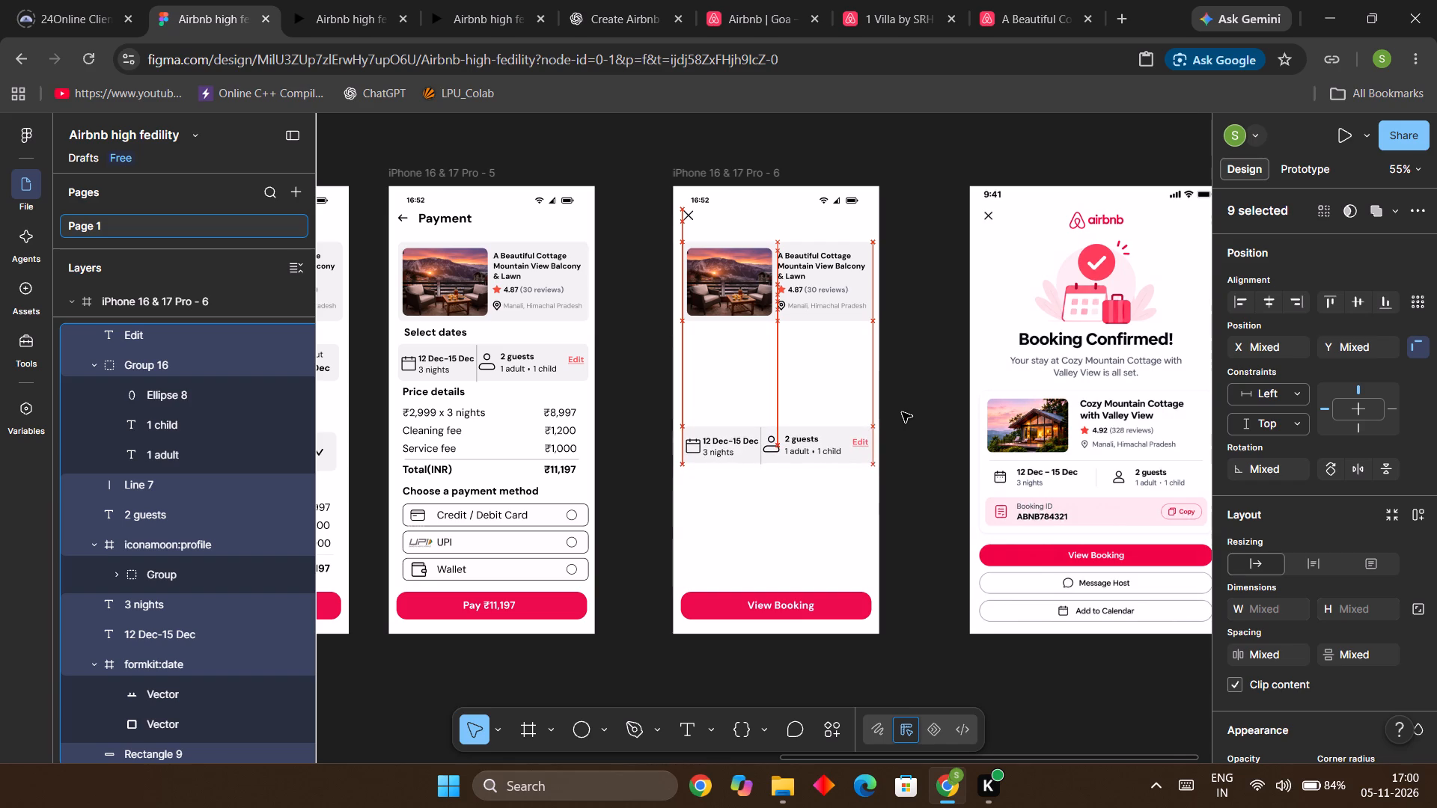
pyautogui.press('Up')
pyautogui.press('Up')
pyautogui.press('Up')
pyautogui.press('Up')
pyautogui.press('Up')
pyautogui.press('Up')
pyautogui.press('Up')
pyautogui.press('Up')
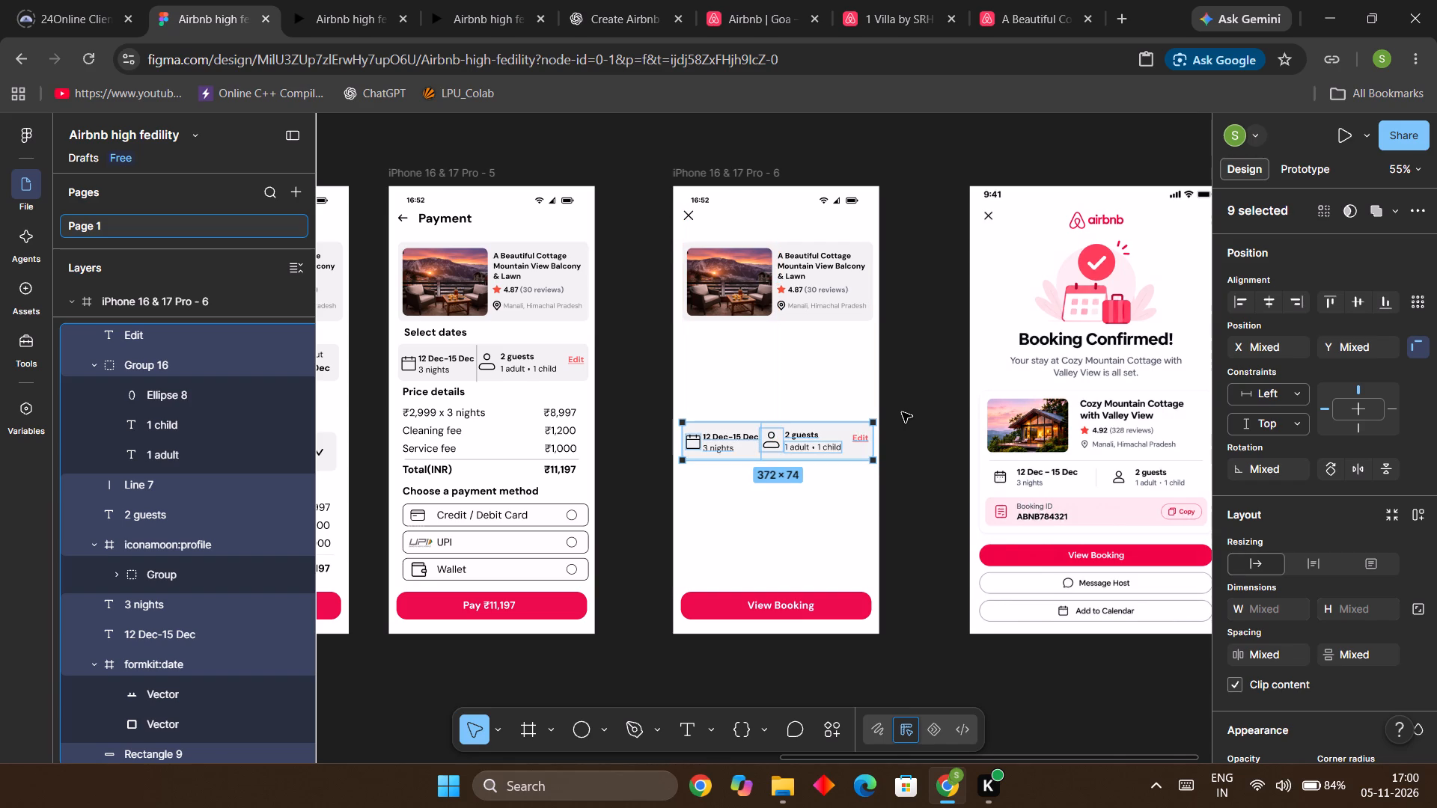
pyautogui.click(902, 412)
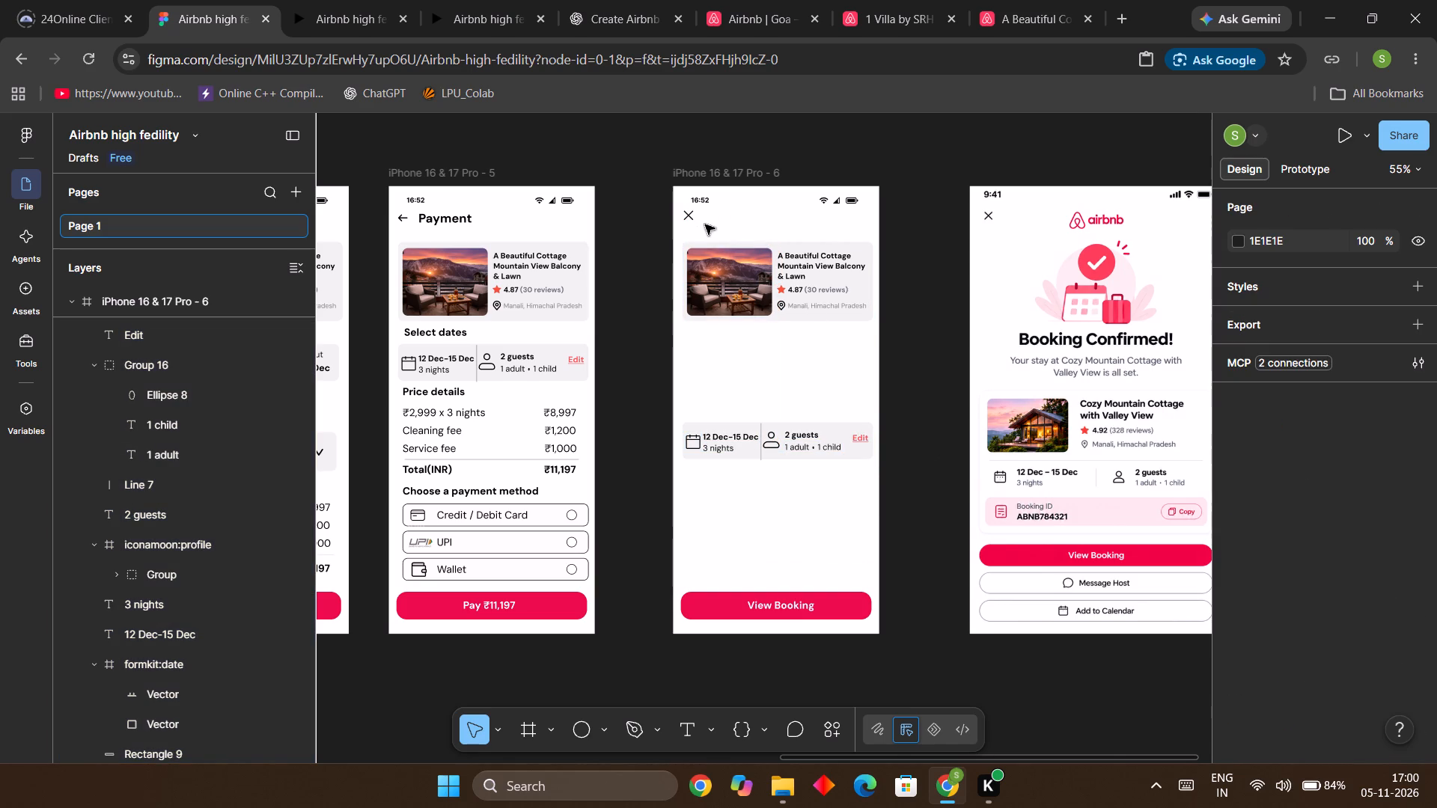
# Move the whole cottage listing card down in the iPhone 16 & 17 Pro - 6 frame, leaving a small gap above the dates and guests row.
pyautogui.moveTo(705, 226); pyautogui.dragTo(838, 355)
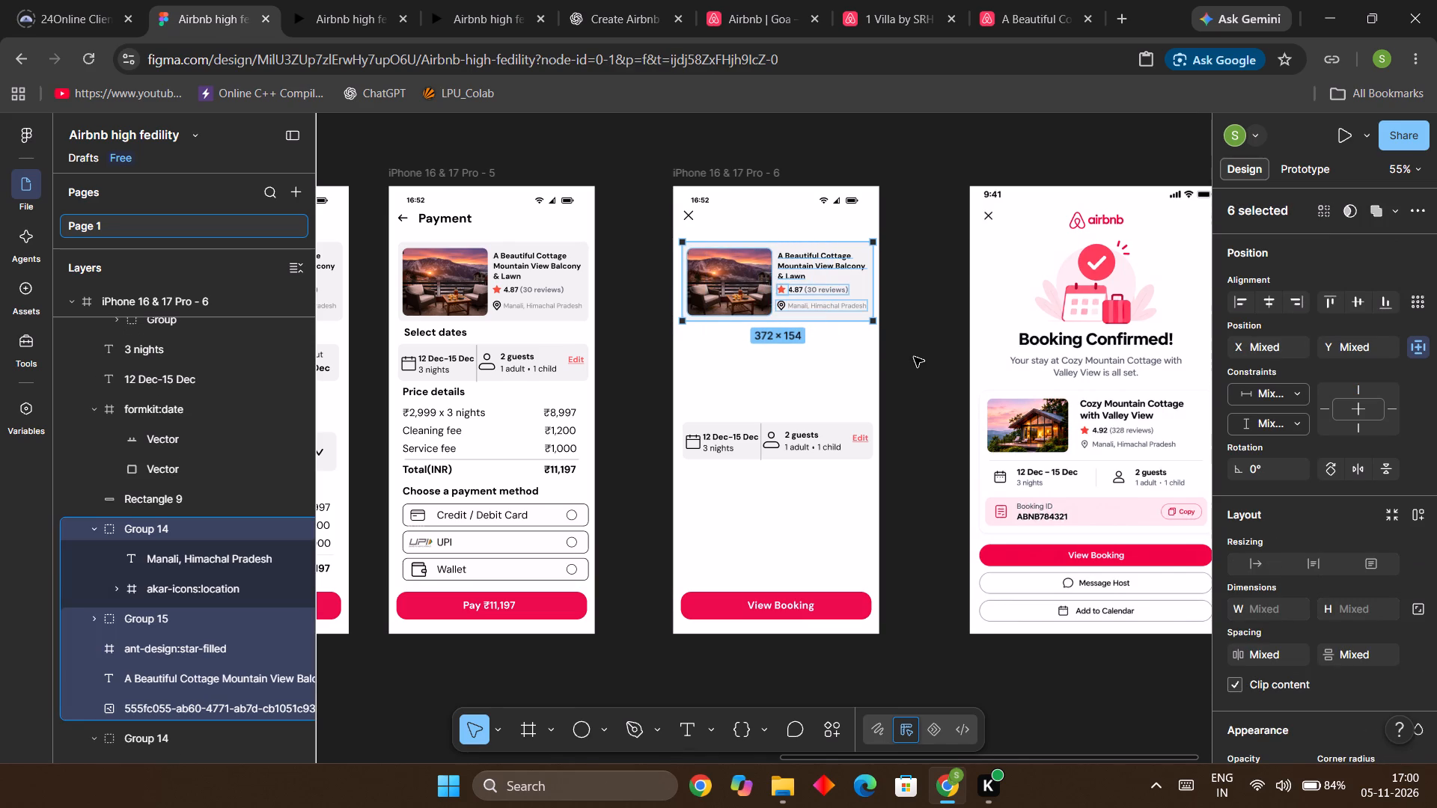
pyautogui.press('Down')
pyautogui.press('Down')
pyautogui.press('Down')
pyautogui.press('Down')
pyautogui.press('Down')
pyautogui.press('Down')
pyautogui.press('Down')
pyautogui.press('Down')
pyautogui.press('Down')
pyautogui.press('Down')
pyautogui.press('Down')
pyautogui.press('Down')
pyautogui.press('Down')
pyautogui.press('Down')
pyautogui.press('Down')
pyautogui.press('Down')
pyautogui.press('Down')
pyautogui.press('Down')
pyautogui.press('Down')
pyautogui.press('Down')
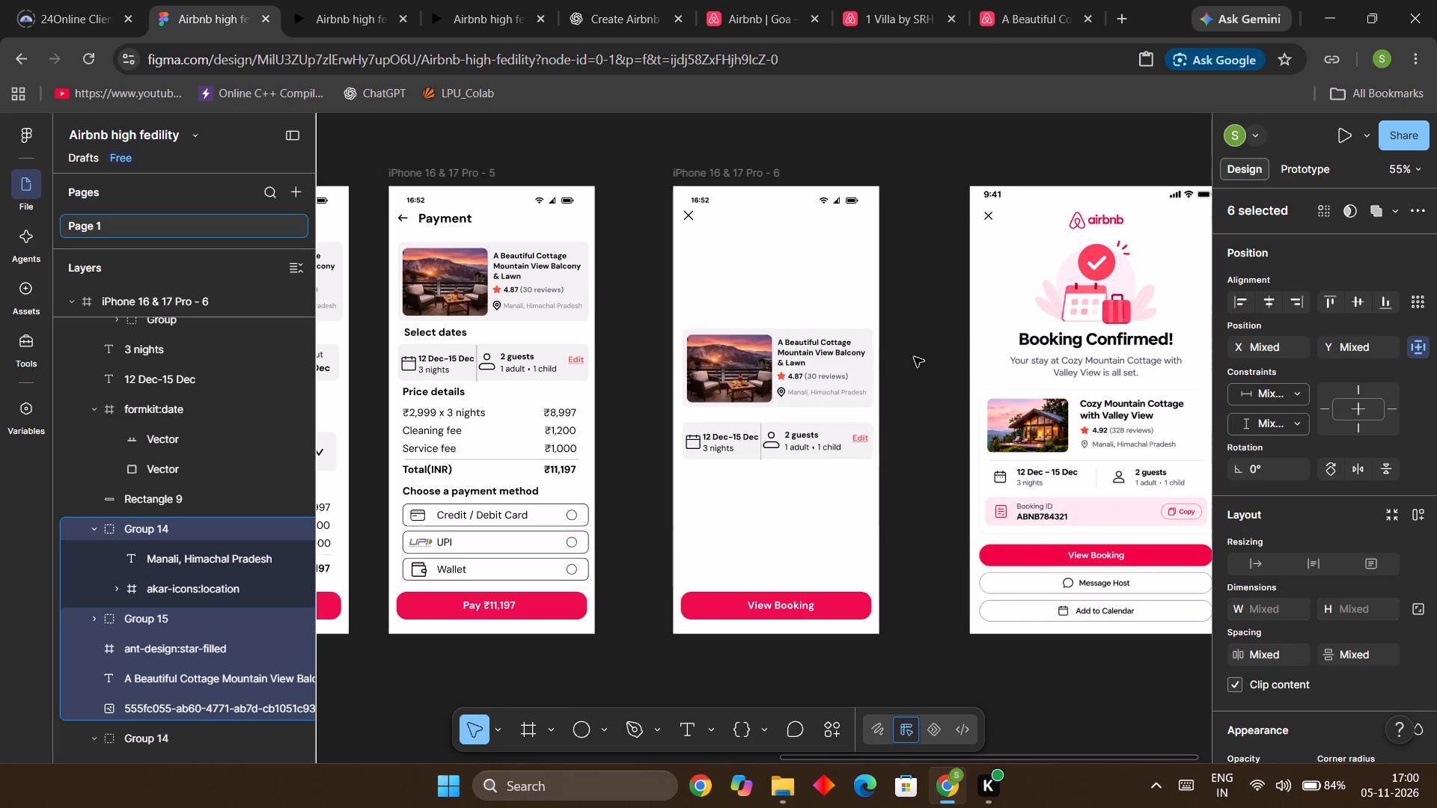
pyautogui.press('Down')
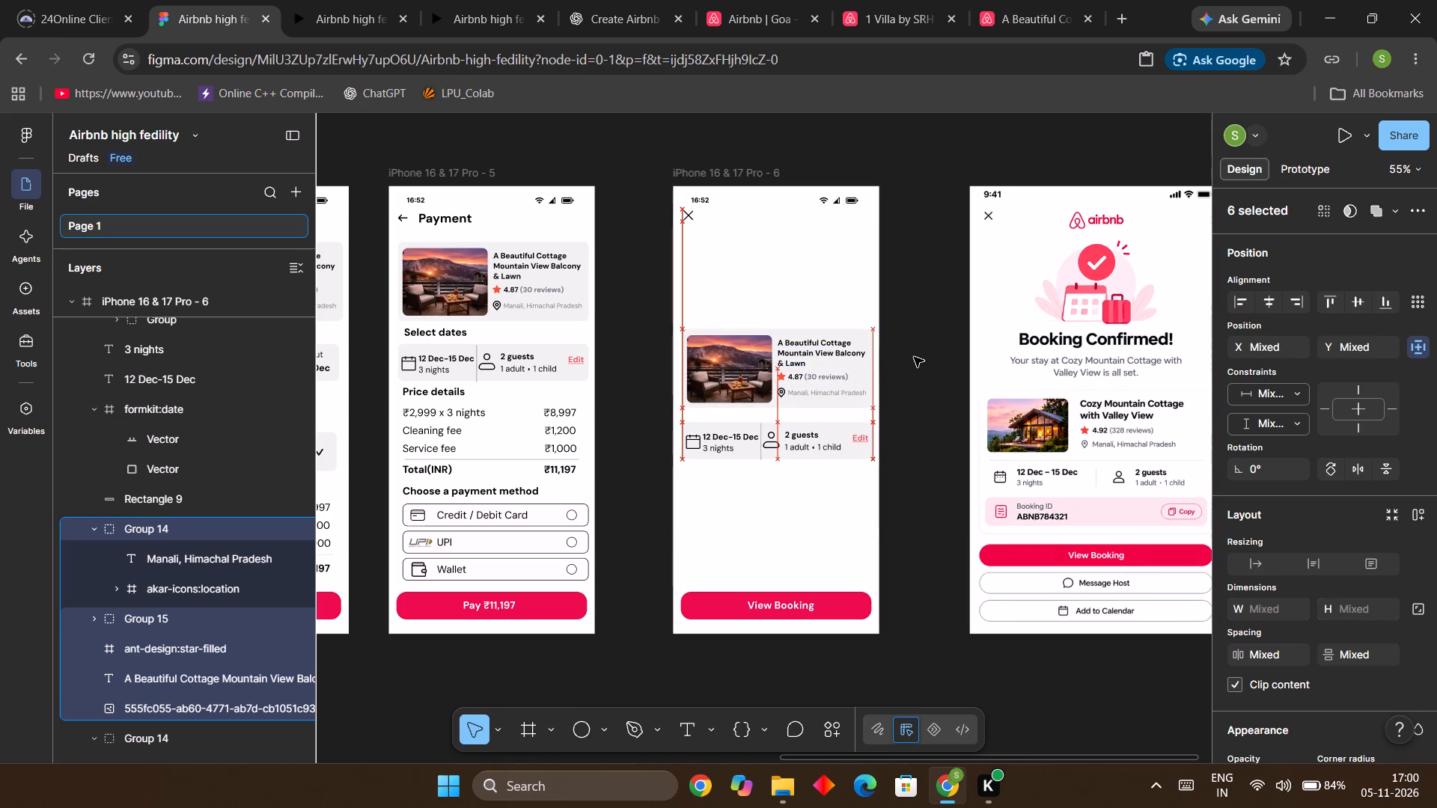
pyautogui.press('Down')
pyautogui.press('Down')
pyautogui.press('Down')
pyautogui.press('Down')
pyautogui.press('Down')
pyautogui.press('Down')
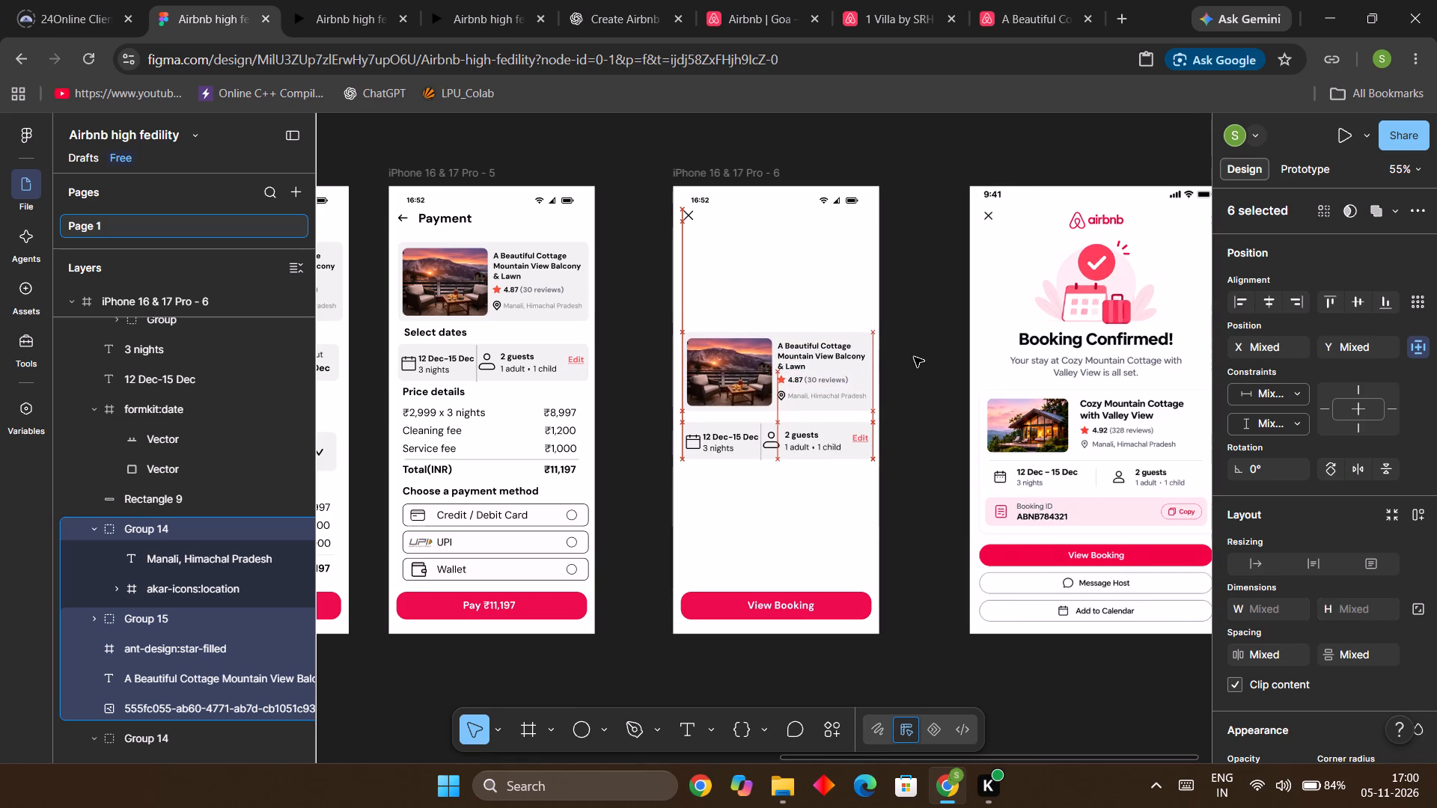
pyautogui.press('Down')
pyautogui.press('Down')
pyautogui.press('Down')
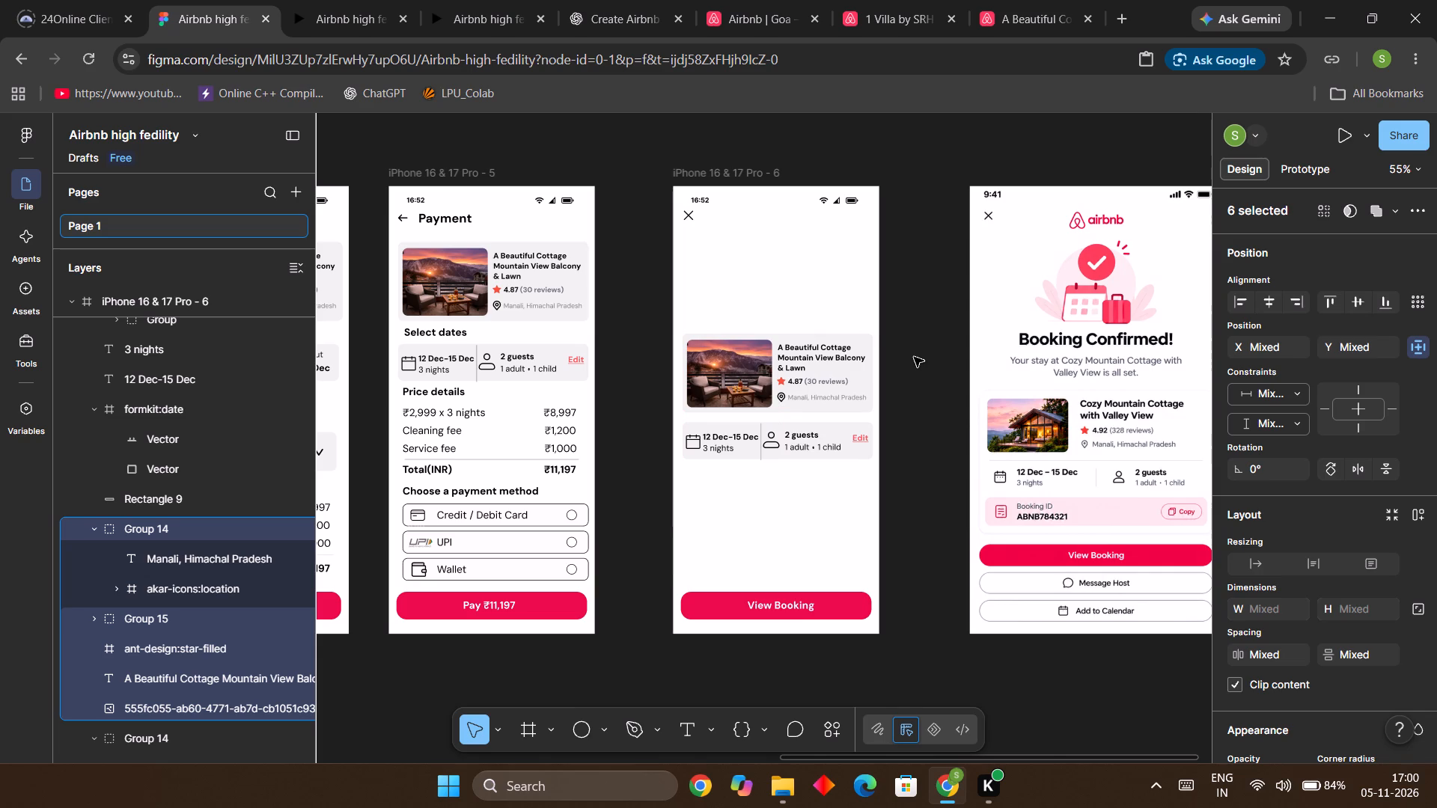
pyautogui.press('Down')
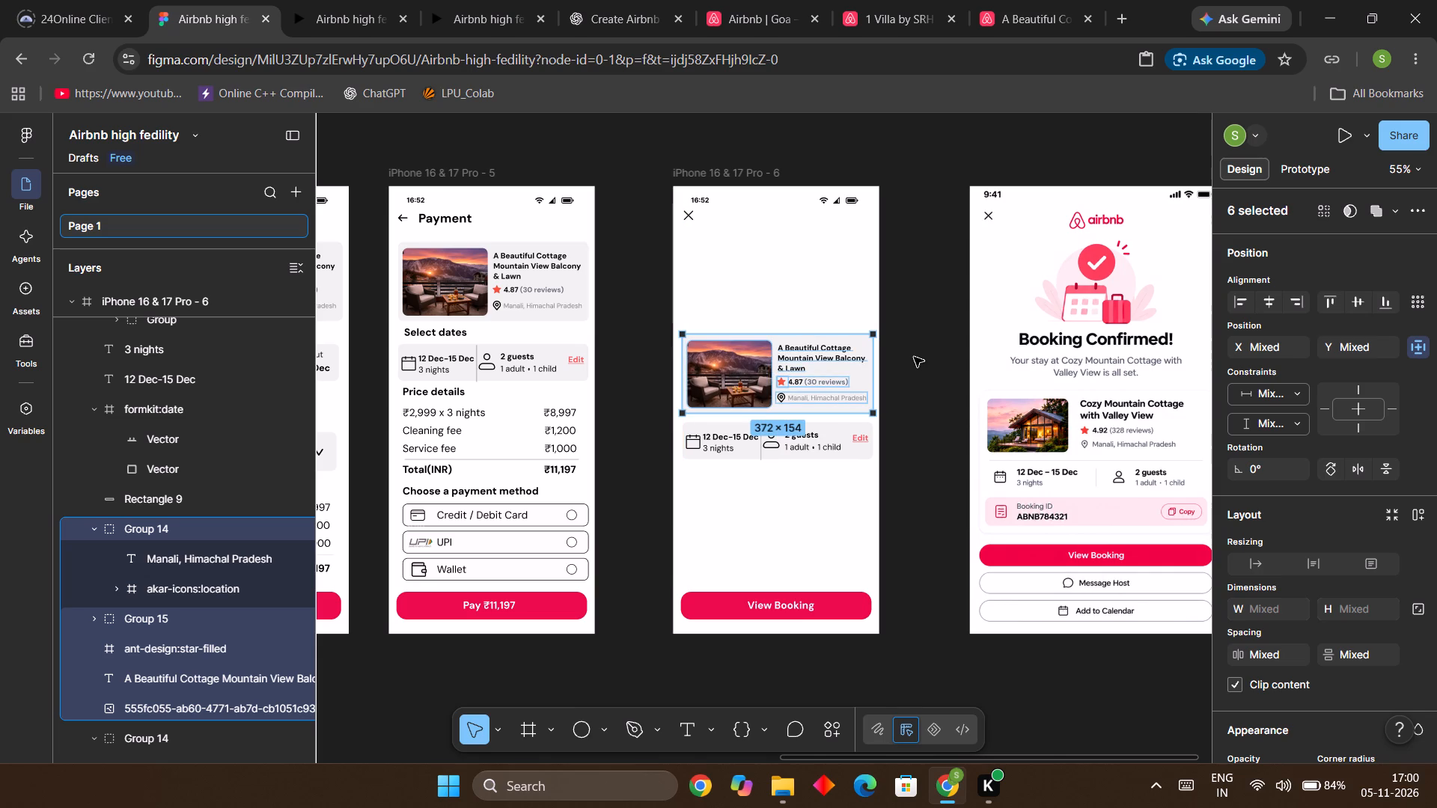
pyautogui.press('Down')
pyautogui.press('Down')
pyautogui.press('Down')
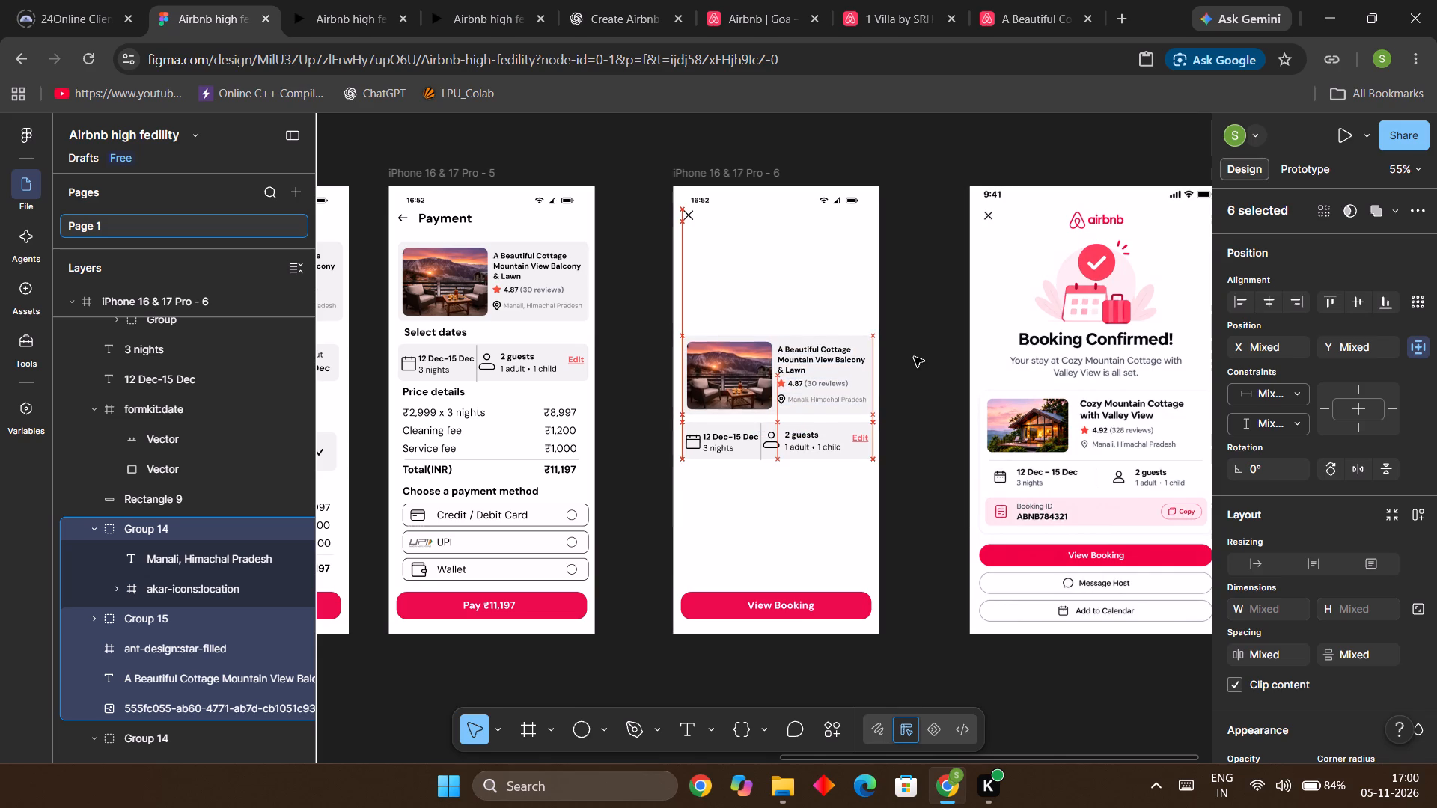
pyautogui.press('Down')
pyautogui.press('Down')
pyautogui.press('Down')
pyautogui.press('Down')
pyautogui.press('Down')
pyautogui.press('Down')
pyautogui.press('Down')
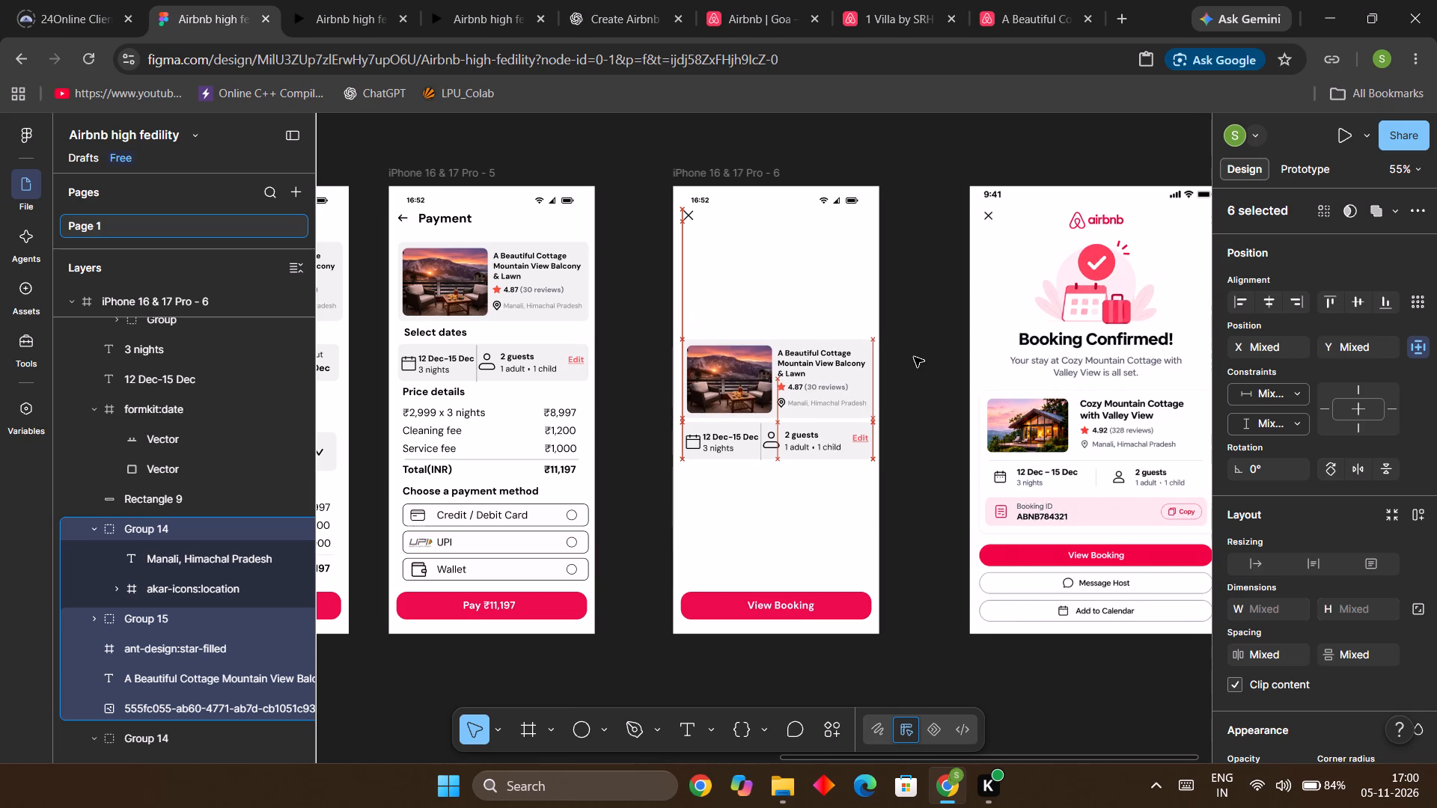
pyautogui.press('Down')
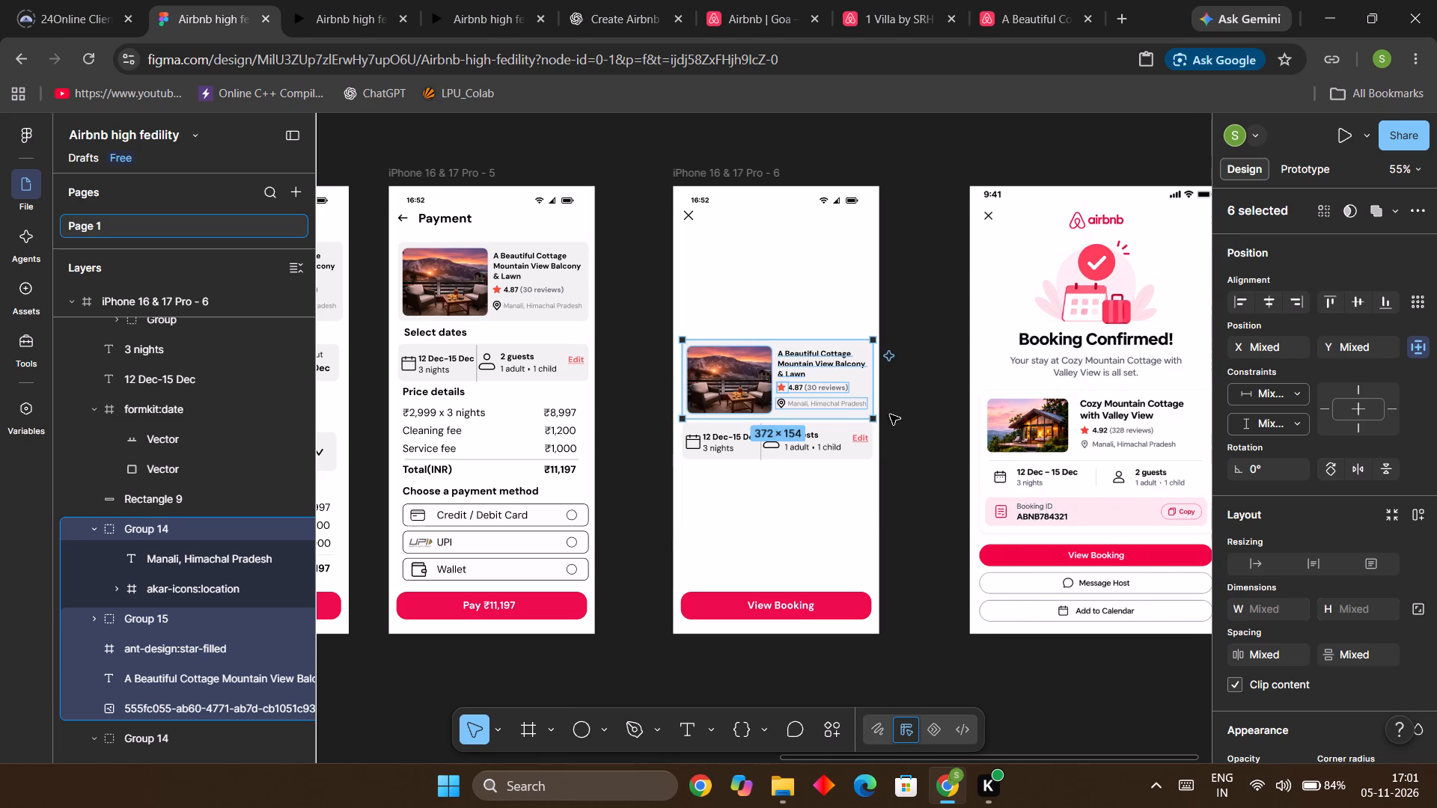
pyautogui.click(890, 414)
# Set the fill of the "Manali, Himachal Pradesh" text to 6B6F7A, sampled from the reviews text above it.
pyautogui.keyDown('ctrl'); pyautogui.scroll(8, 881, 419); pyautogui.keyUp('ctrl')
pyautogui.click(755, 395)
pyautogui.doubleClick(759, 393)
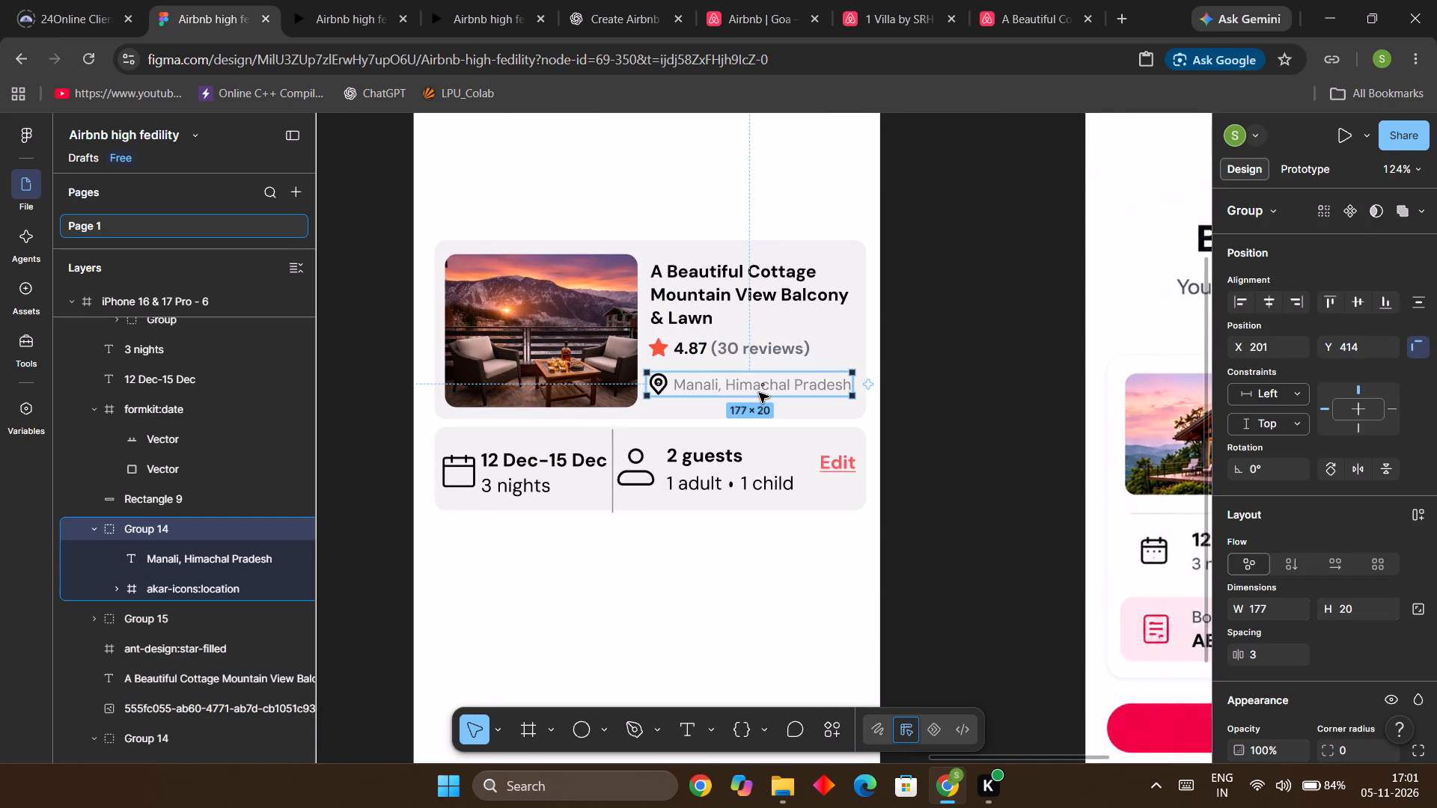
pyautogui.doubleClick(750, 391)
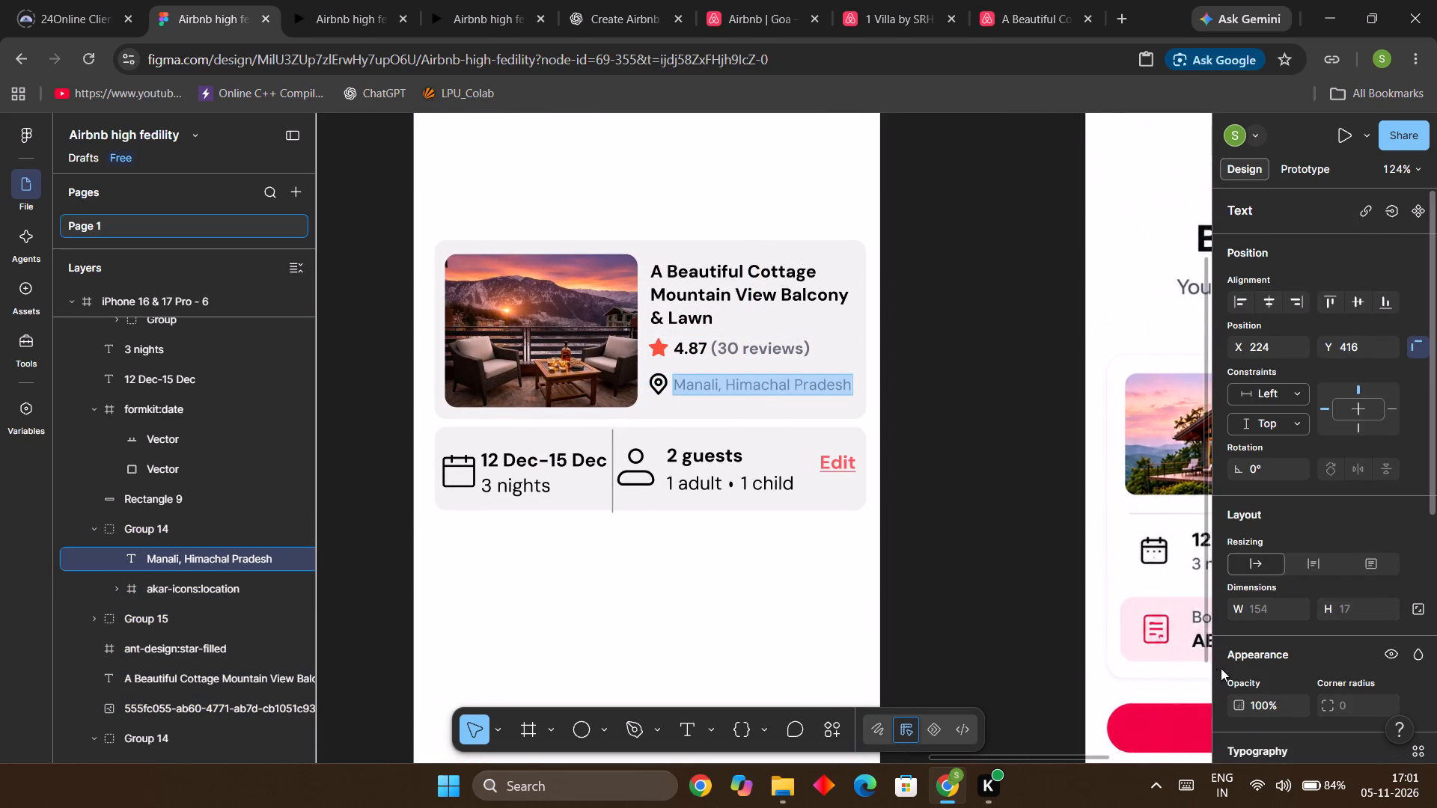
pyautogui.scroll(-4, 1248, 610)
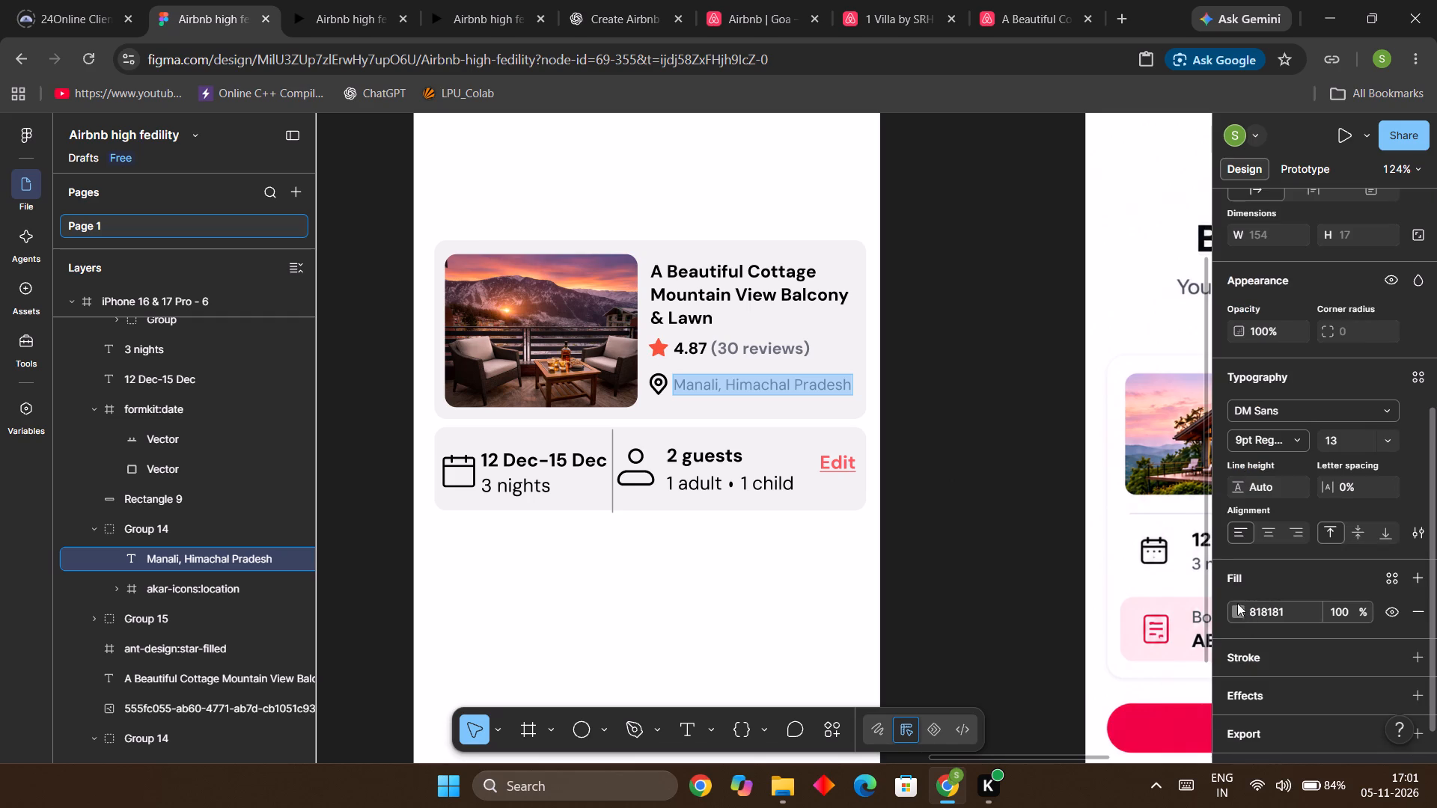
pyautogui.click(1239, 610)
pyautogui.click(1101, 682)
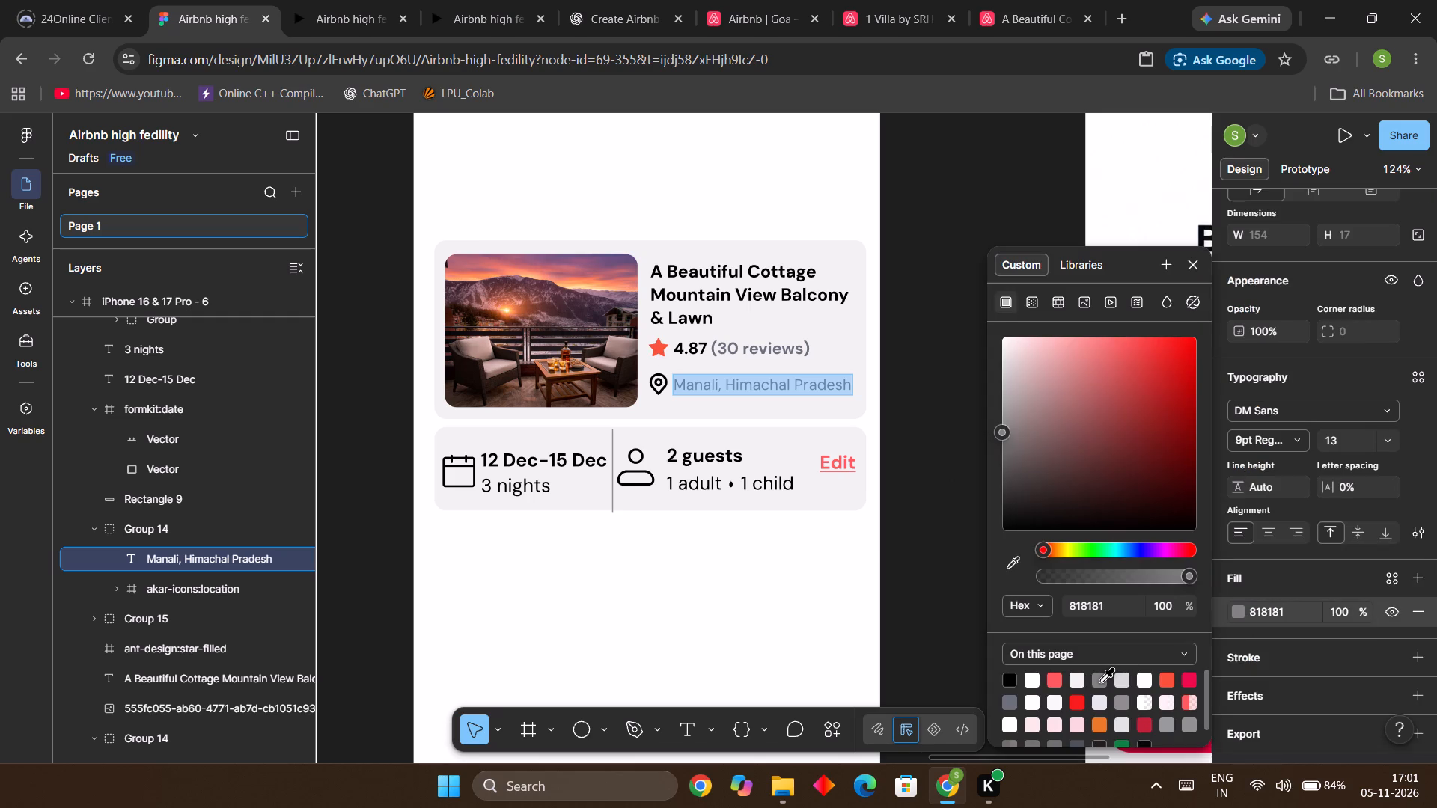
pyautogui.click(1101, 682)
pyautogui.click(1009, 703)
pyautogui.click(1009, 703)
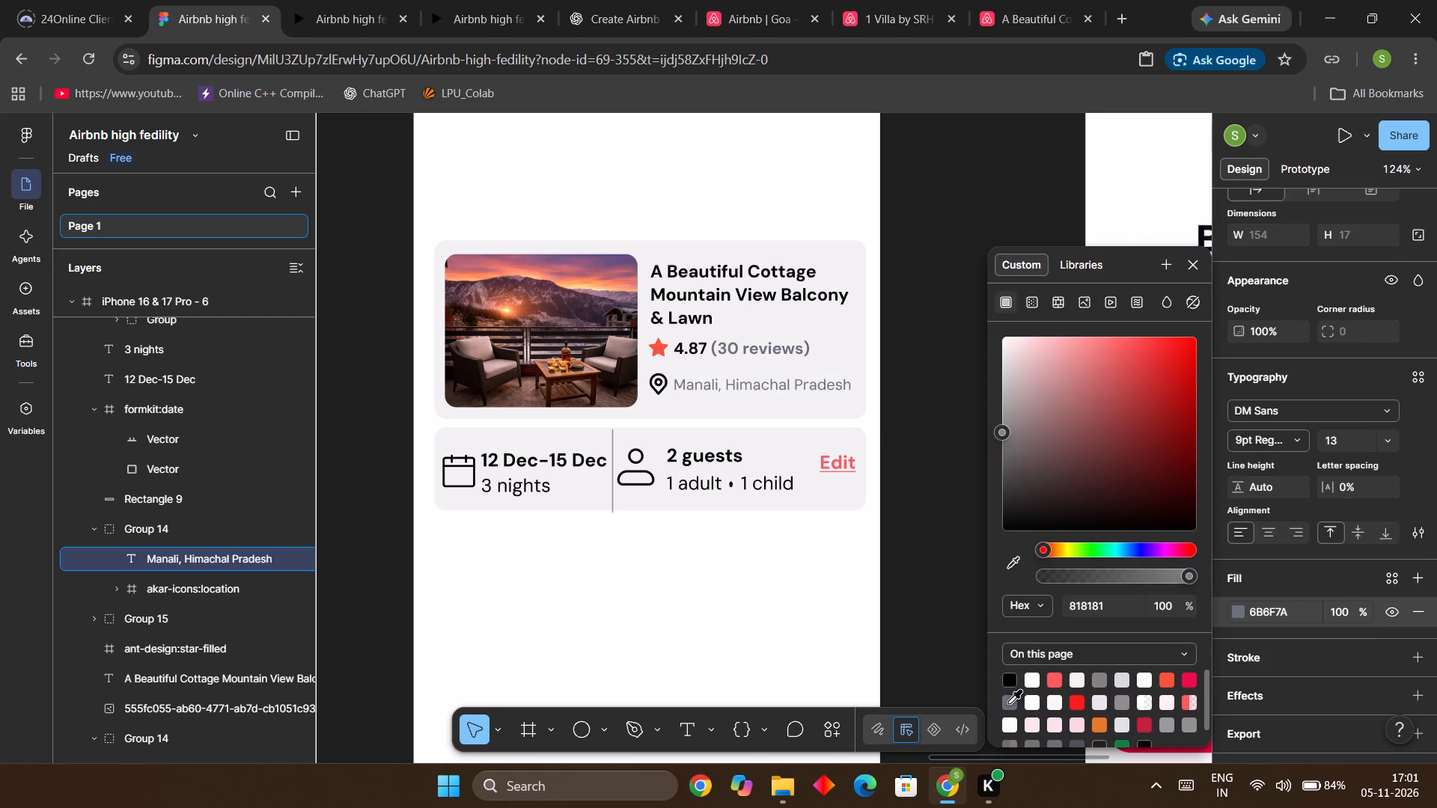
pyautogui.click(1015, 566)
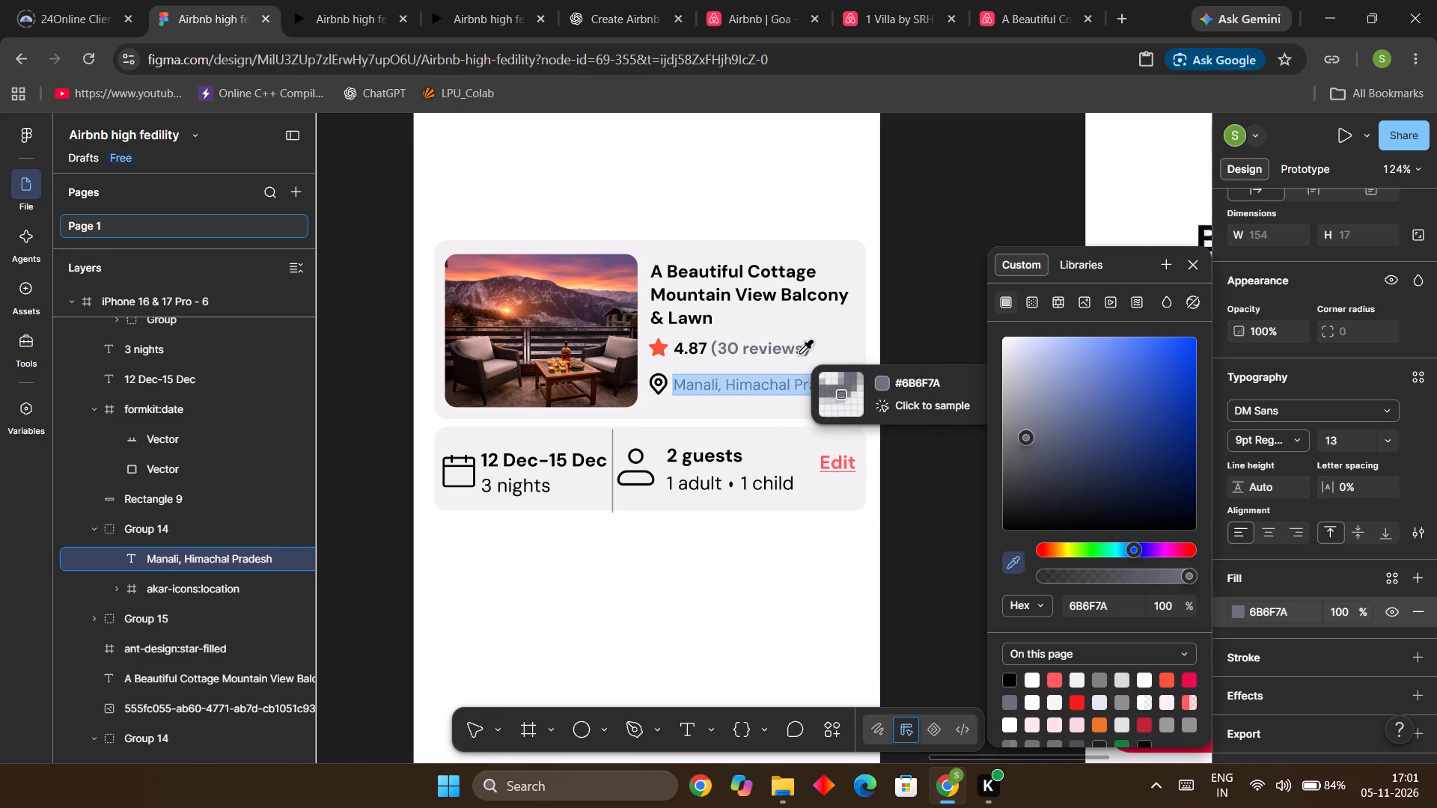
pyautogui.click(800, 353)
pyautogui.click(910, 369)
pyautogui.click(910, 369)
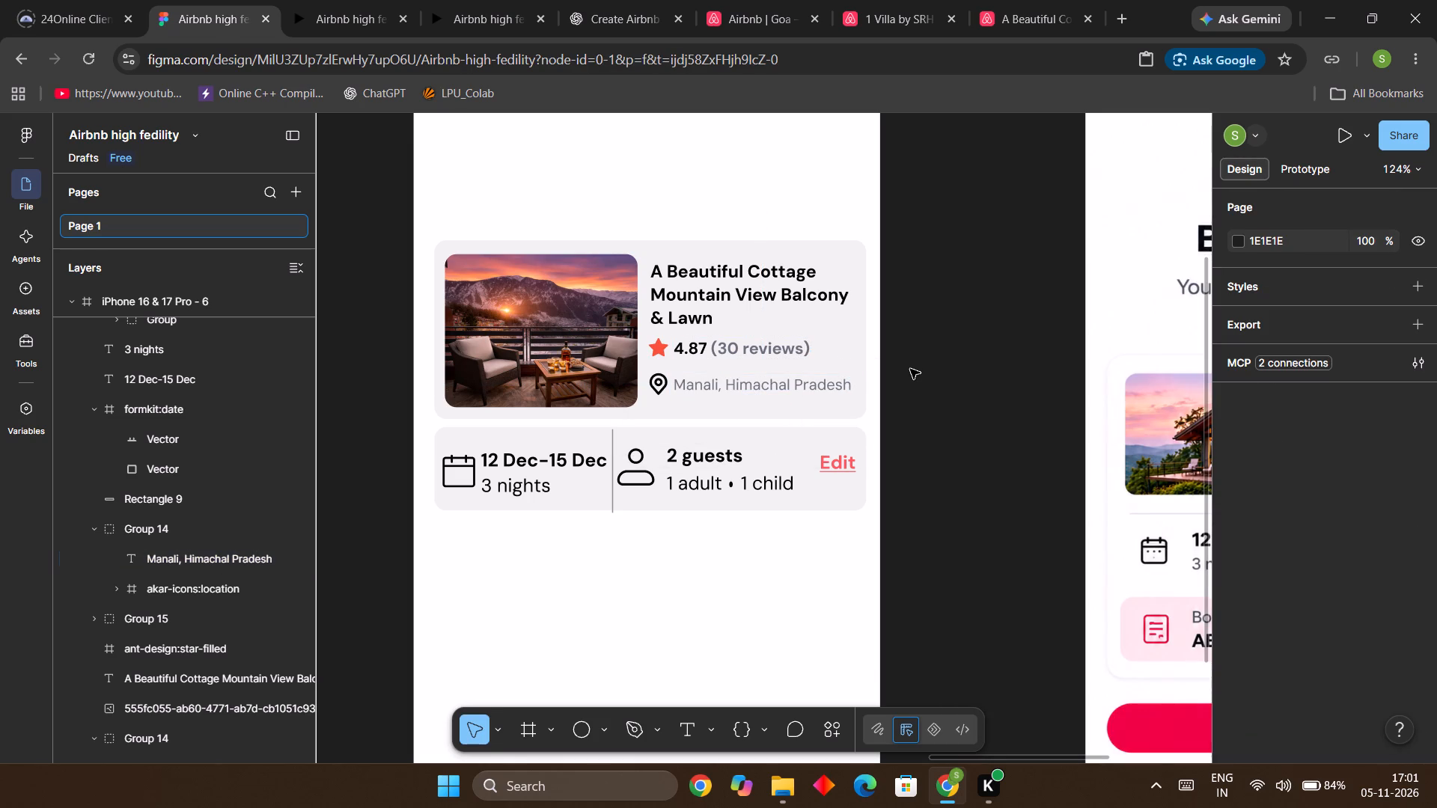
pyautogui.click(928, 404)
# Set the fill of the "Manali, Himachal Pradesh" text in the iPhone 16 & 17 Pro - 6 frame to the darker neutral grey 474747.
pyautogui.keyDown('ctrl'); pyautogui.scroll(-6, 911, 423); pyautogui.keyUp('ctrl')
pyautogui.keyDown('ctrl'); pyautogui.scroll(7, 911, 429); pyautogui.keyUp('ctrl')
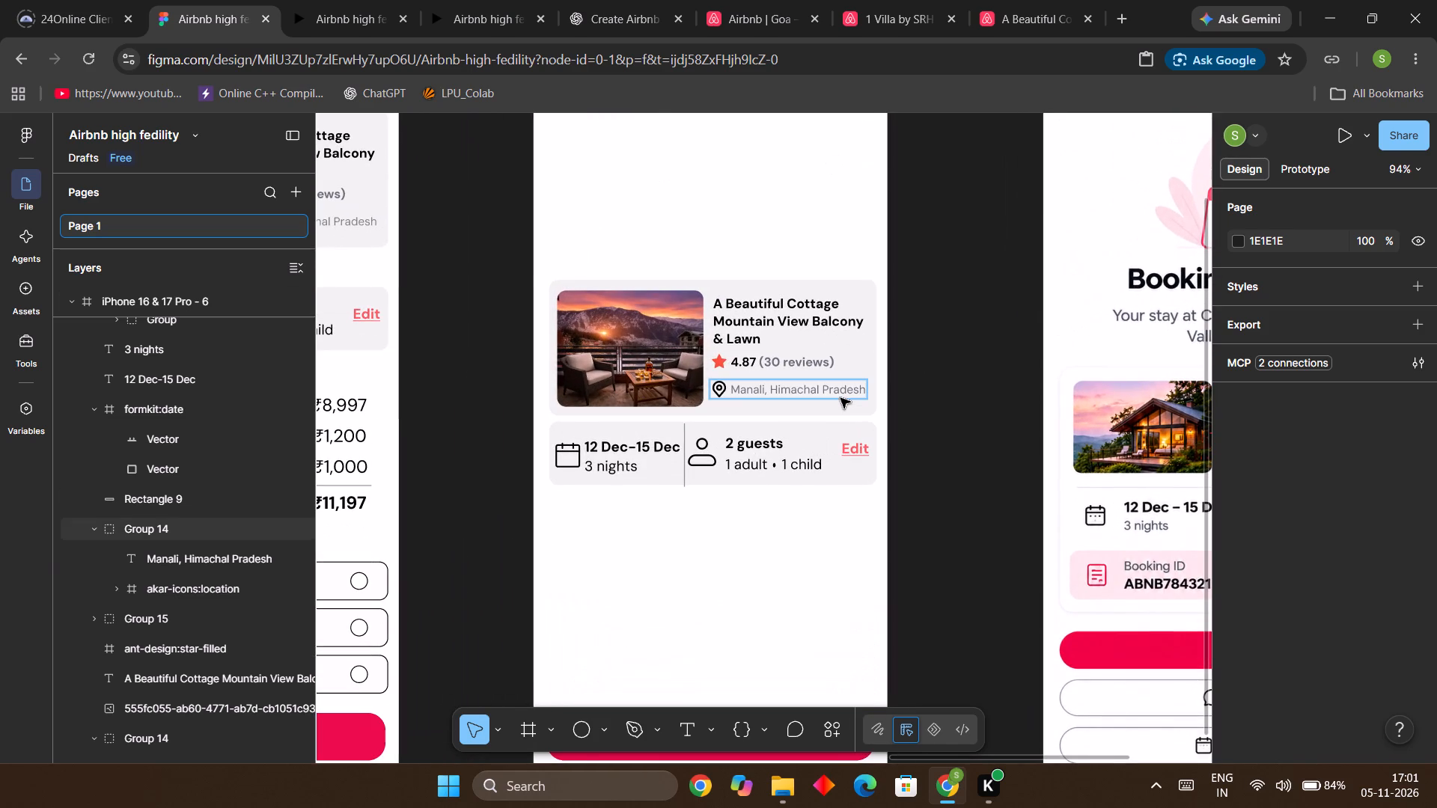
pyautogui.click(840, 398)
pyautogui.scroll(-6, 1218, 602)
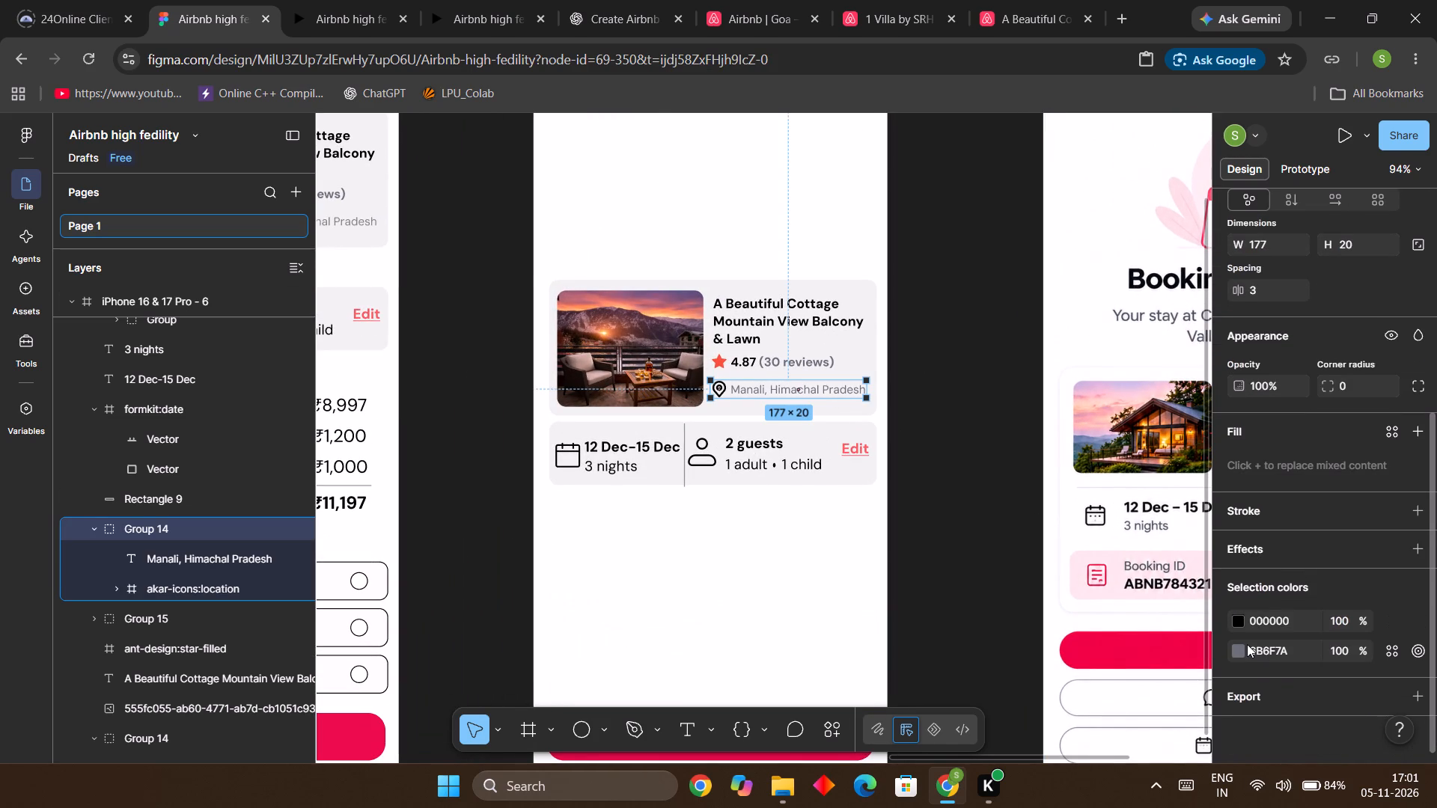
pyautogui.doubleClick(835, 387)
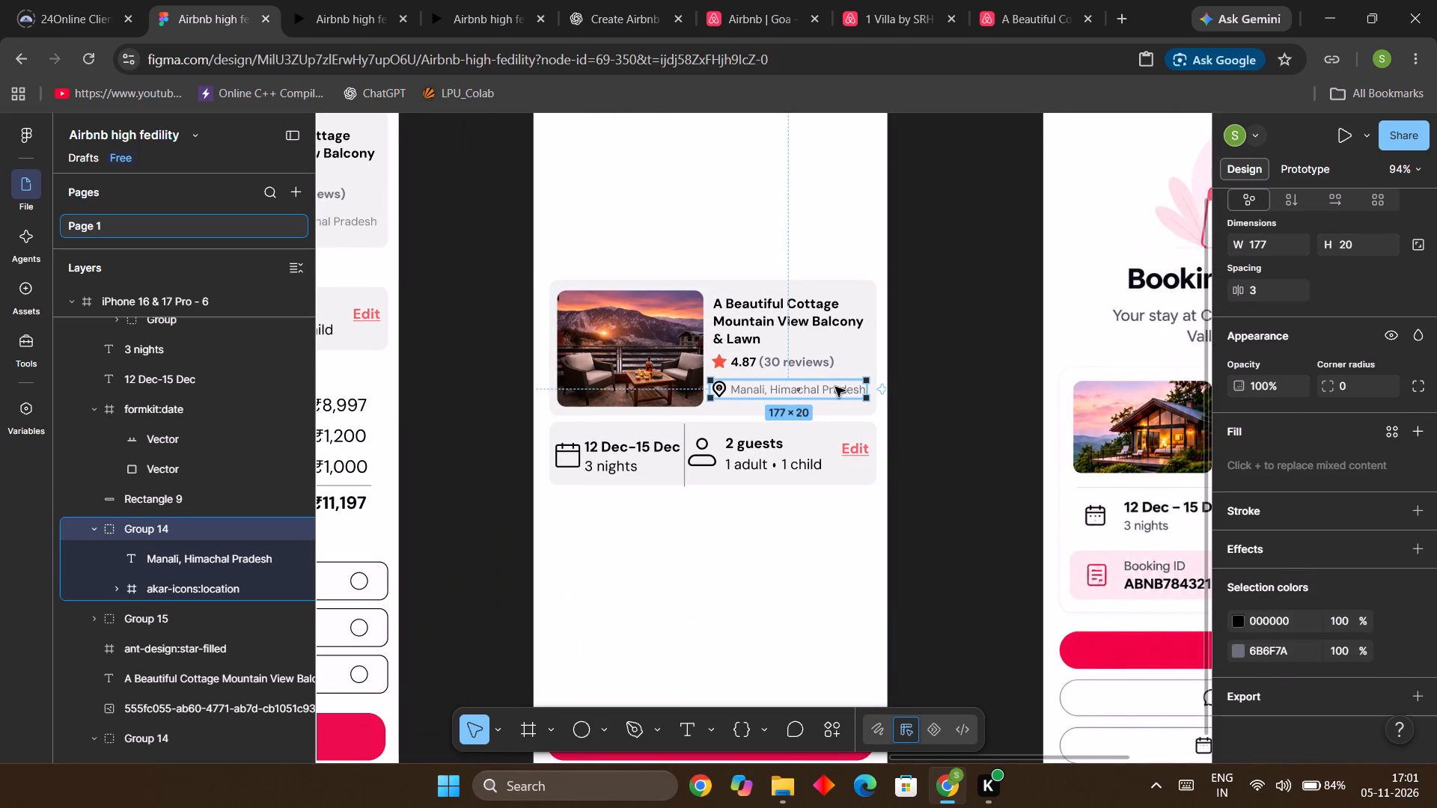
pyautogui.doubleClick(835, 387)
pyautogui.scroll(-1, 1296, 605)
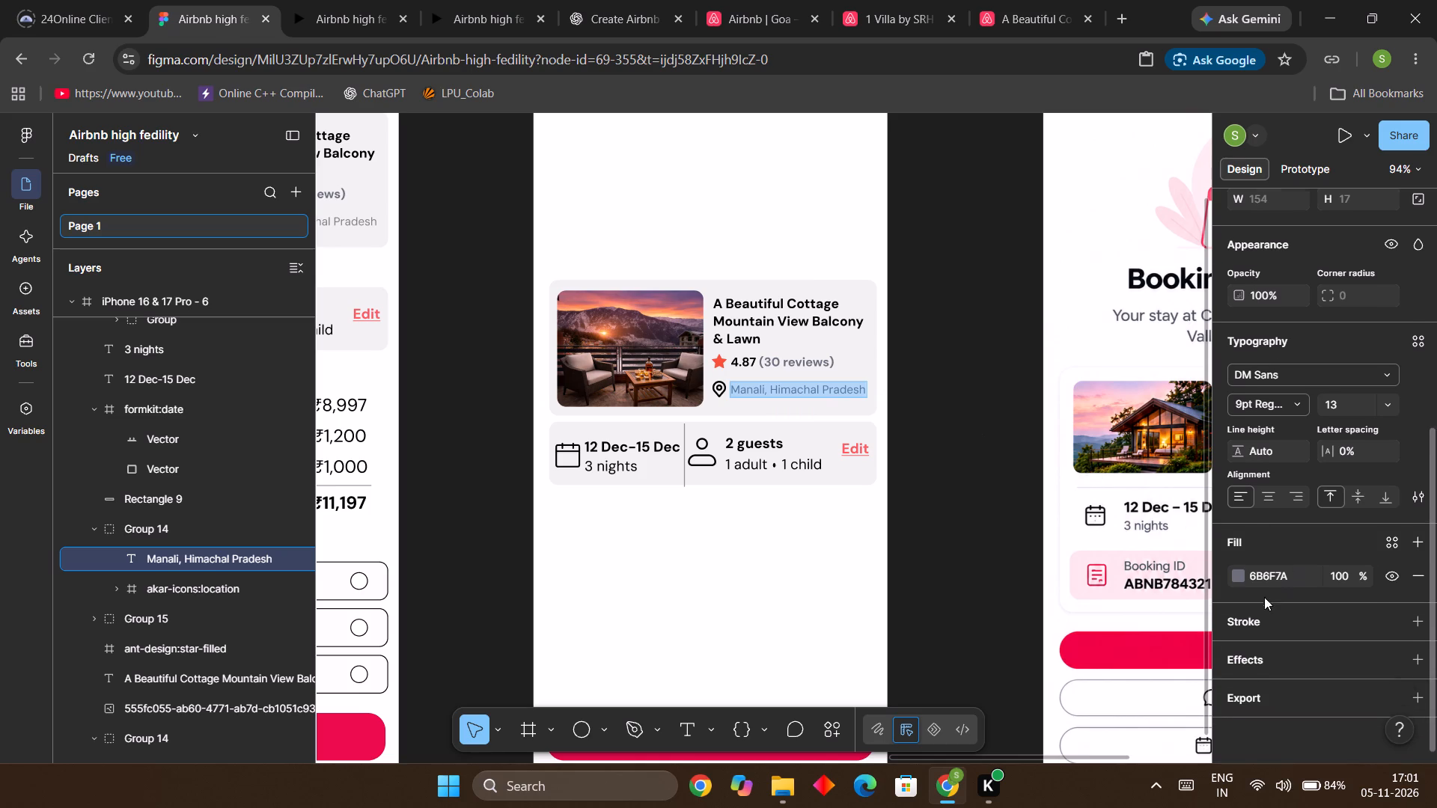
pyautogui.click(1235, 577)
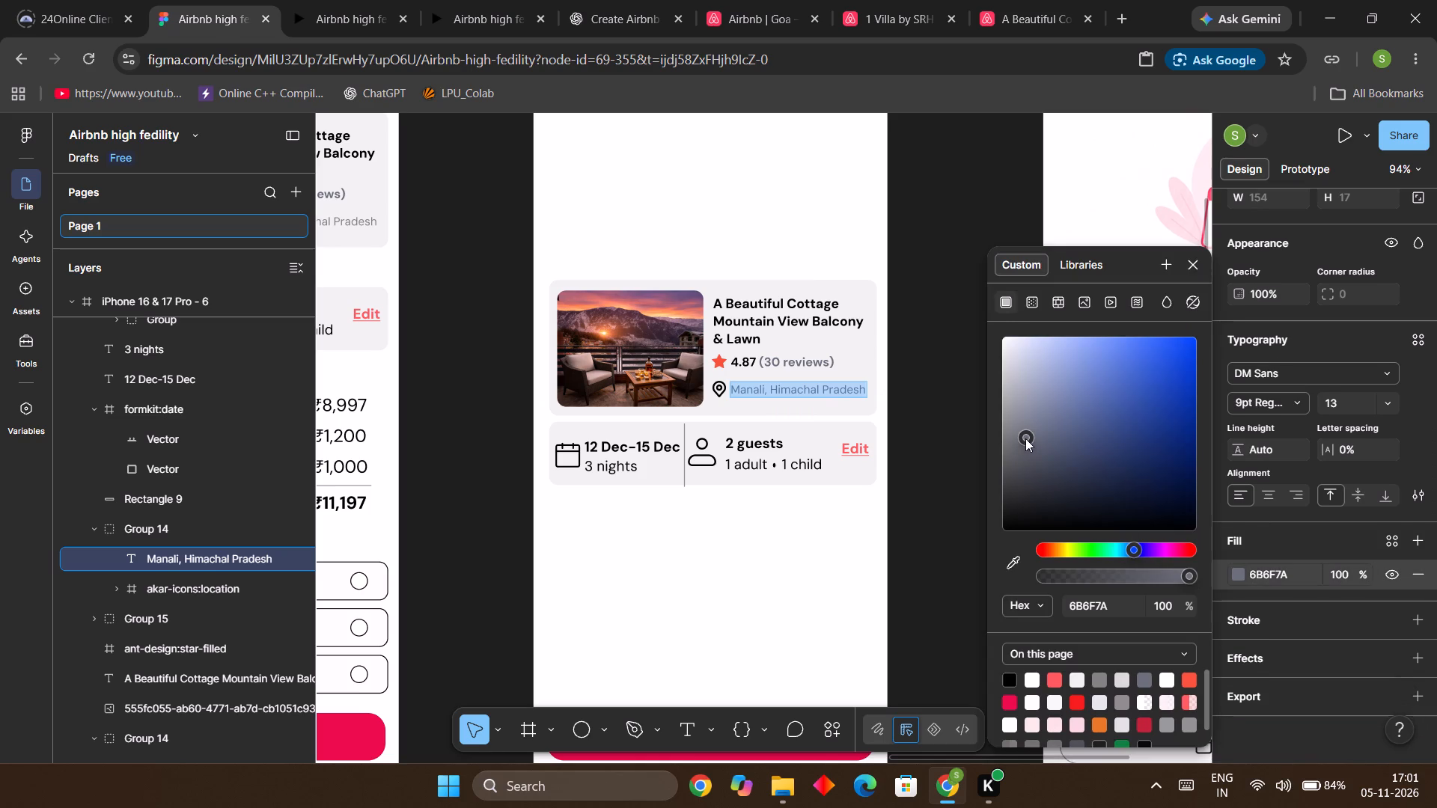
pyautogui.moveTo(1025, 438); pyautogui.dragTo(1001, 451)
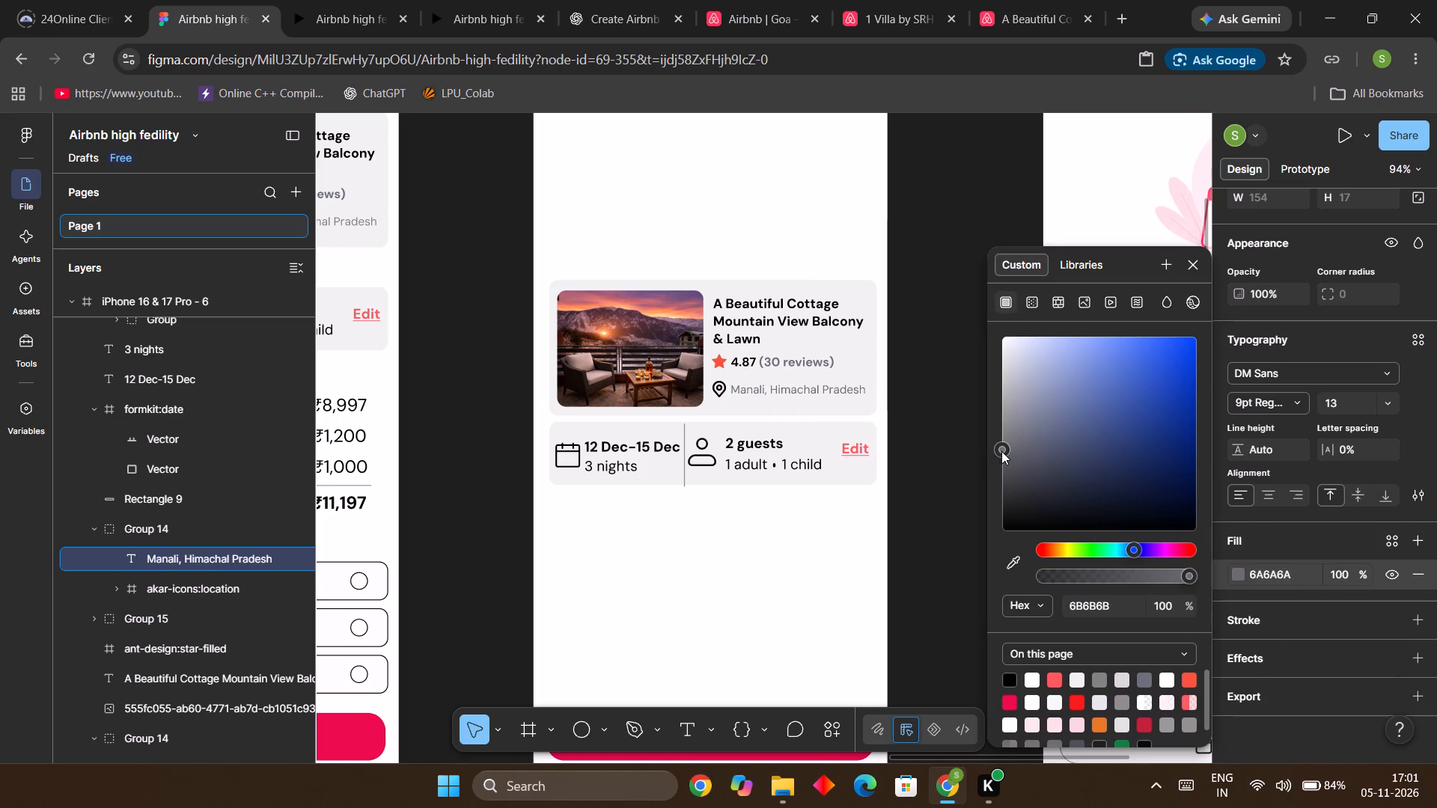
pyautogui.moveTo(1001, 451); pyautogui.dragTo(1001, 462)
pyautogui.moveTo(1001, 462); pyautogui.dragTo(1007, 443)
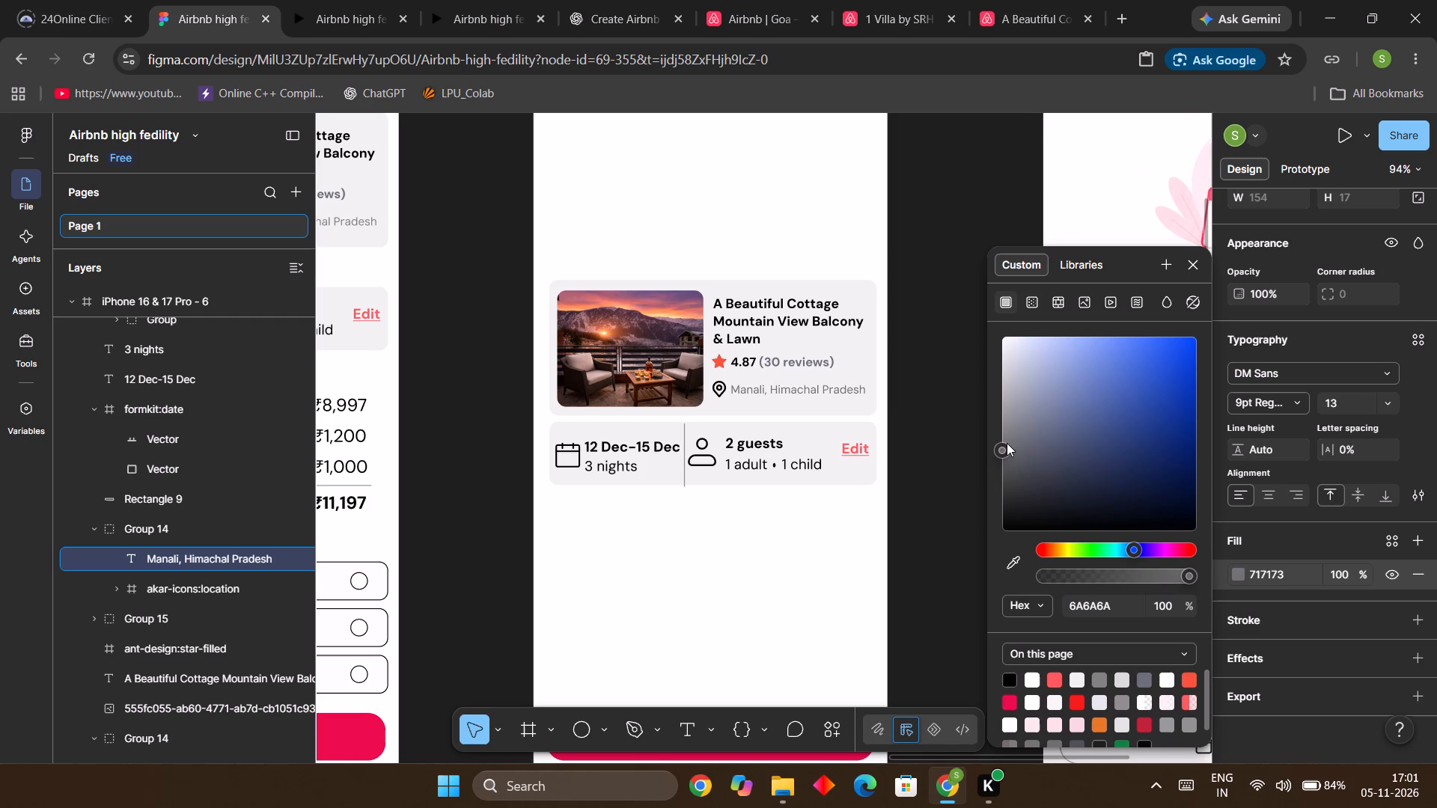
pyautogui.moveTo(1007, 443); pyautogui.dragTo(1003, 456)
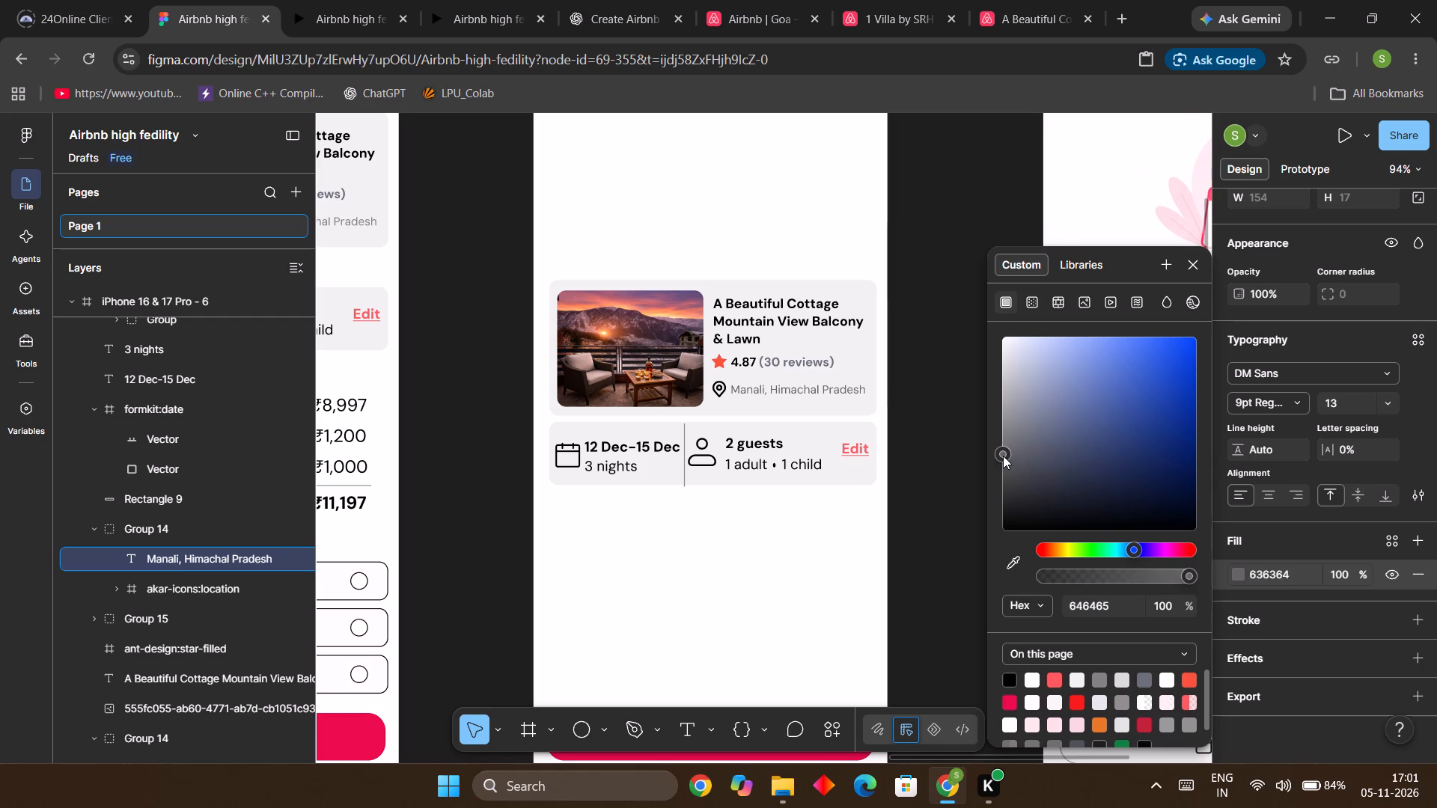
pyautogui.moveTo(1003, 456); pyautogui.dragTo(1002, 476)
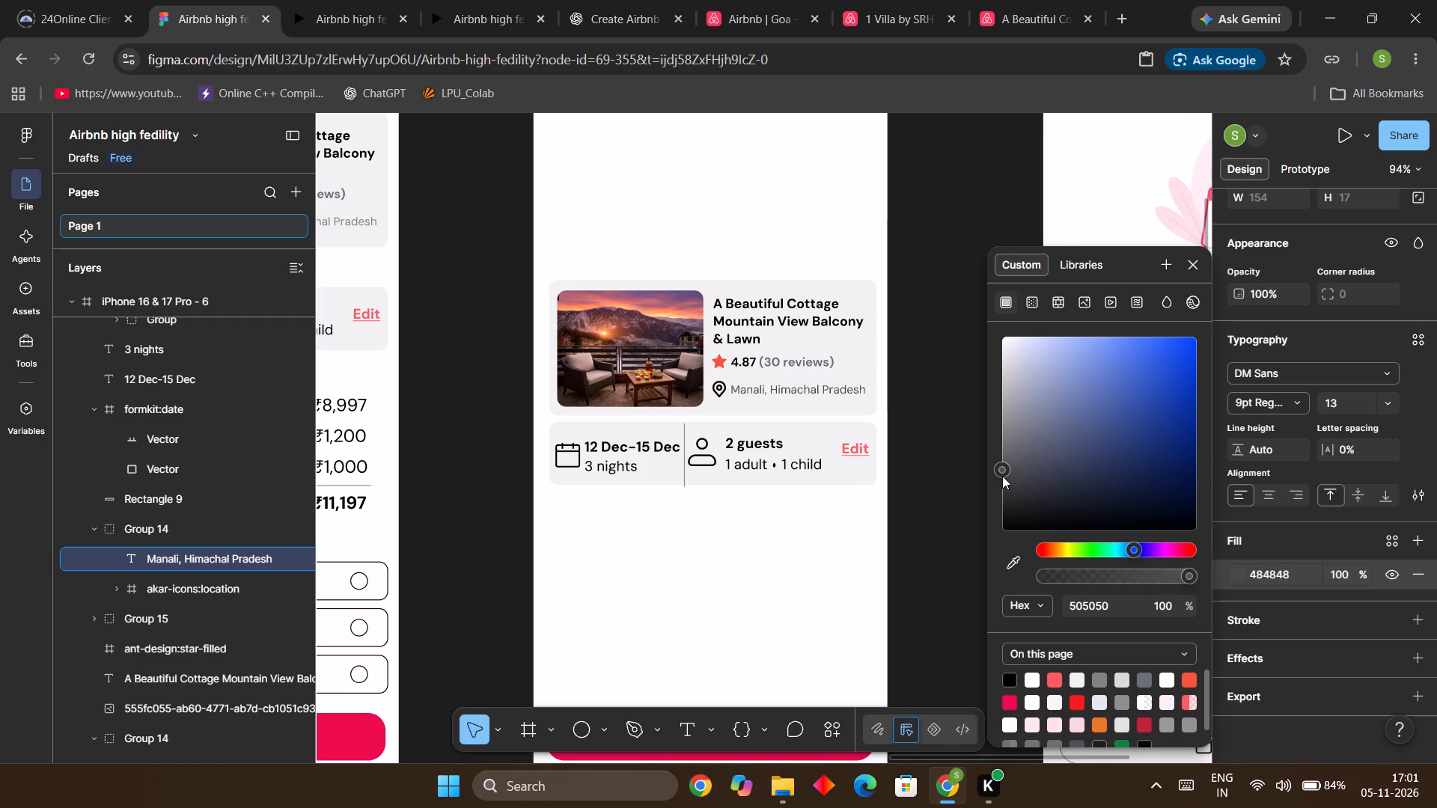
pyautogui.moveTo(1002, 476); pyautogui.dragTo(1002, 477)
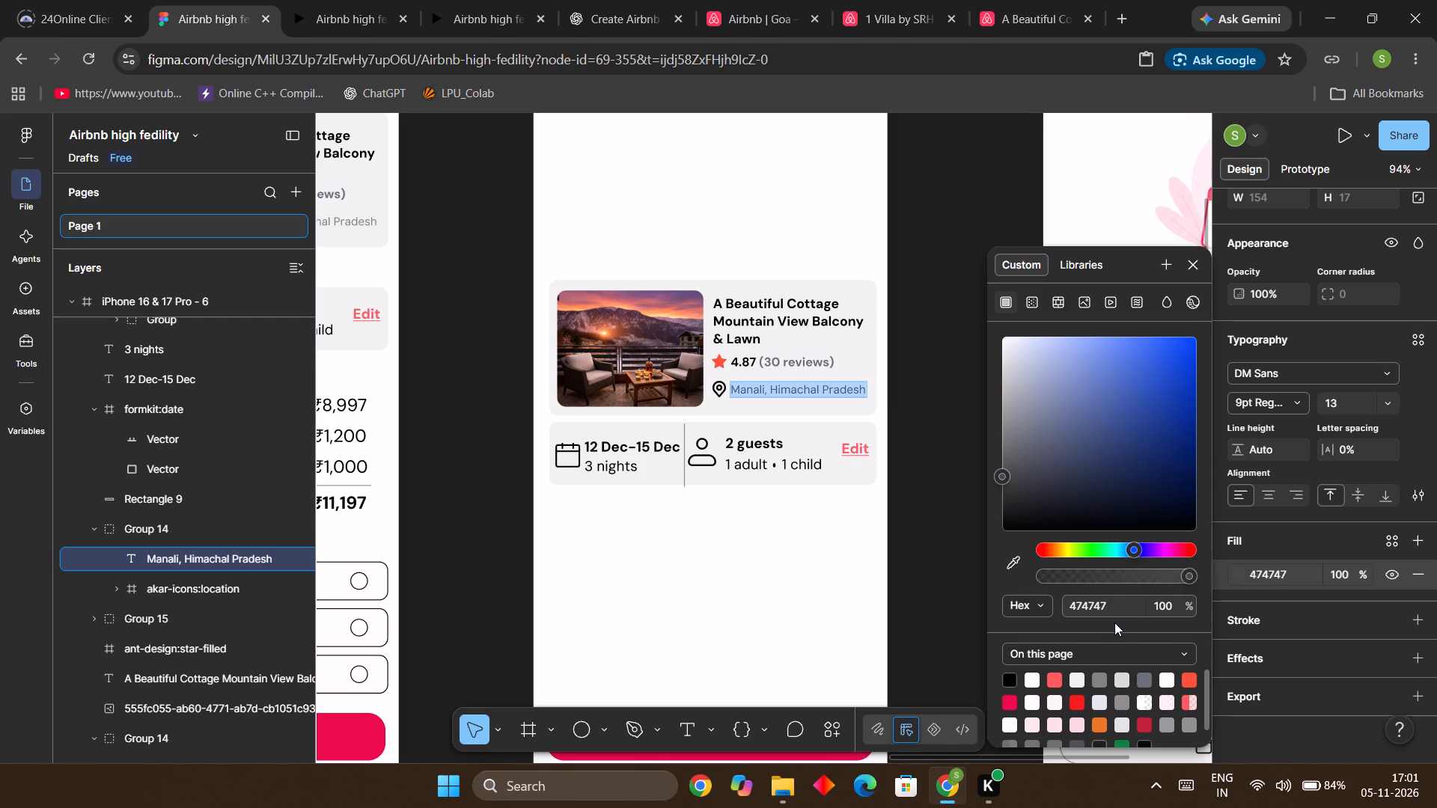
# Copy that hex colour and apply 474747 to the "Manali, Himachal Pradesh" text in the iPhone 16 & 17 Pro - 5 Payment frame.
pyautogui.click(1114, 611)
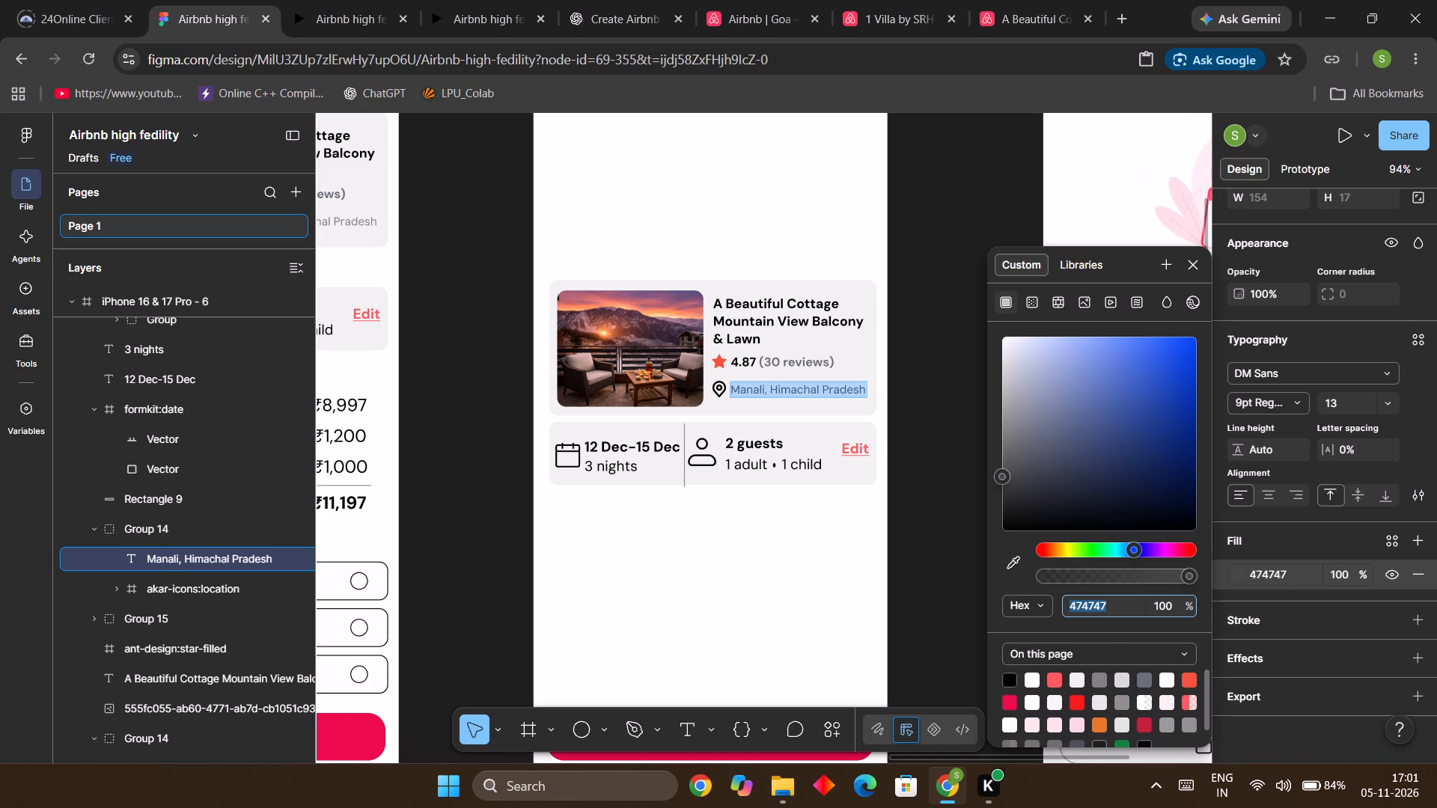
pyautogui.hotkey('ctrl', 'c')
pyautogui.click(933, 483)
pyautogui.click(933, 480)
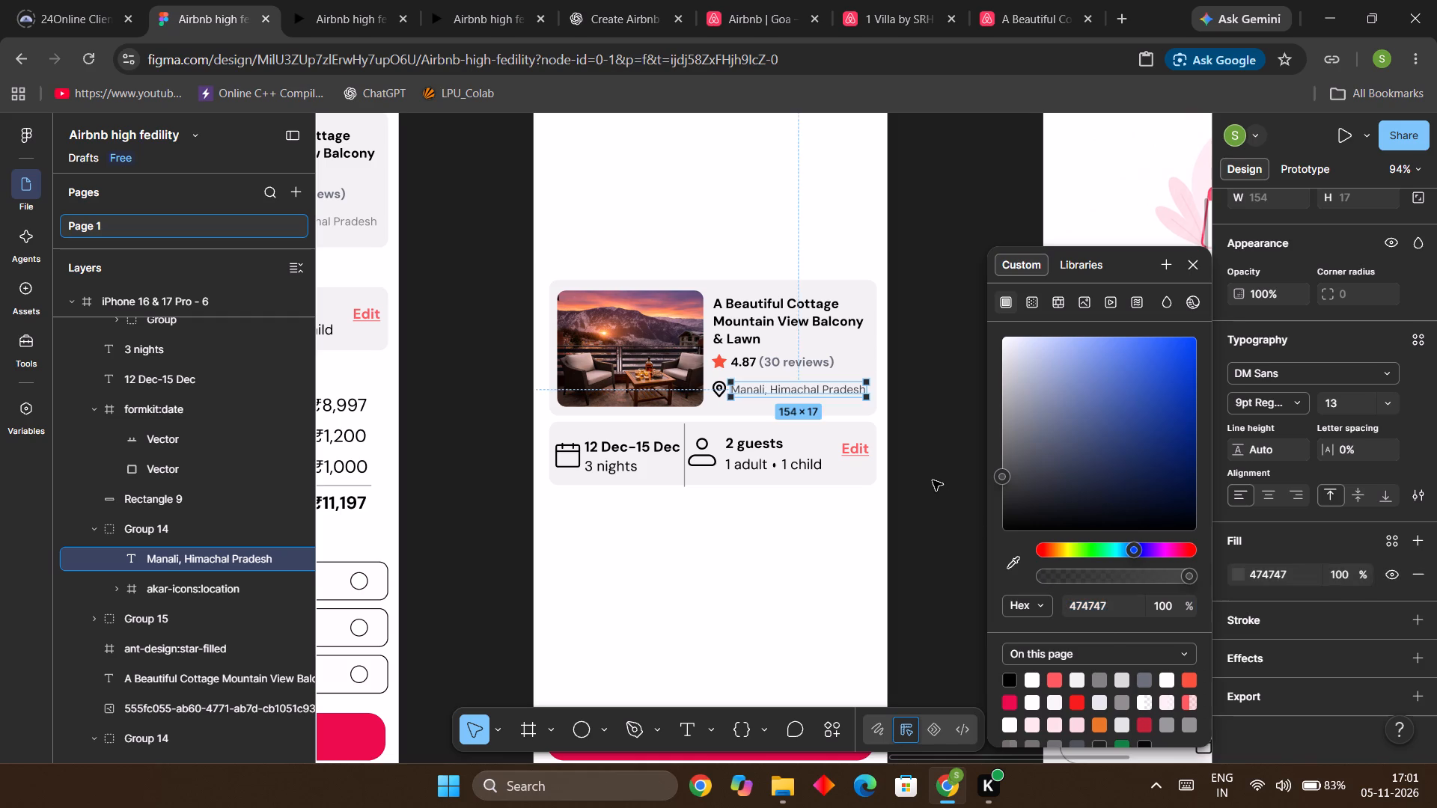
pyautogui.keyDown('ctrl'); pyautogui.scroll(-5, 936, 480); pyautogui.keyUp('ctrl')
pyautogui.doubleClick(565, 325)
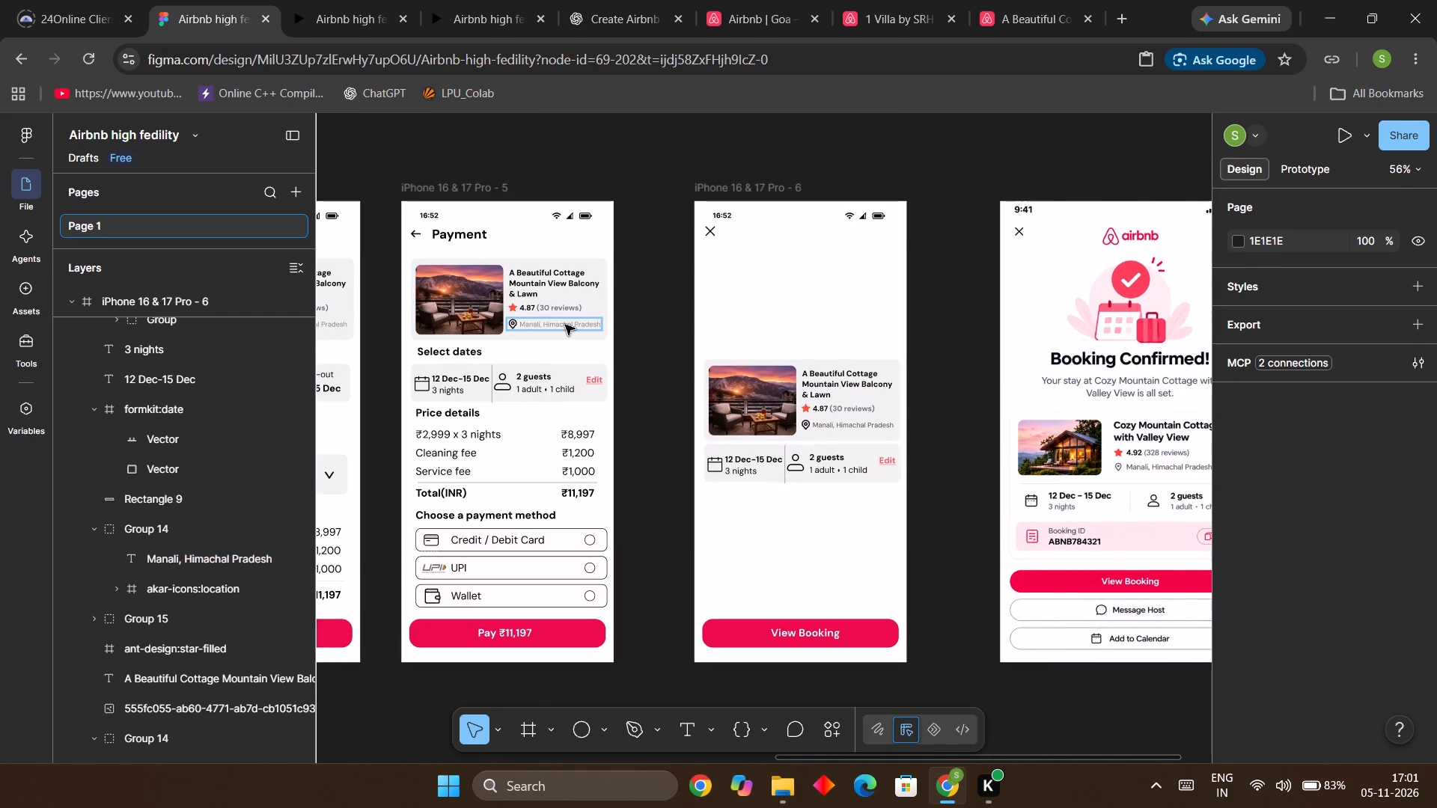
pyautogui.doubleClick(565, 325)
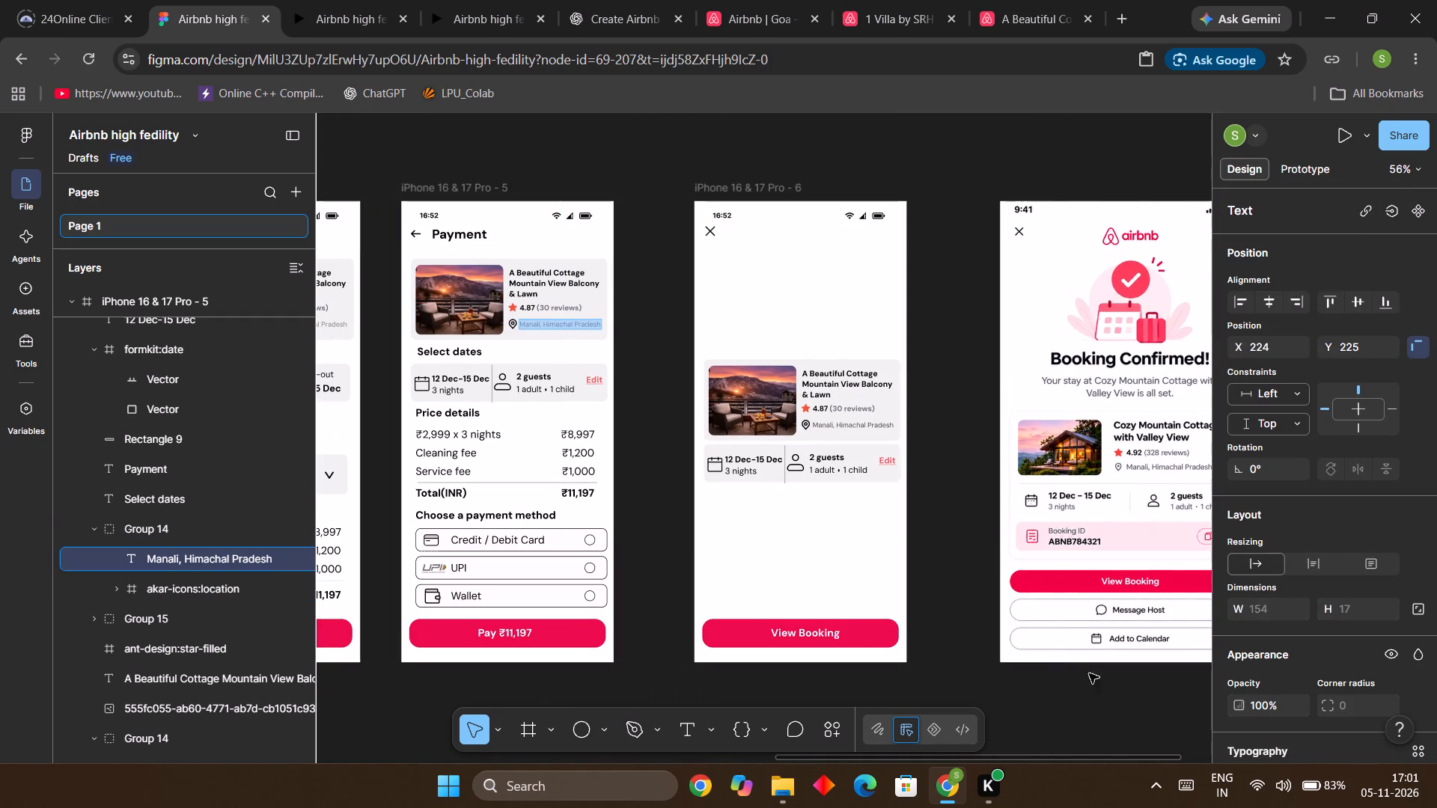
pyautogui.scroll(-6, 1228, 734)
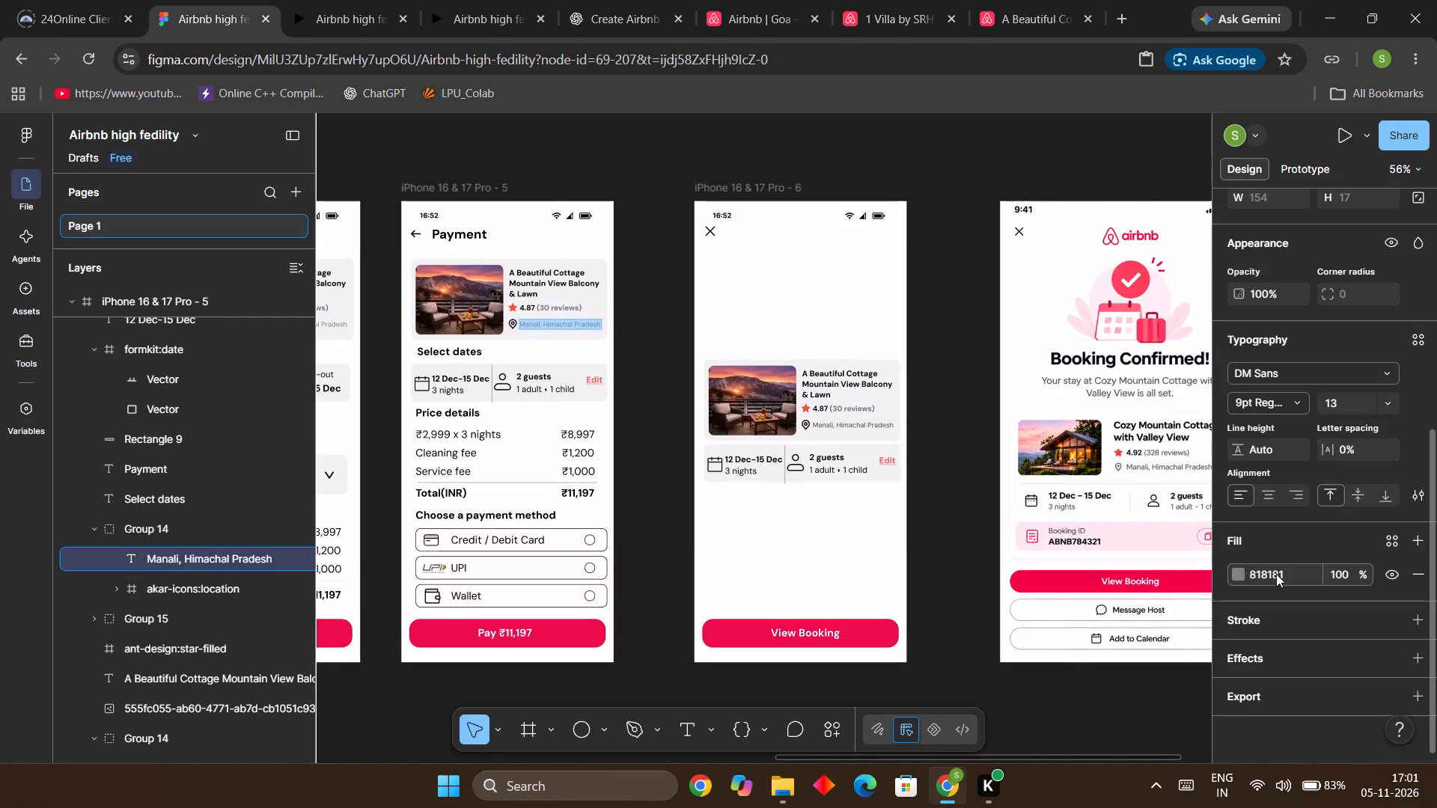
pyautogui.doubleClick(1276, 574)
pyautogui.hotkey('ctrl', 'v')
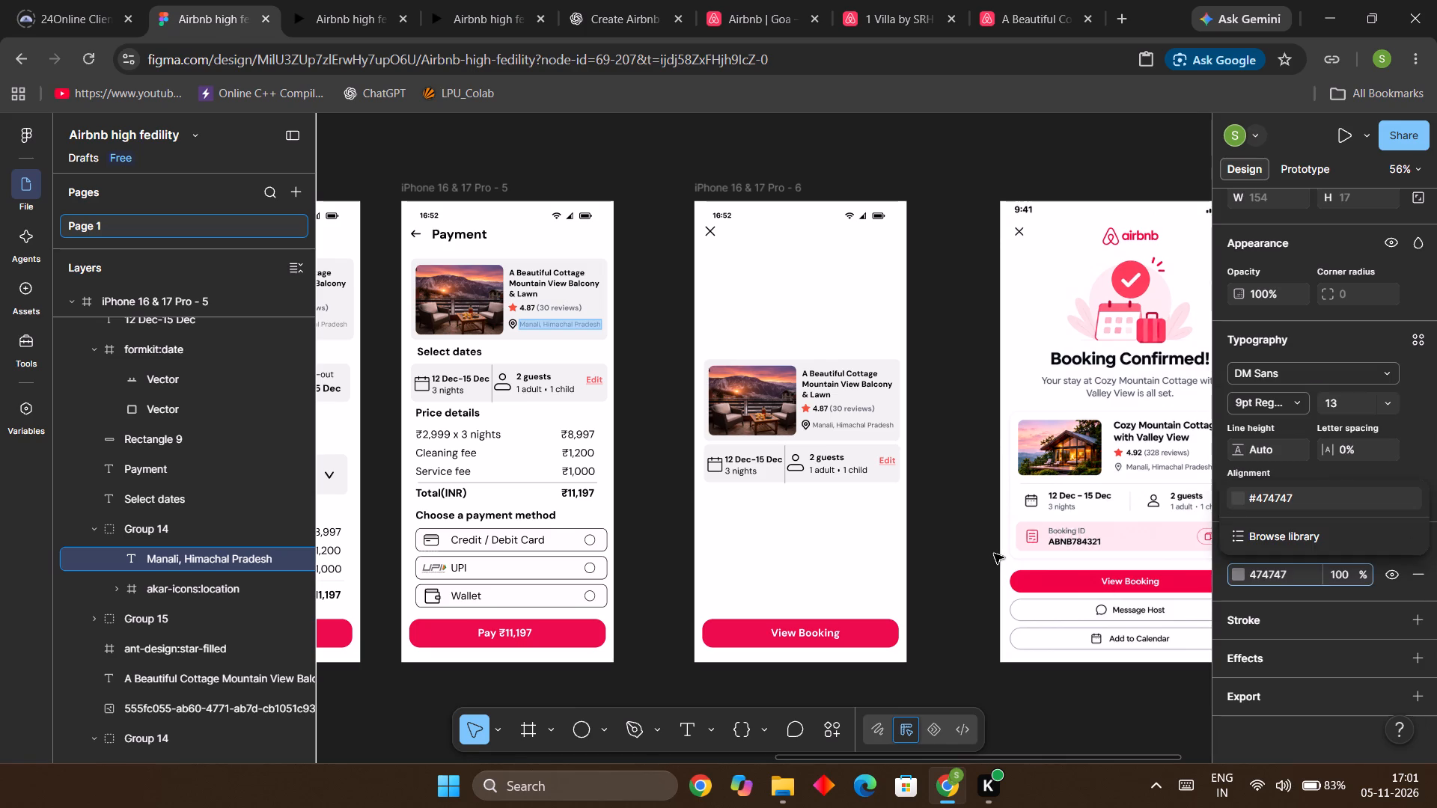
pyautogui.press('Return')
pyautogui.click(959, 509)
pyautogui.click(961, 506)
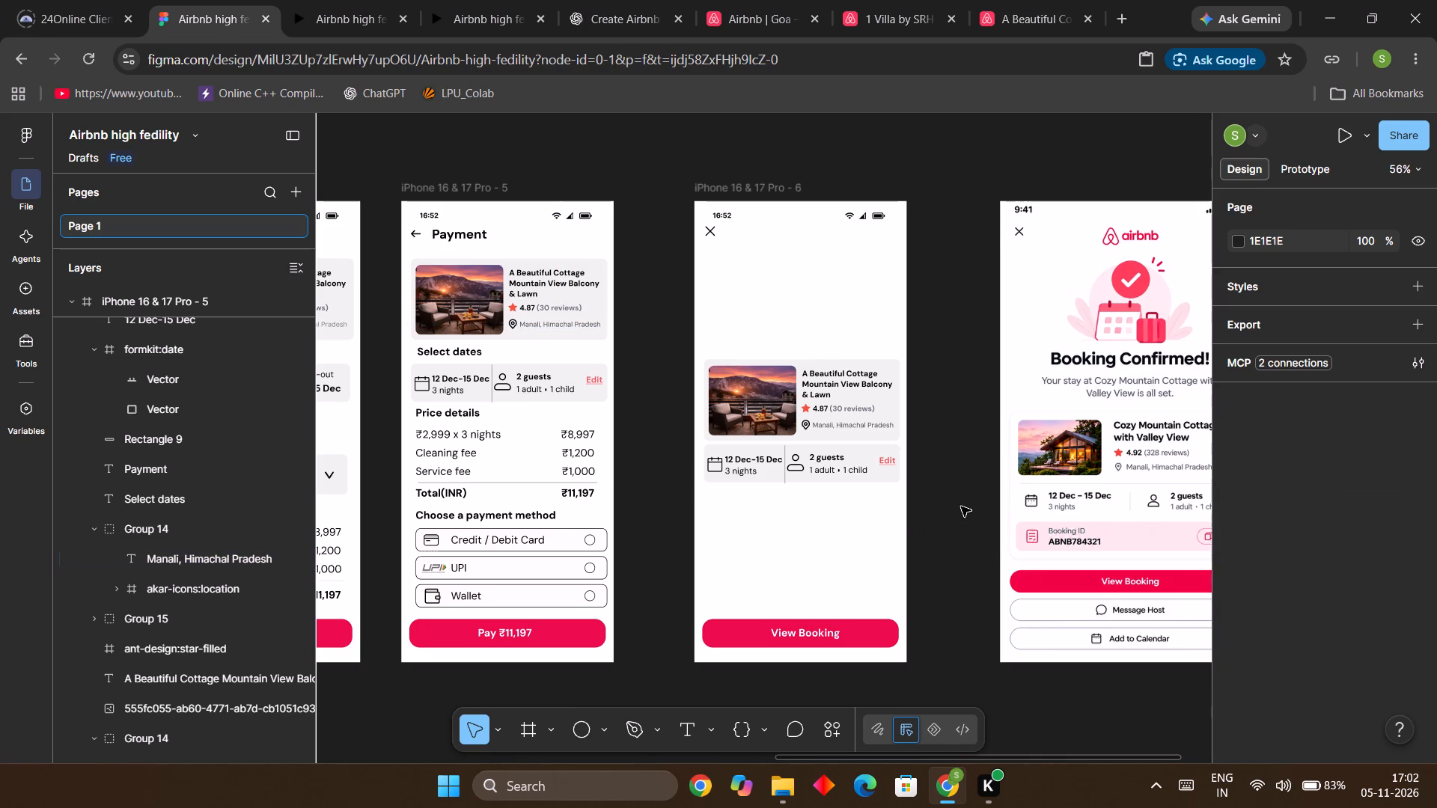
# Apply the copied 474747 fill to the "Manali, Himachal Pradesh" text in the iPhone 16 & 17 Pro - 4 "Book your stay" frame.
pyautogui.press('Left')
pyautogui.press('Left')
pyautogui.press('Left')
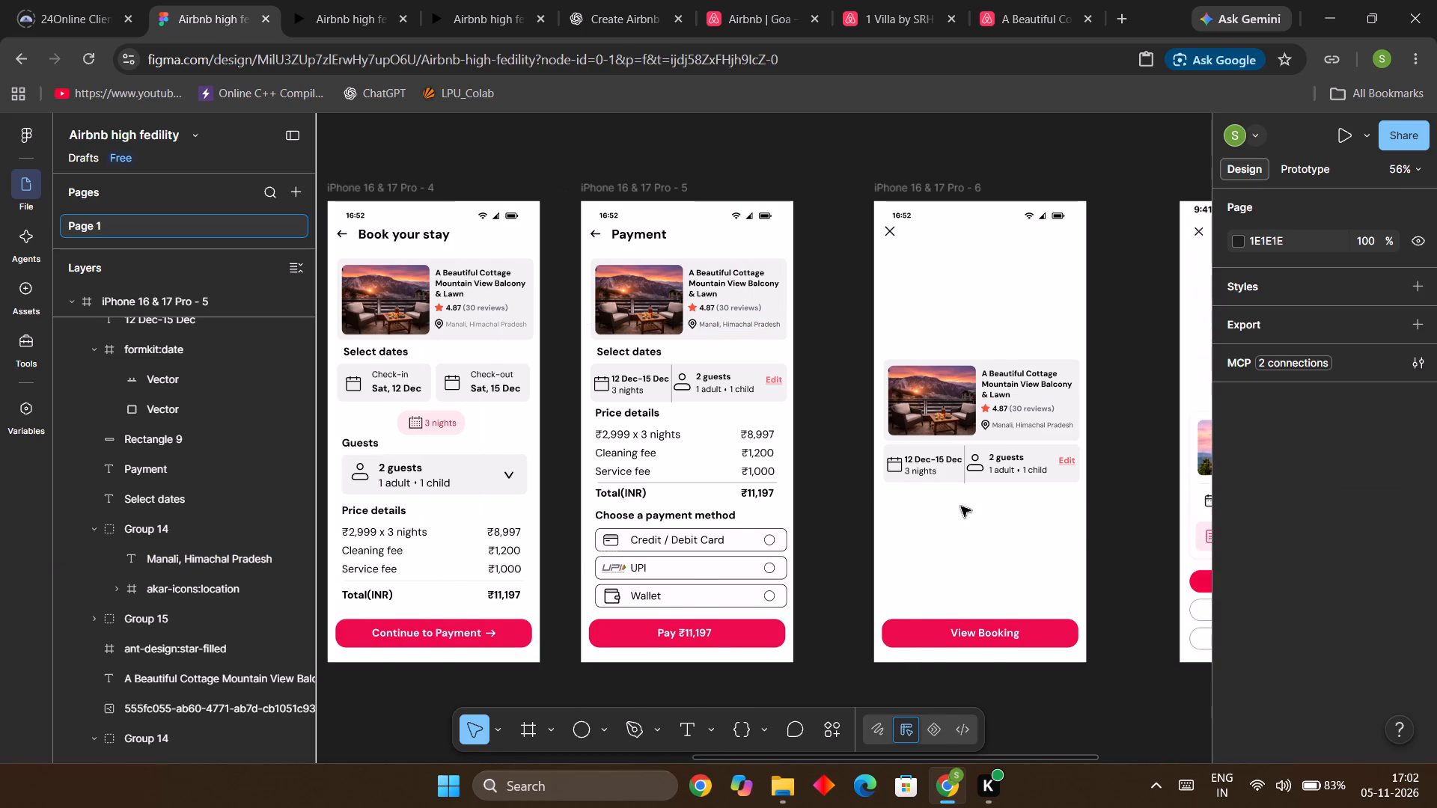
pyautogui.press('Left')
pyautogui.press('Left')
pyautogui.press('Left')
pyautogui.doubleClick(691, 328)
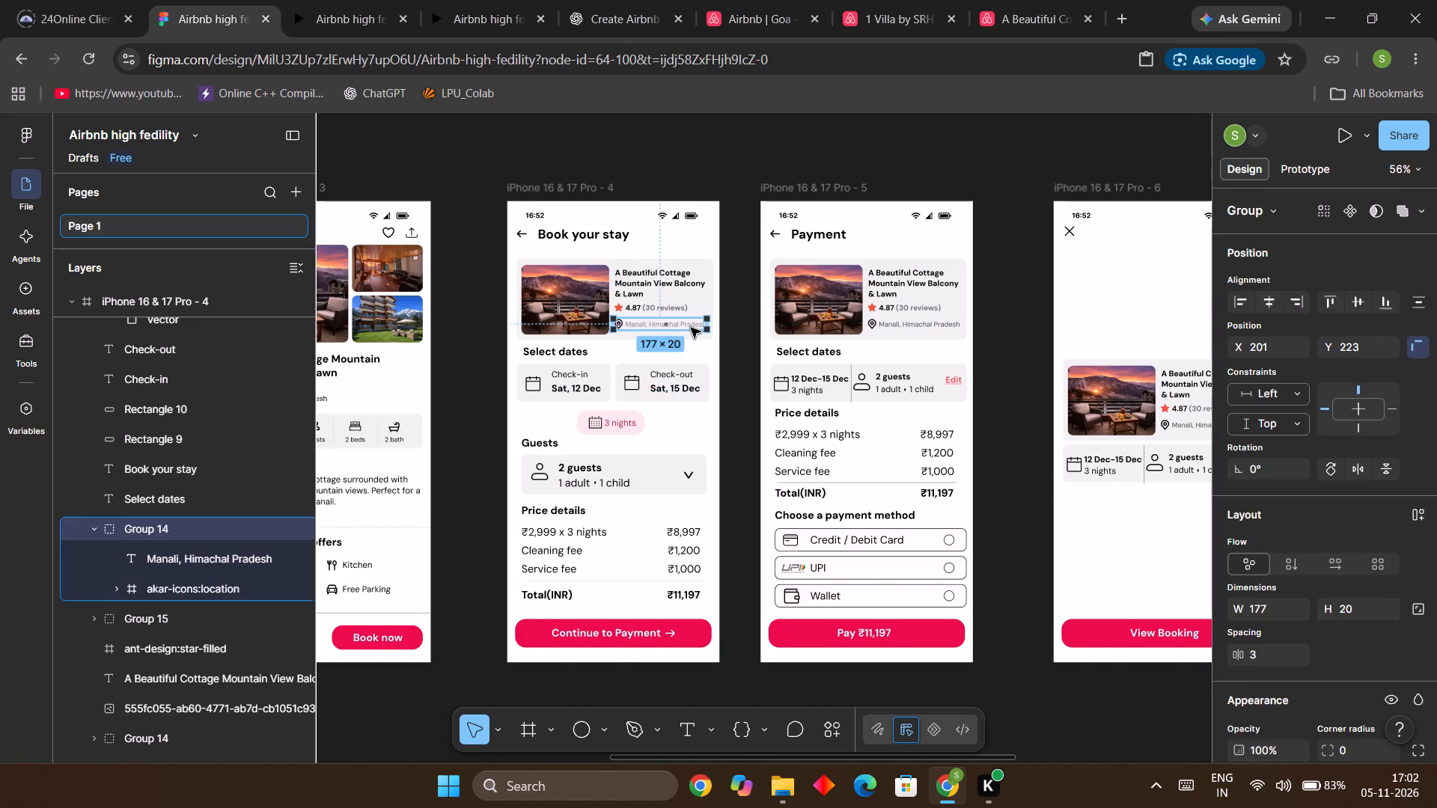
pyautogui.doubleClick(691, 325)
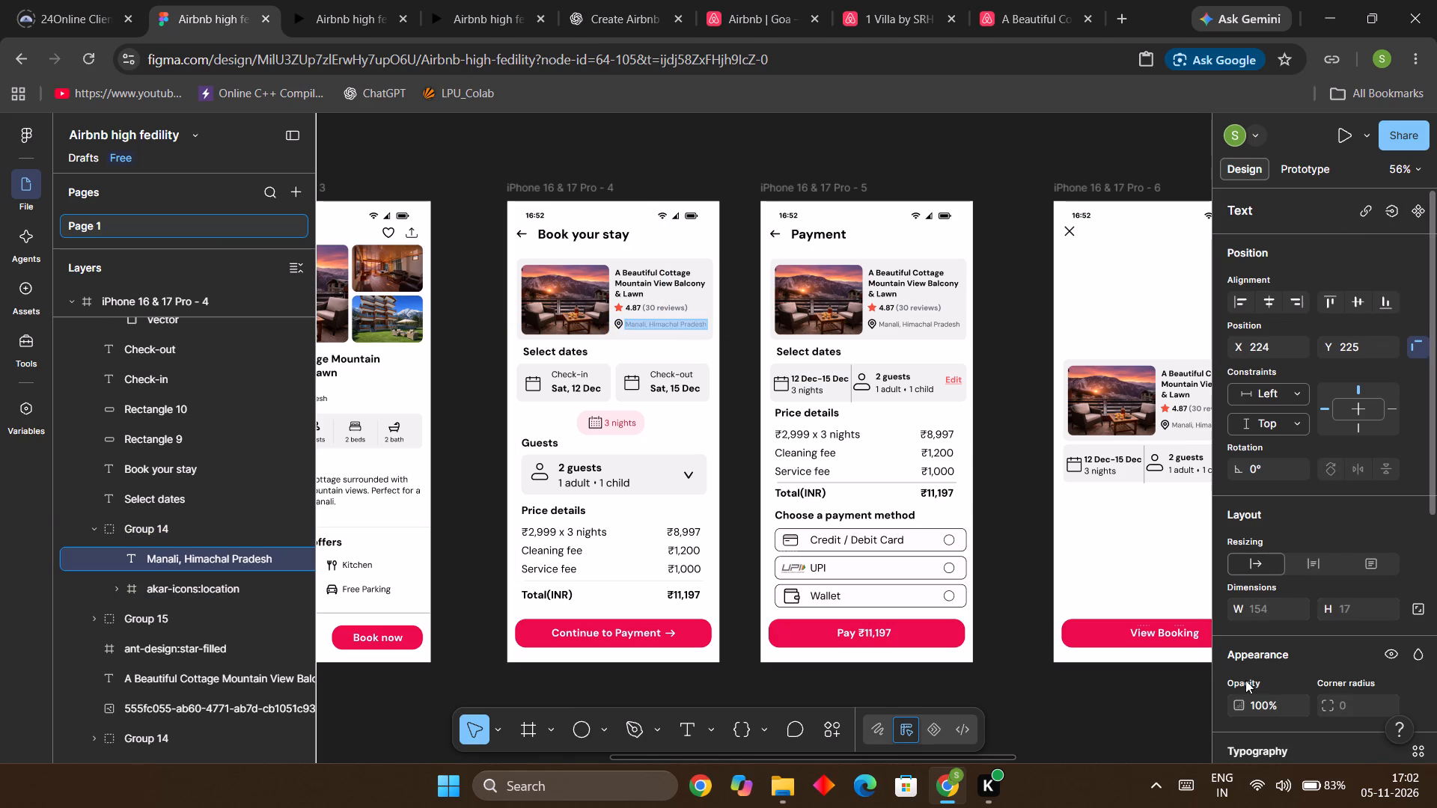
pyautogui.scroll(-6, 1245, 680)
pyautogui.click(1239, 576)
pyautogui.doubleClick(1273, 577)
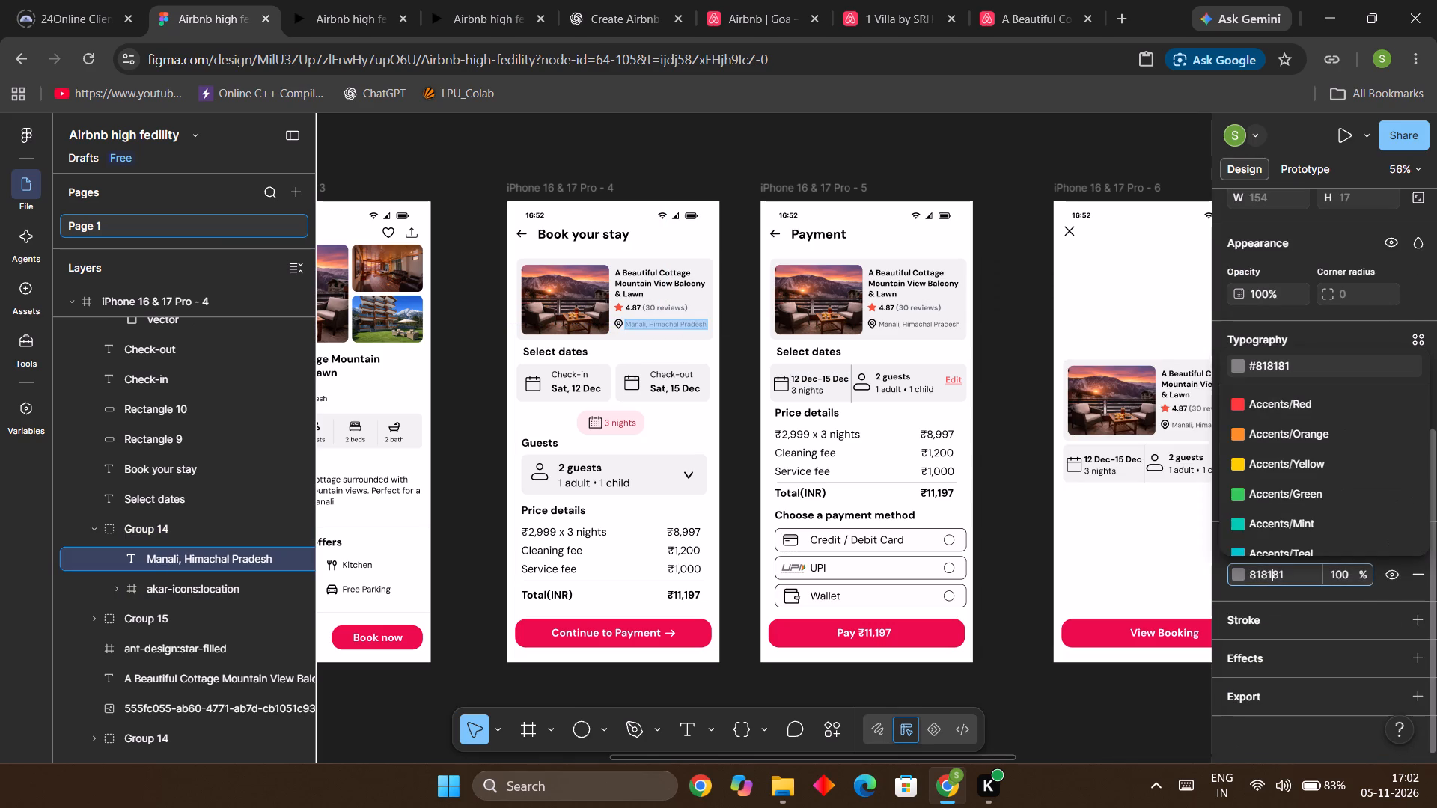
pyautogui.hotkey('ctrl', 'v')
pyautogui.press('Return')
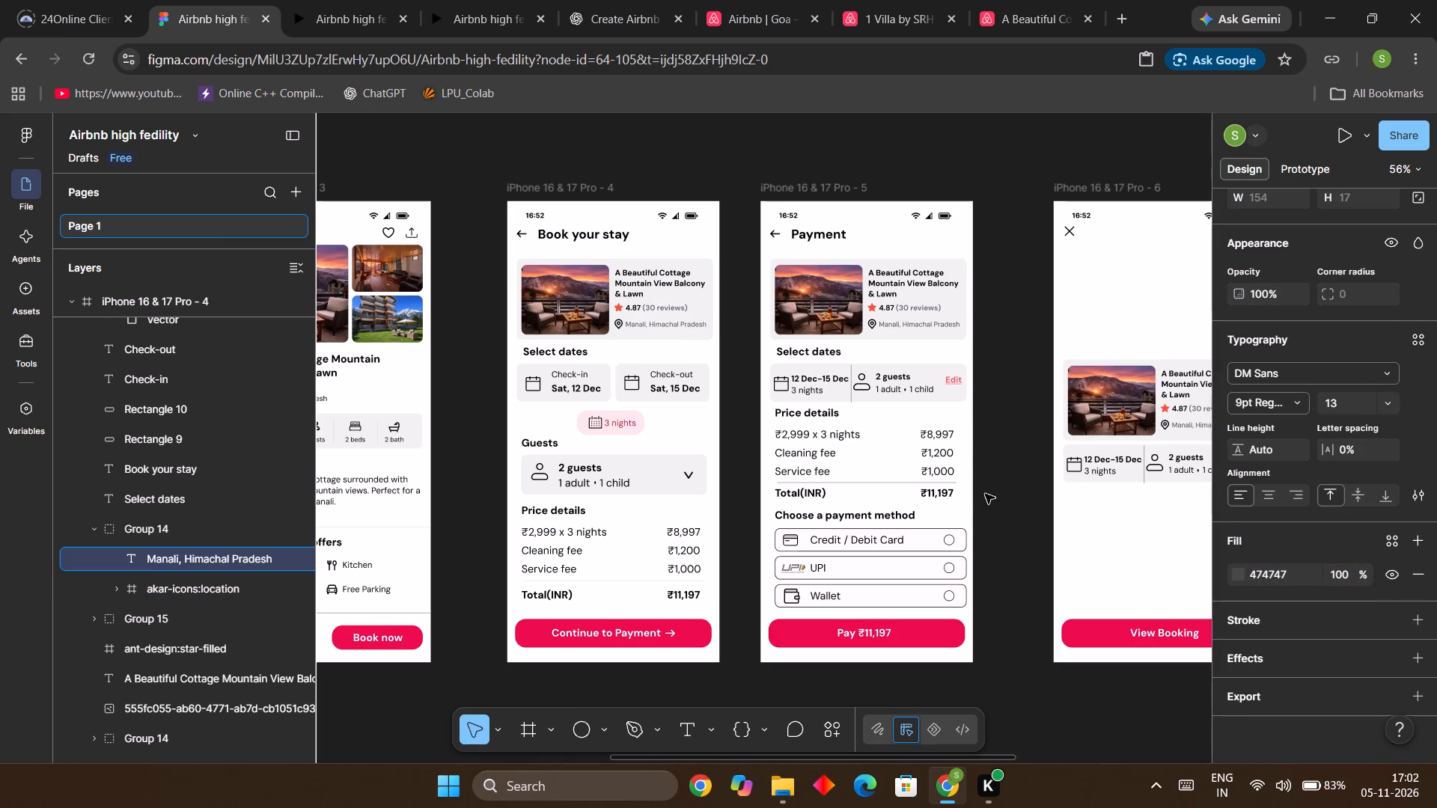
pyautogui.click(977, 492)
pyautogui.click(1012, 490)
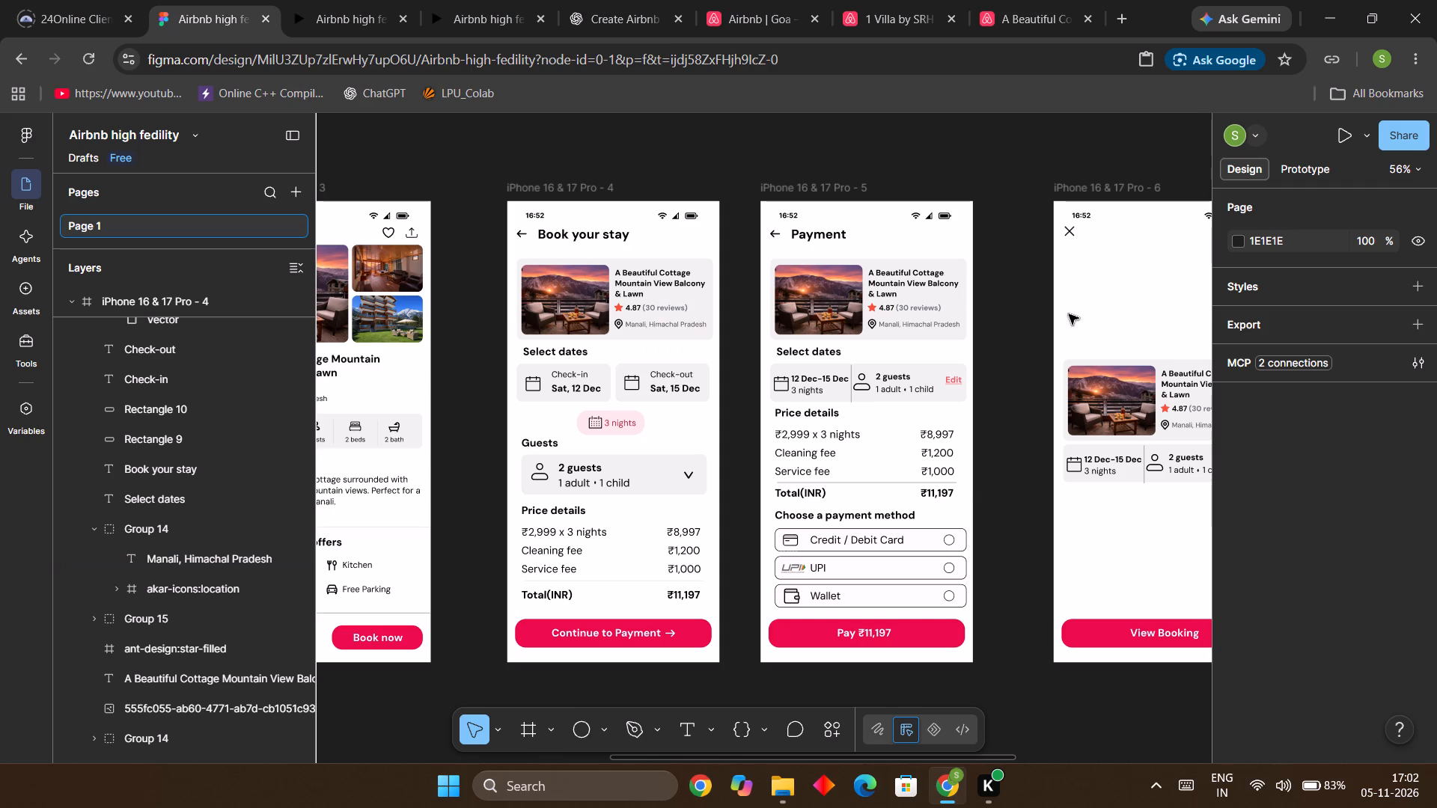
# Duplicate the dates and guests row's background rectangle in the iPhone 16 & 17 Pro - 6 frame and place the copy just below the row.
pyautogui.click(1027, 429)
pyautogui.press('Right')
pyautogui.press('Right')
pyautogui.press('Right')
pyautogui.press('Right')
pyautogui.press('Right')
pyautogui.press('Right')
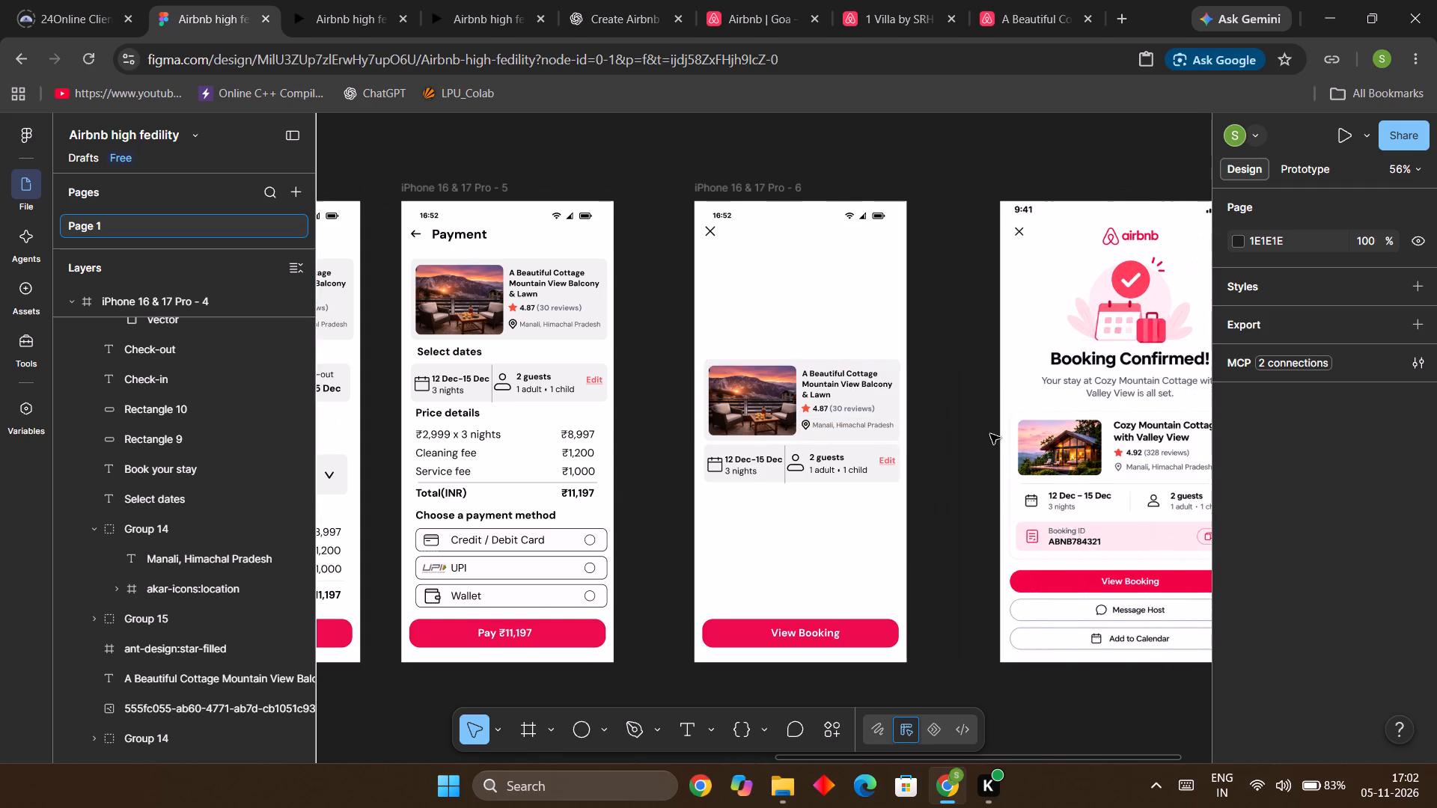
pyautogui.press('Right')
pyautogui.press('Left')
pyautogui.press('Right')
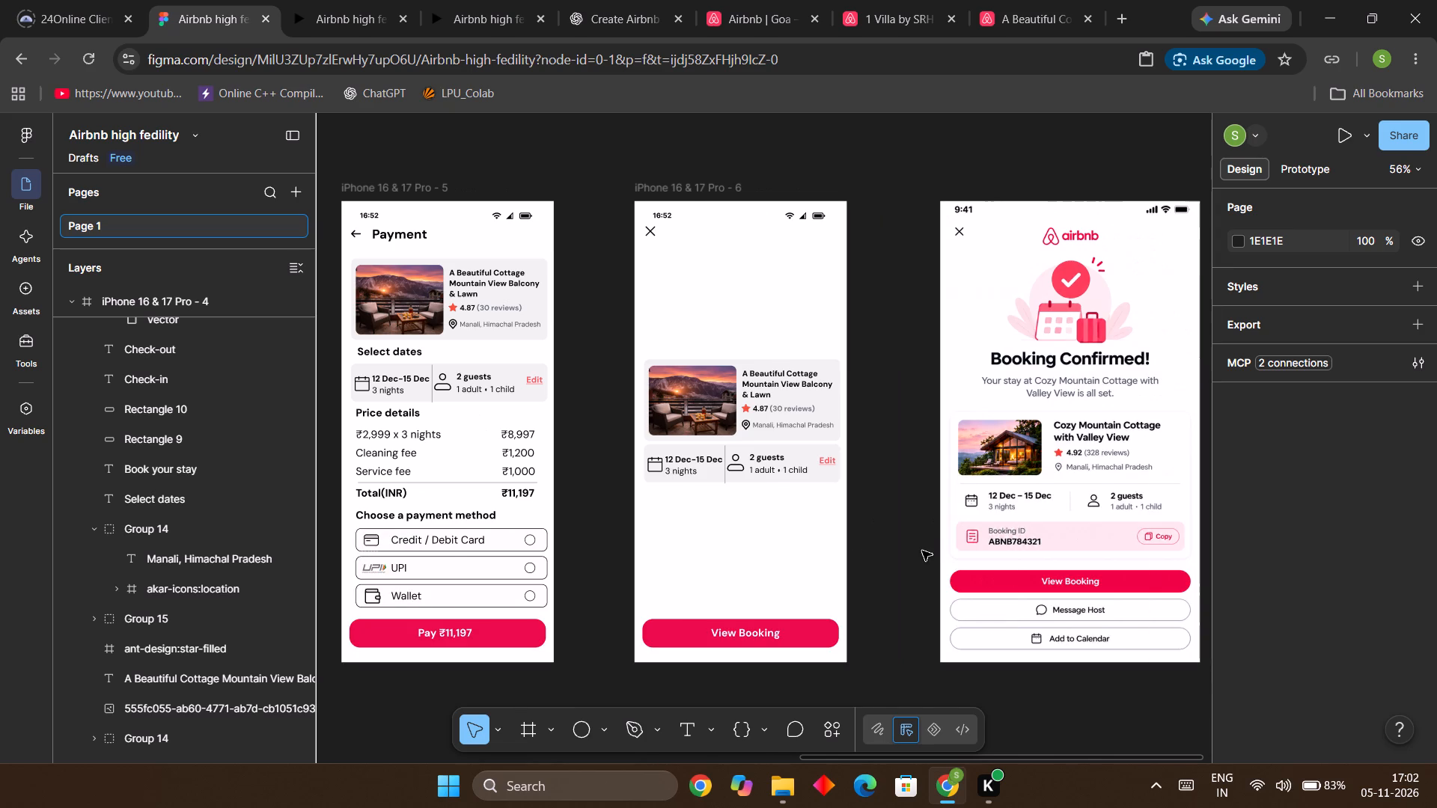
pyautogui.click(823, 478)
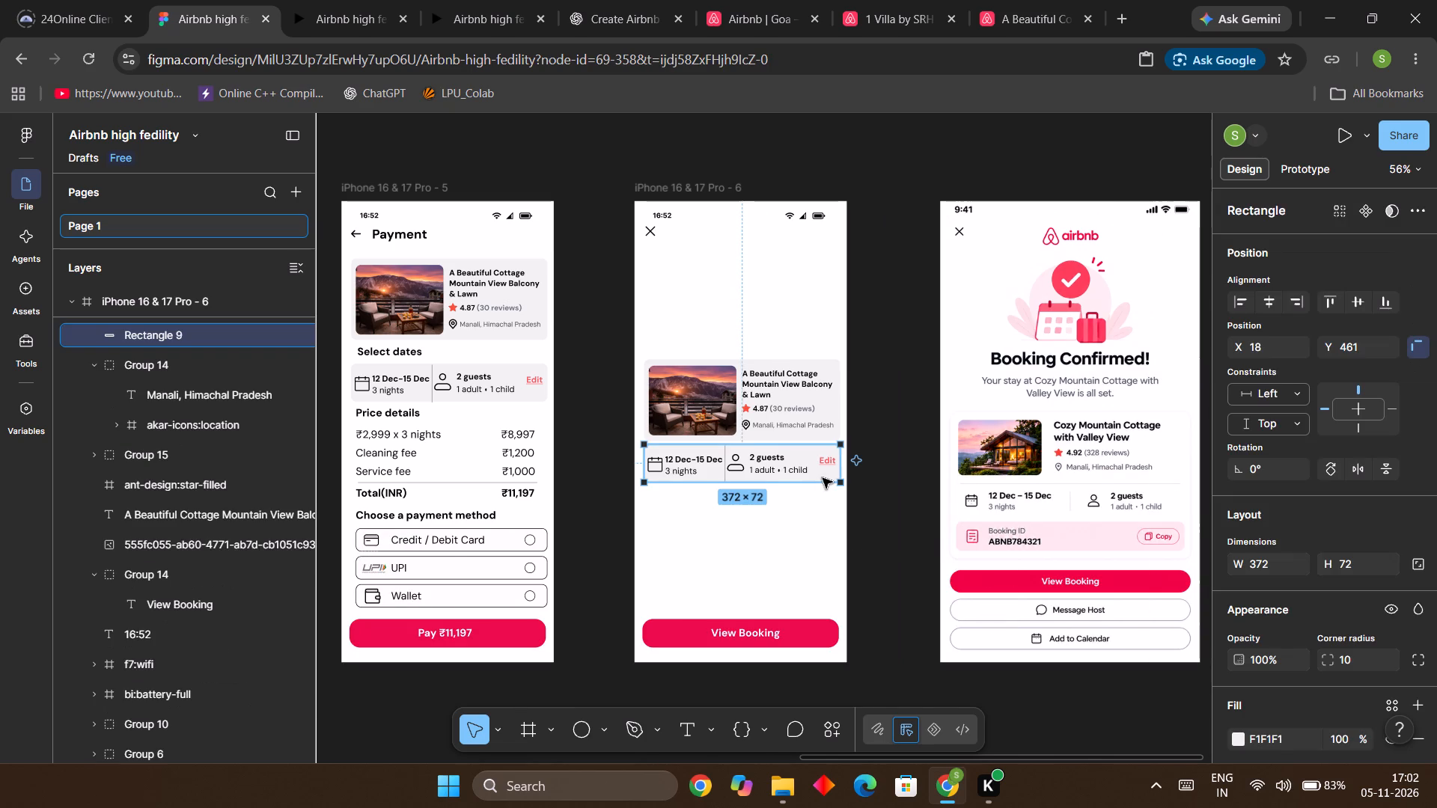
pyautogui.hotkey('ctrl', 'd')
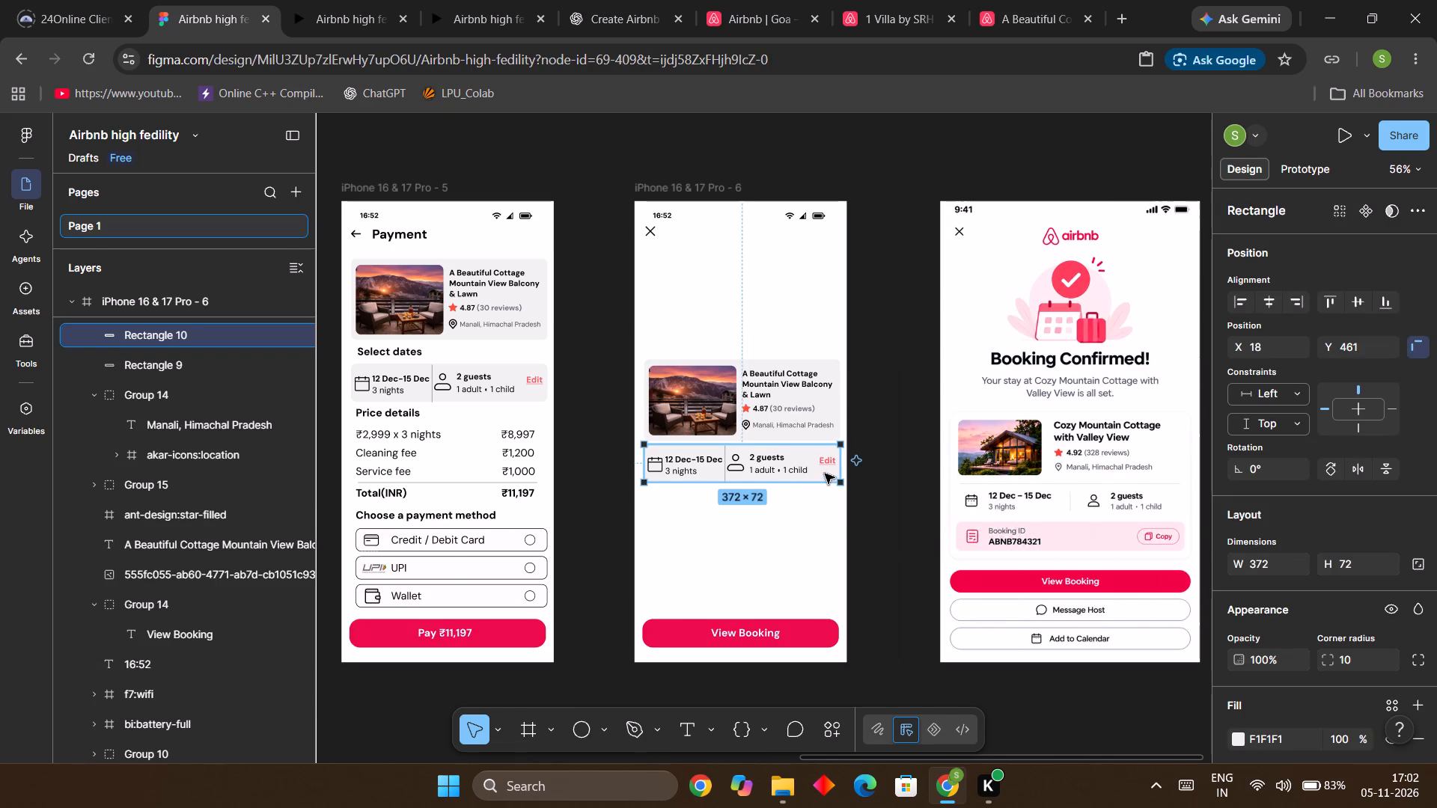
pyautogui.moveTo(825, 474); pyautogui.dragTo(825, 517)
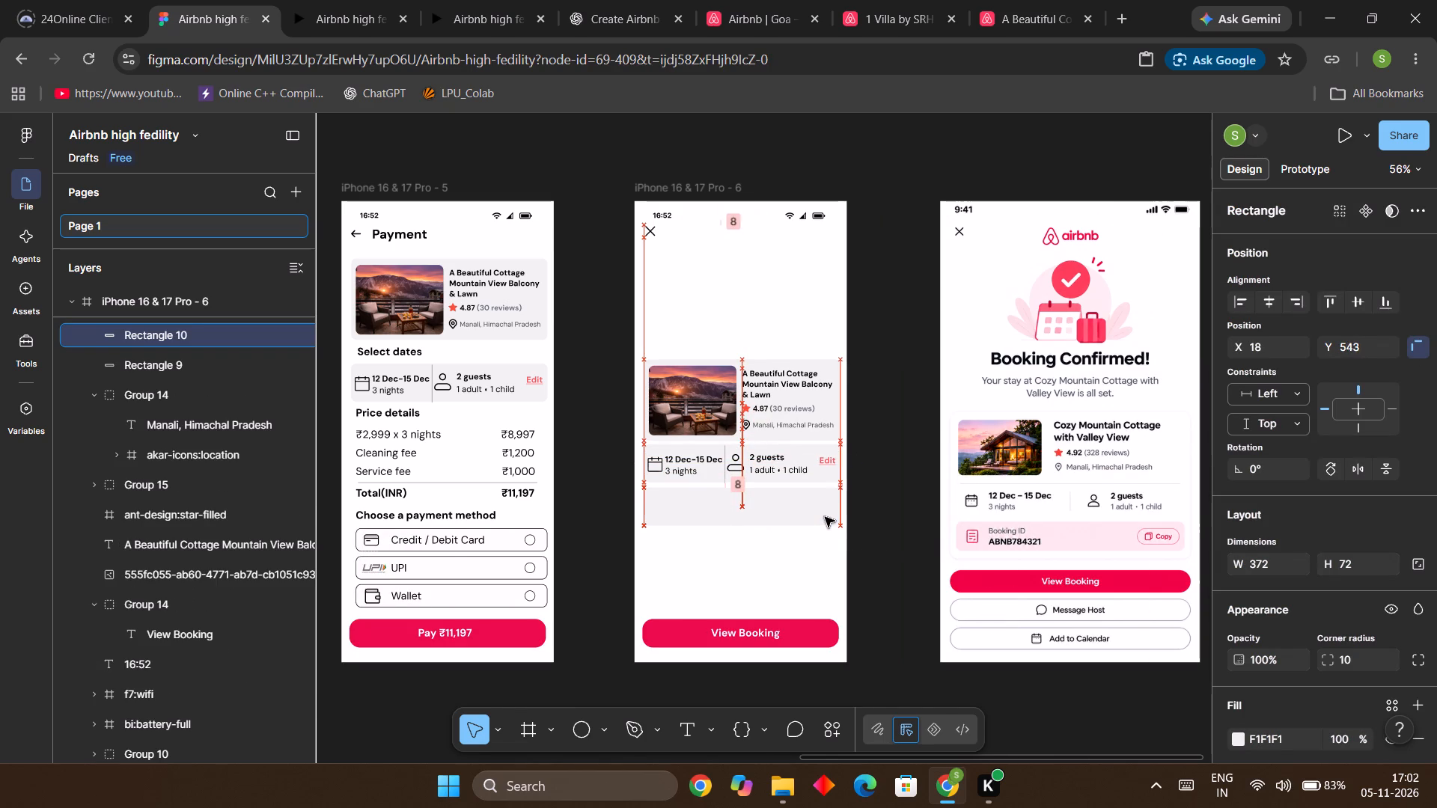
pyautogui.moveTo(825, 517); pyautogui.dragTo(825, 522)
pyautogui.click(879, 492)
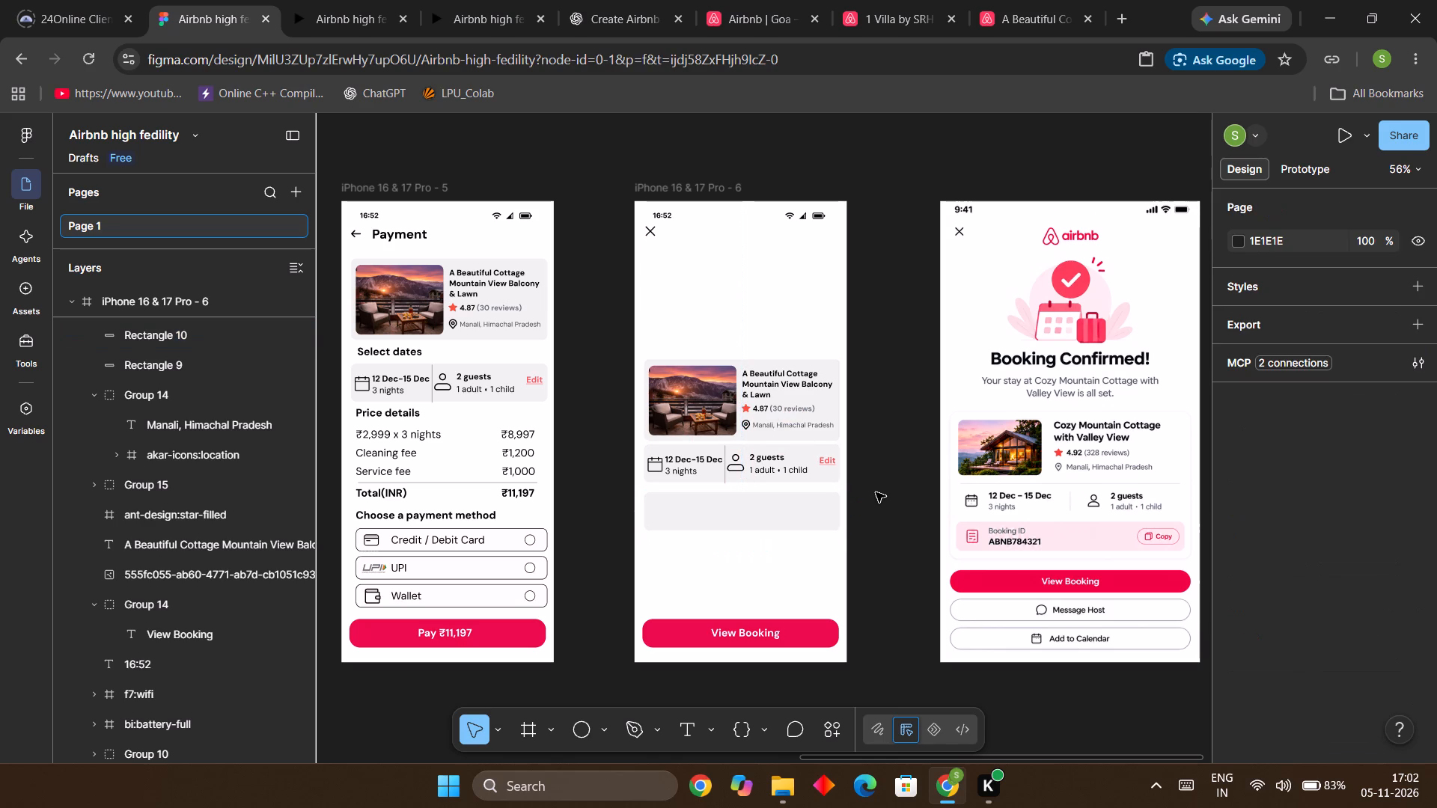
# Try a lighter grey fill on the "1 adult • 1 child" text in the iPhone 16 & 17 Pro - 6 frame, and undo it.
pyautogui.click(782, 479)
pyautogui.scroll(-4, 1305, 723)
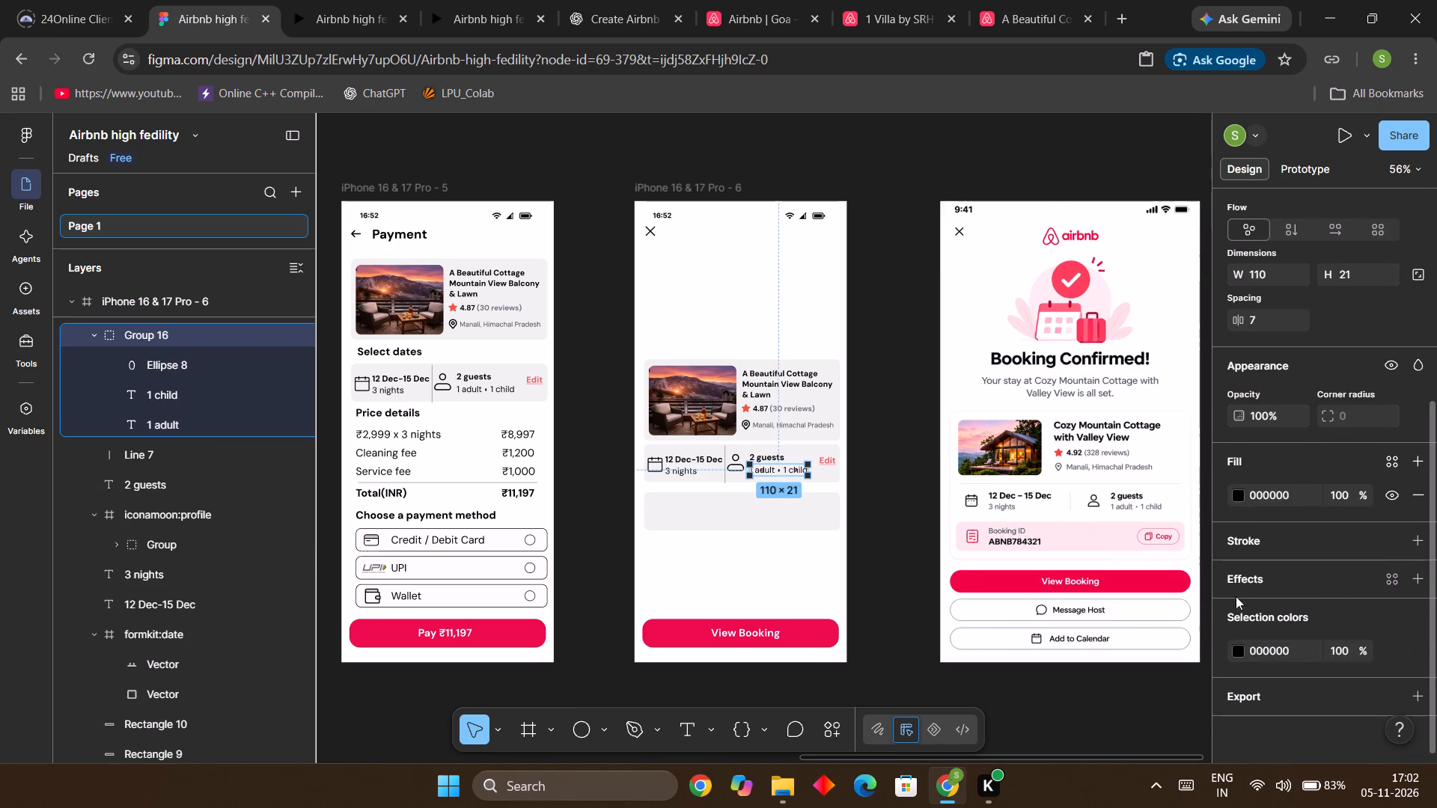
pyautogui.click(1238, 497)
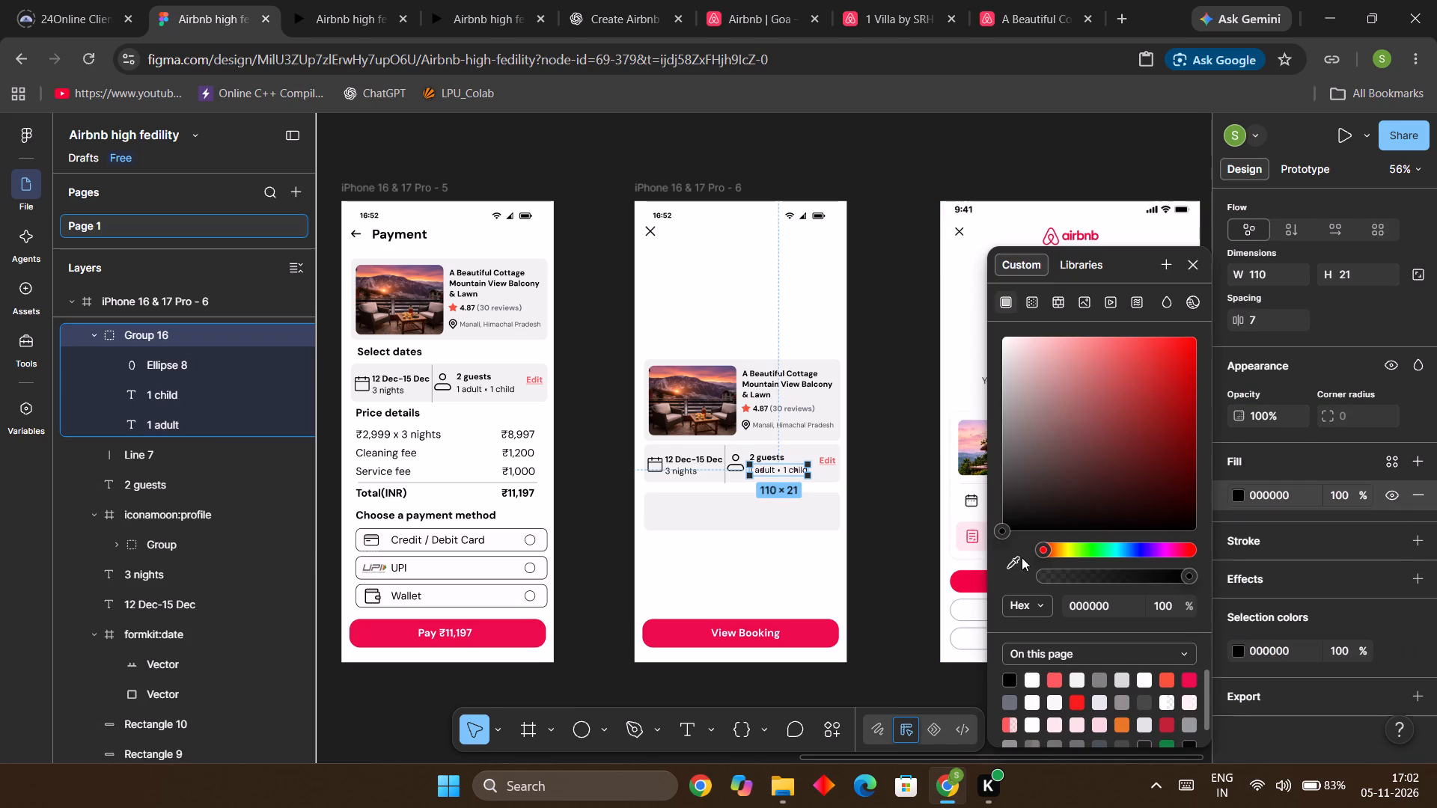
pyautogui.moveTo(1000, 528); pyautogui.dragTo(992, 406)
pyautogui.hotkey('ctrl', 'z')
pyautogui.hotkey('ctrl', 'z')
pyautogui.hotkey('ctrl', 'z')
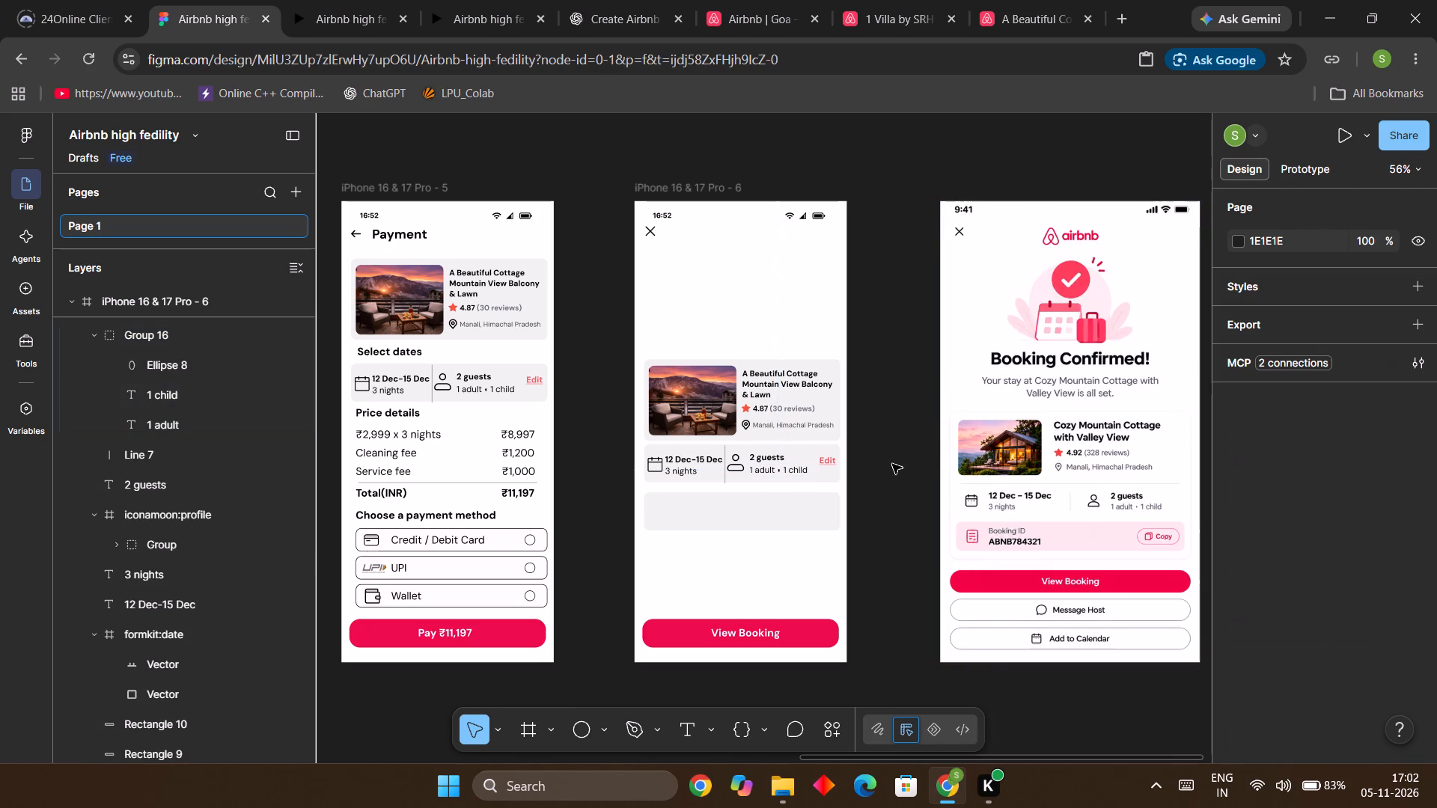
# Lighten the dates and guests row's background rectangle in the iPhone 16 & 17 Pro - 6 frame to fill FAFAFA.
pyautogui.click(814, 456)
pyautogui.scroll(-1, 1287, 705)
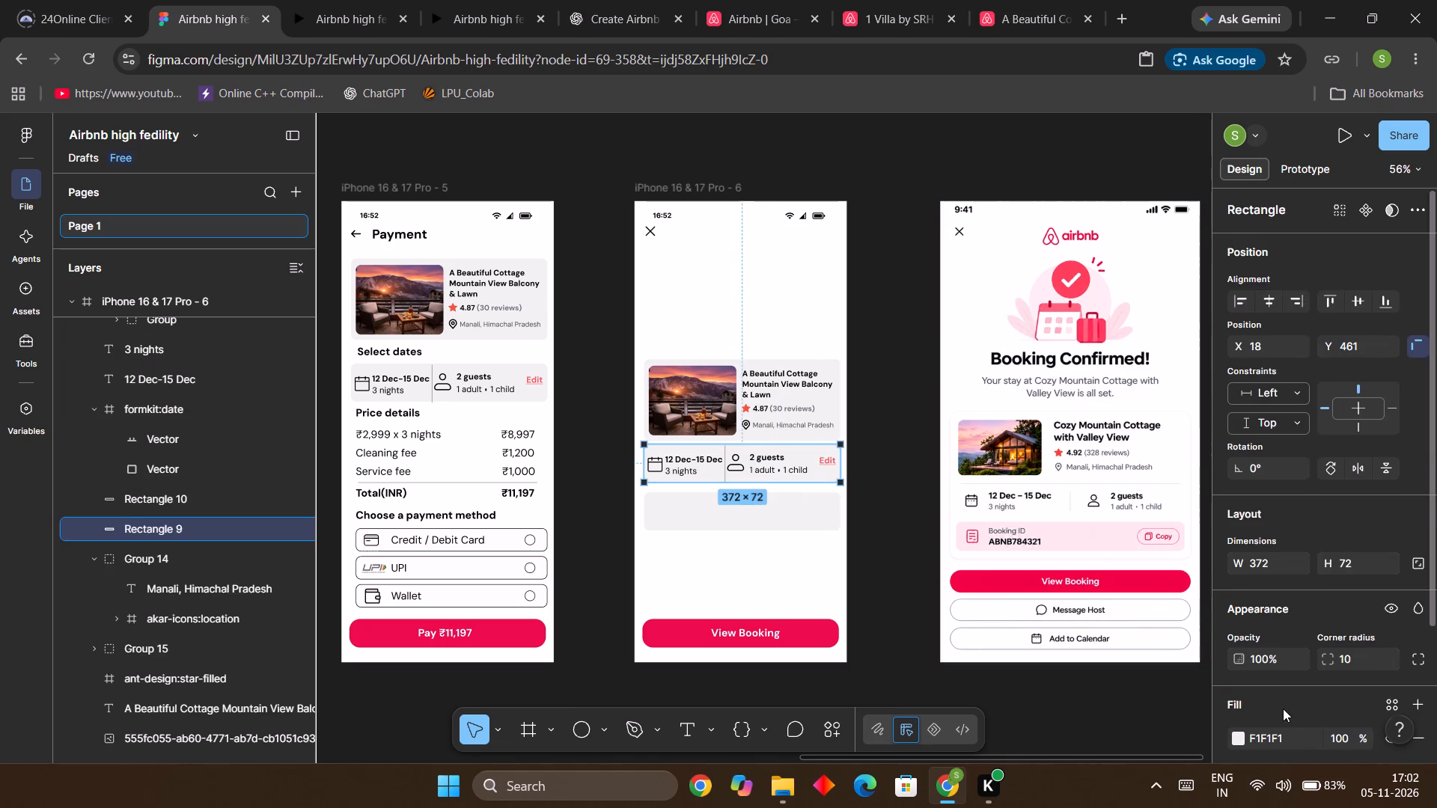
pyautogui.click(1234, 644)
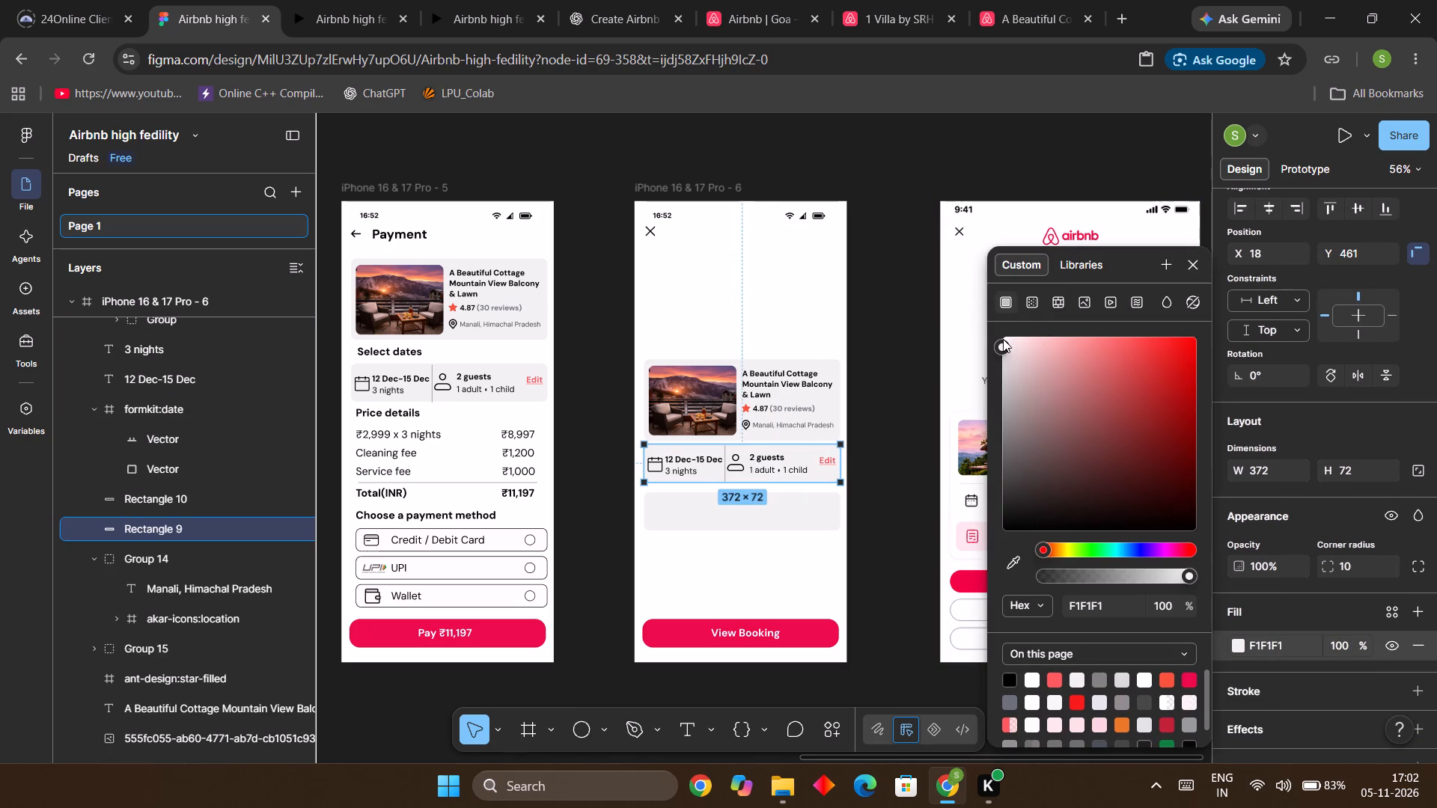
pyautogui.click(1001, 343)
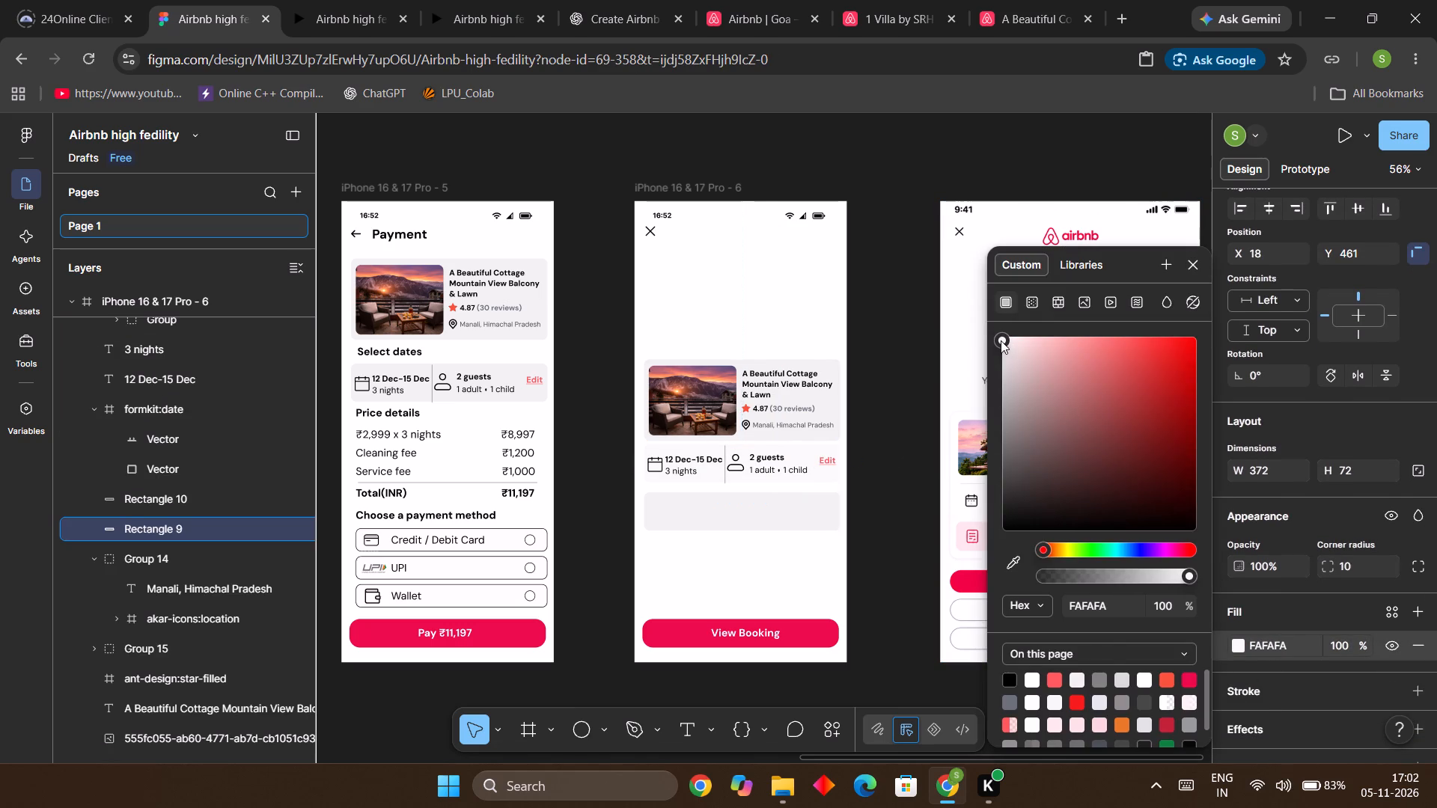
pyautogui.click(882, 426)
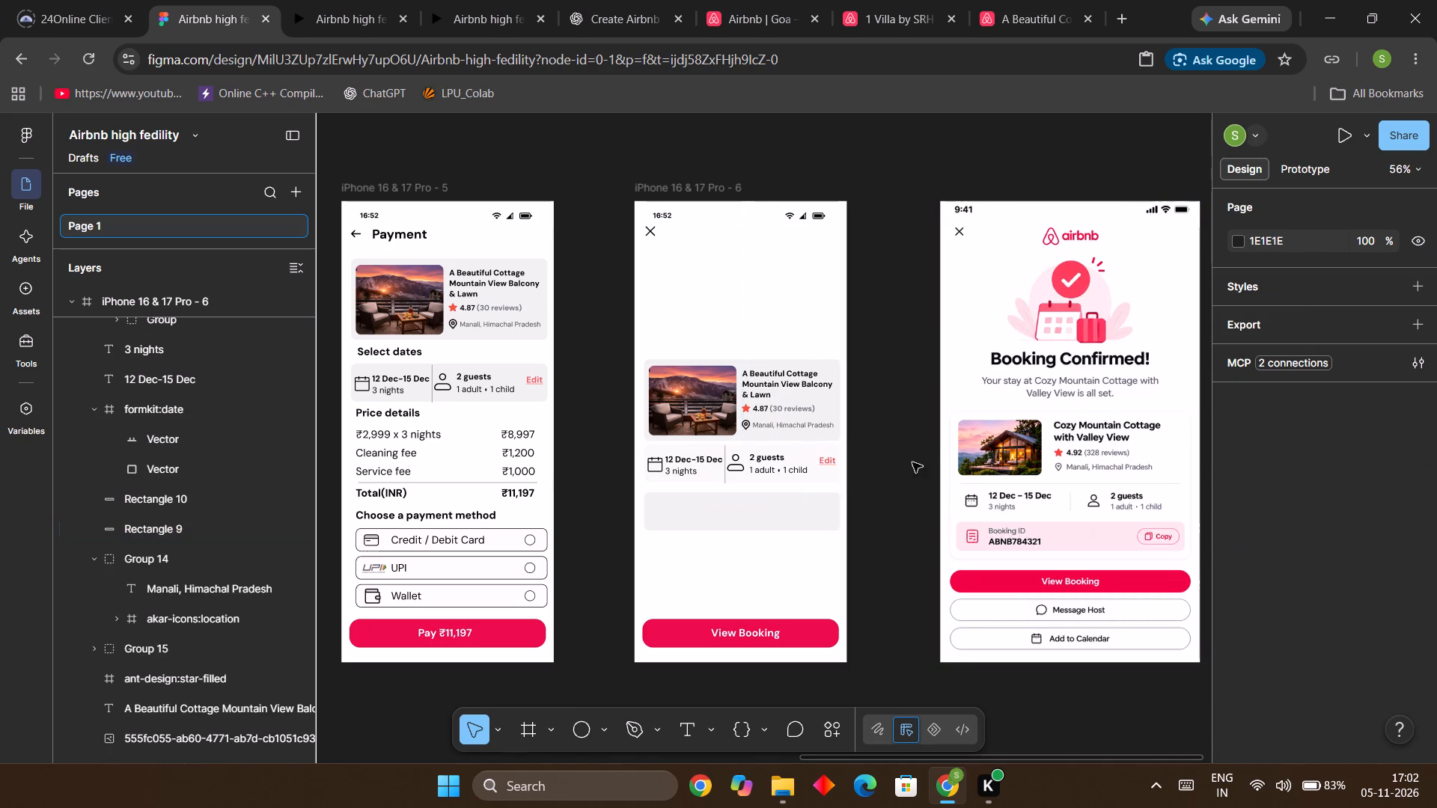
# Fill the empty rectangle below the dates row with pink FCE8EC, sampled from the reference screen's Booking ID bar.
pyautogui.click(831, 517)
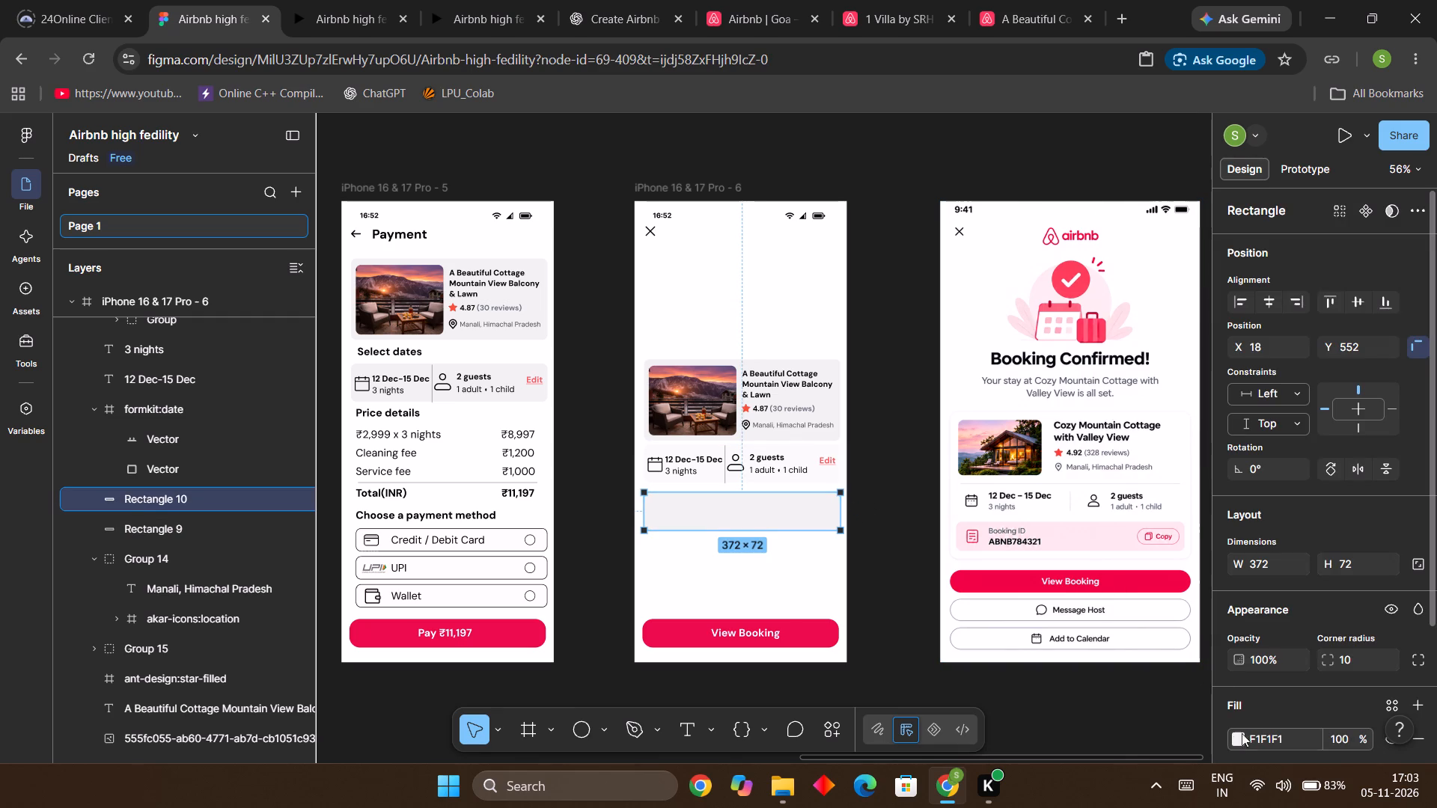
pyautogui.click(1243, 741)
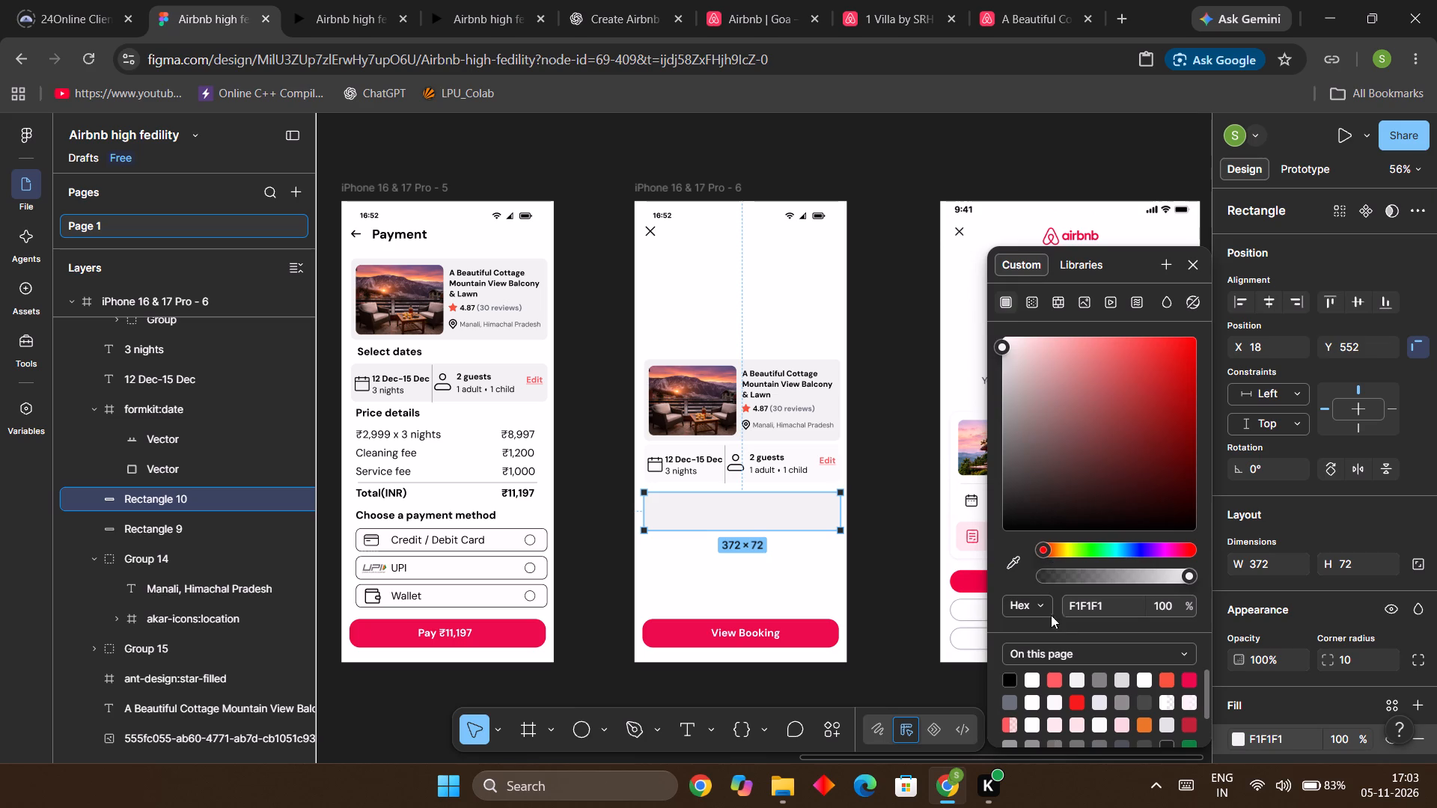
pyautogui.click(1010, 560)
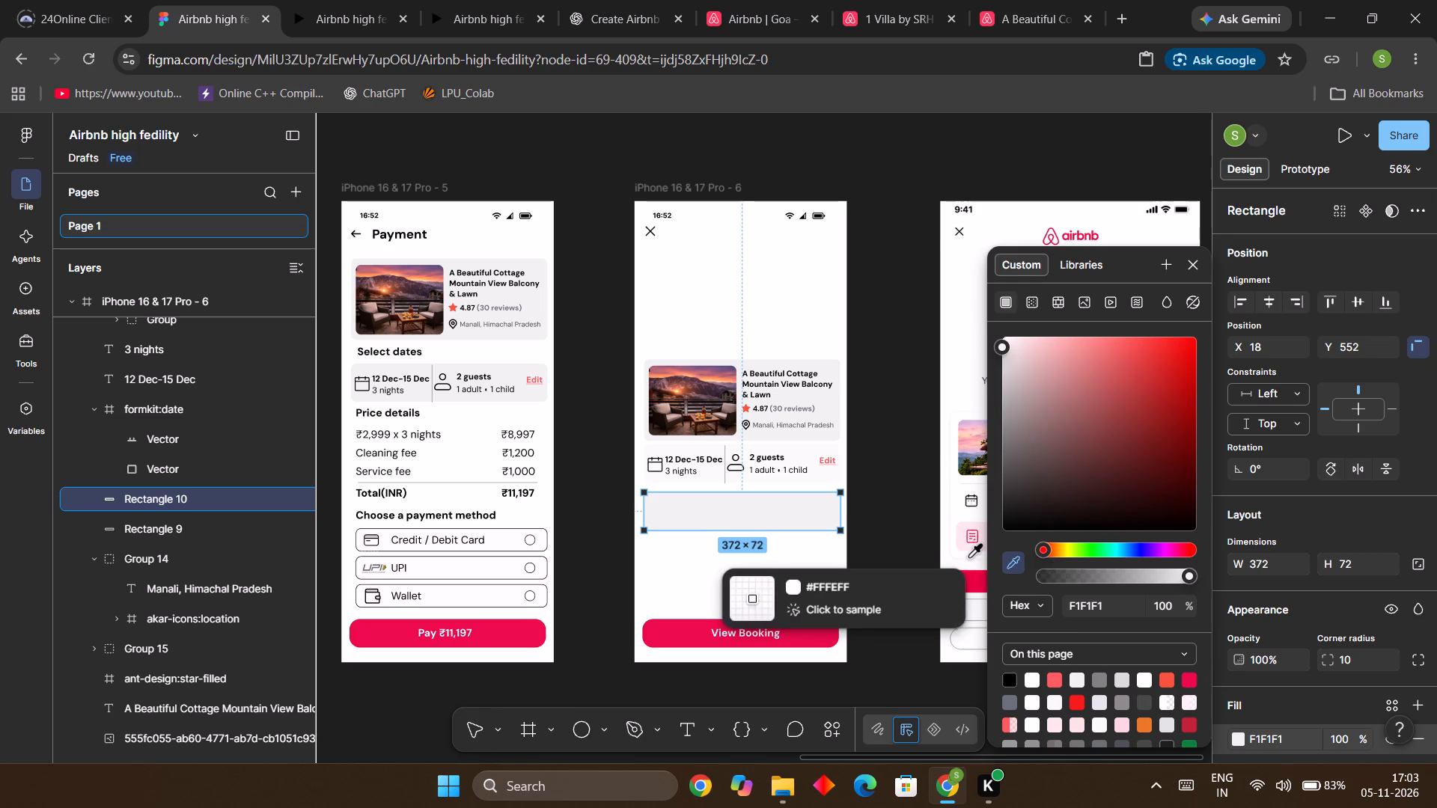
pyautogui.click(968, 547)
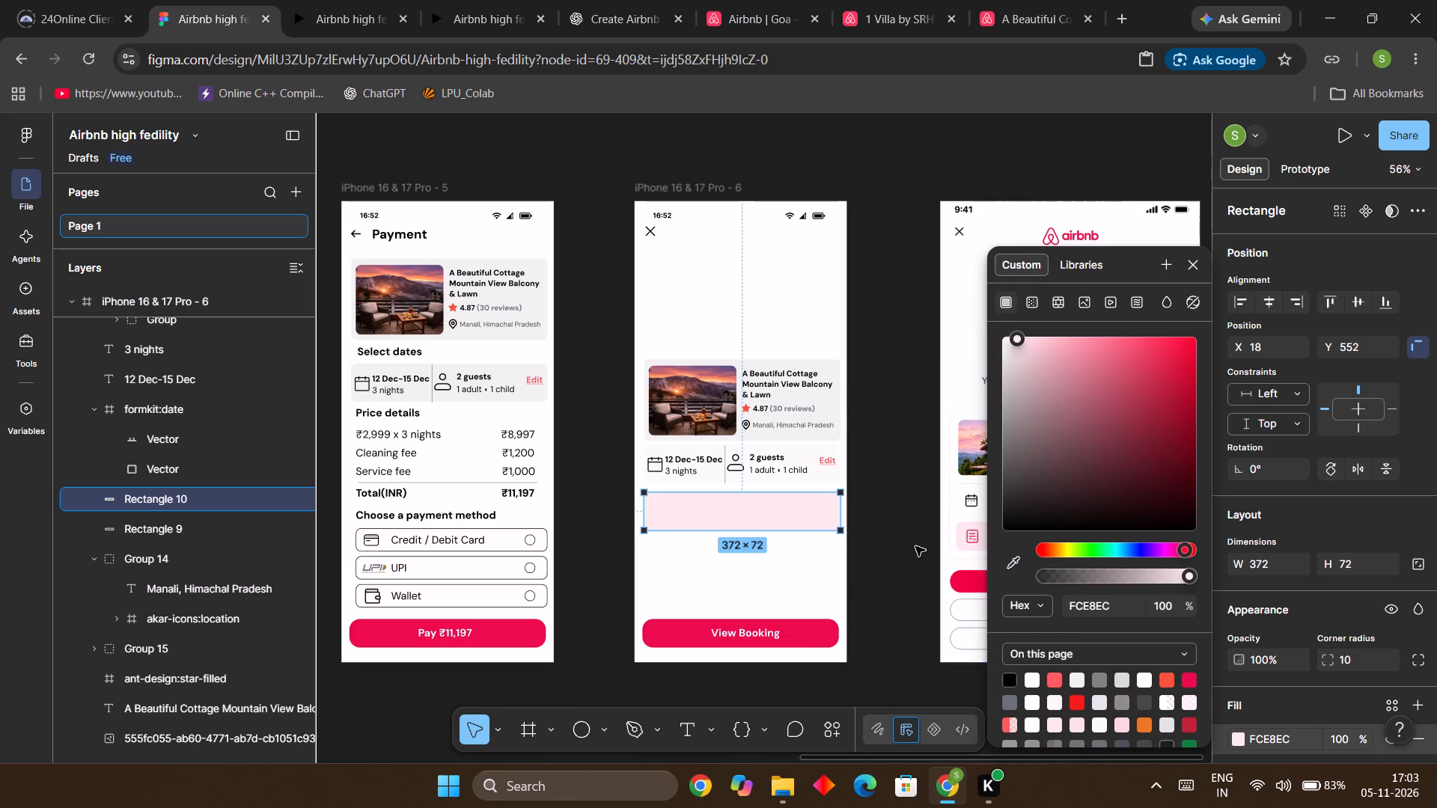
pyautogui.click(915, 546)
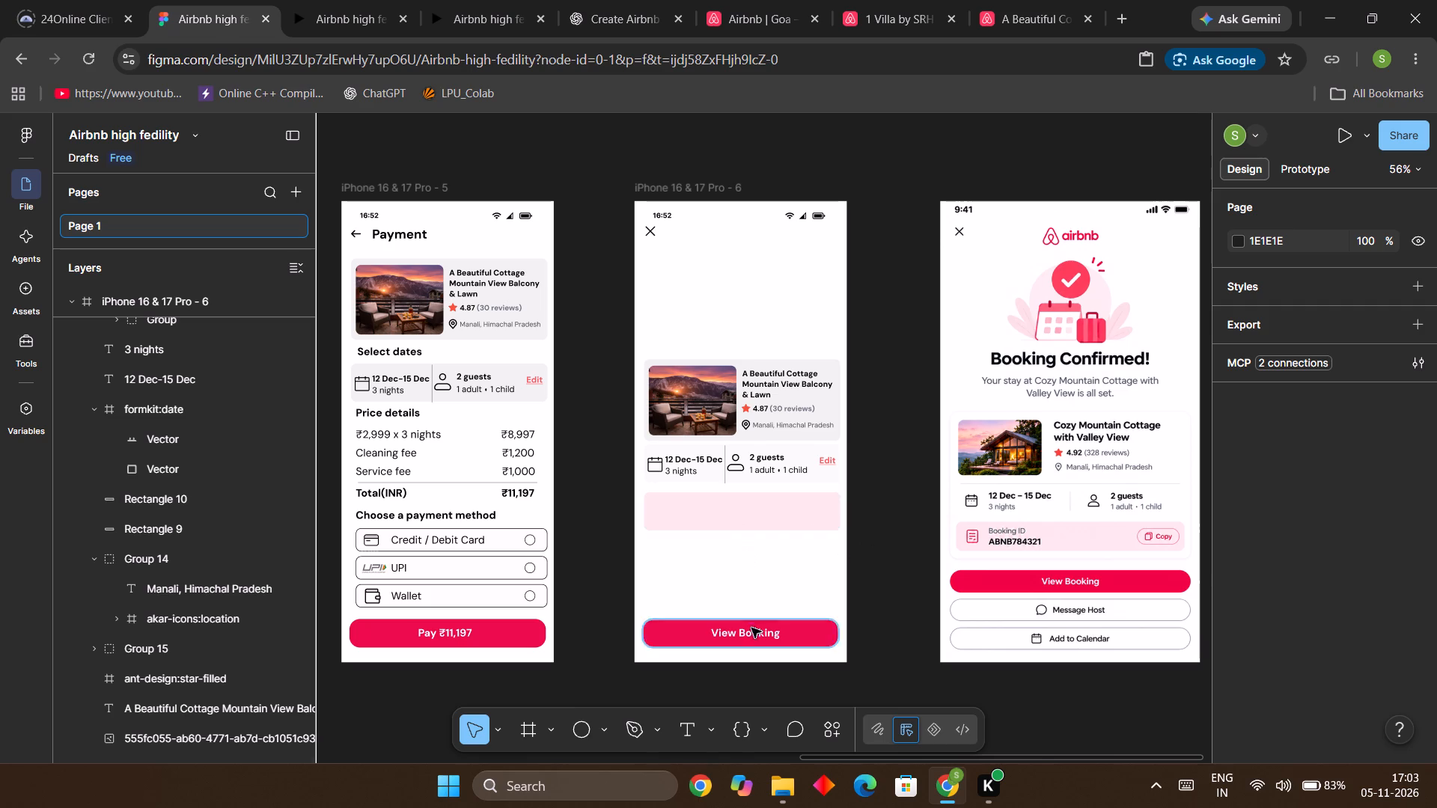
# Move the View Booking button and its label together up to just below the pink rectangle in the iPhone 16 & 17 Pro - 6 frame.
pyautogui.moveTo(692, 589); pyautogui.dragTo(721, 613)
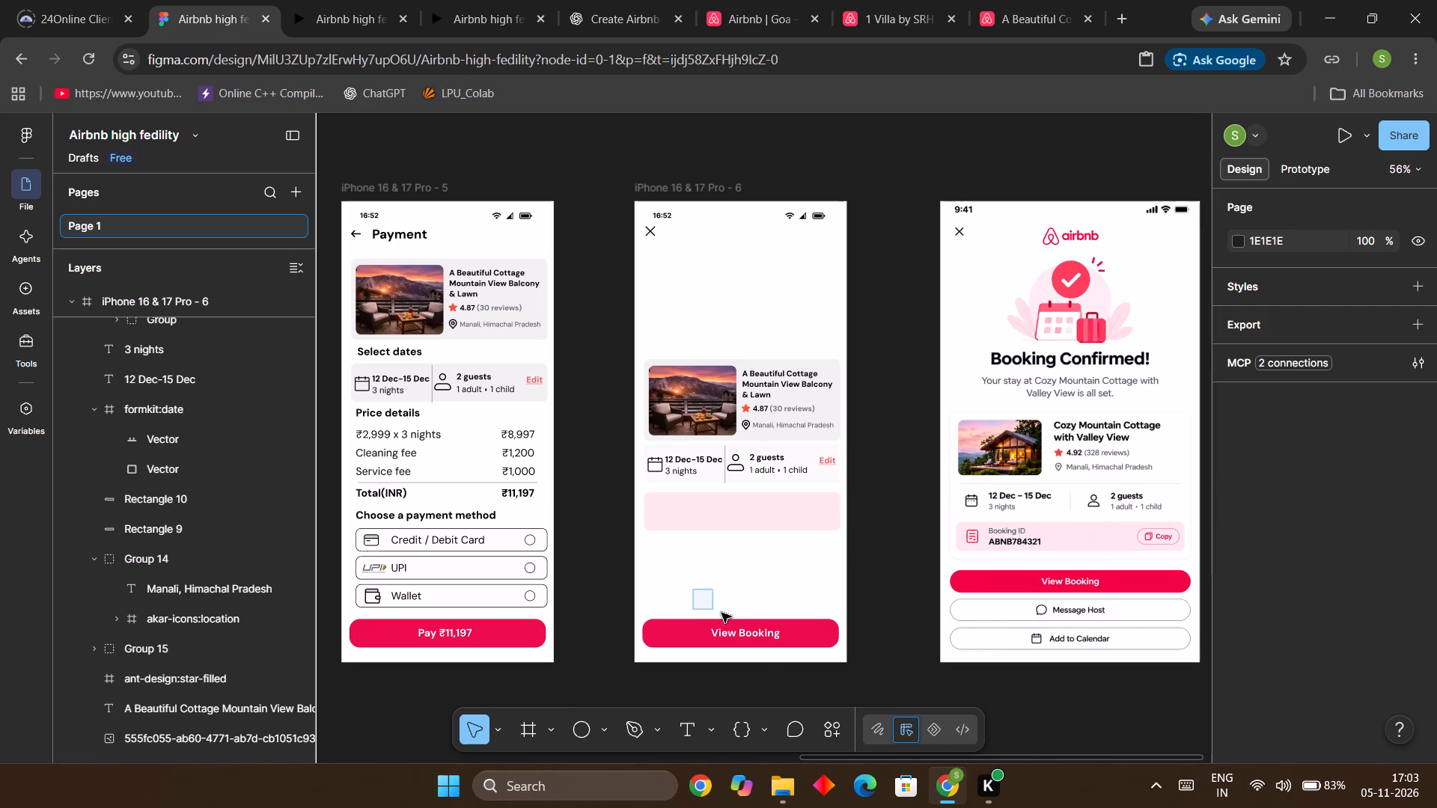
pyautogui.moveTo(721, 613); pyautogui.dragTo(802, 646)
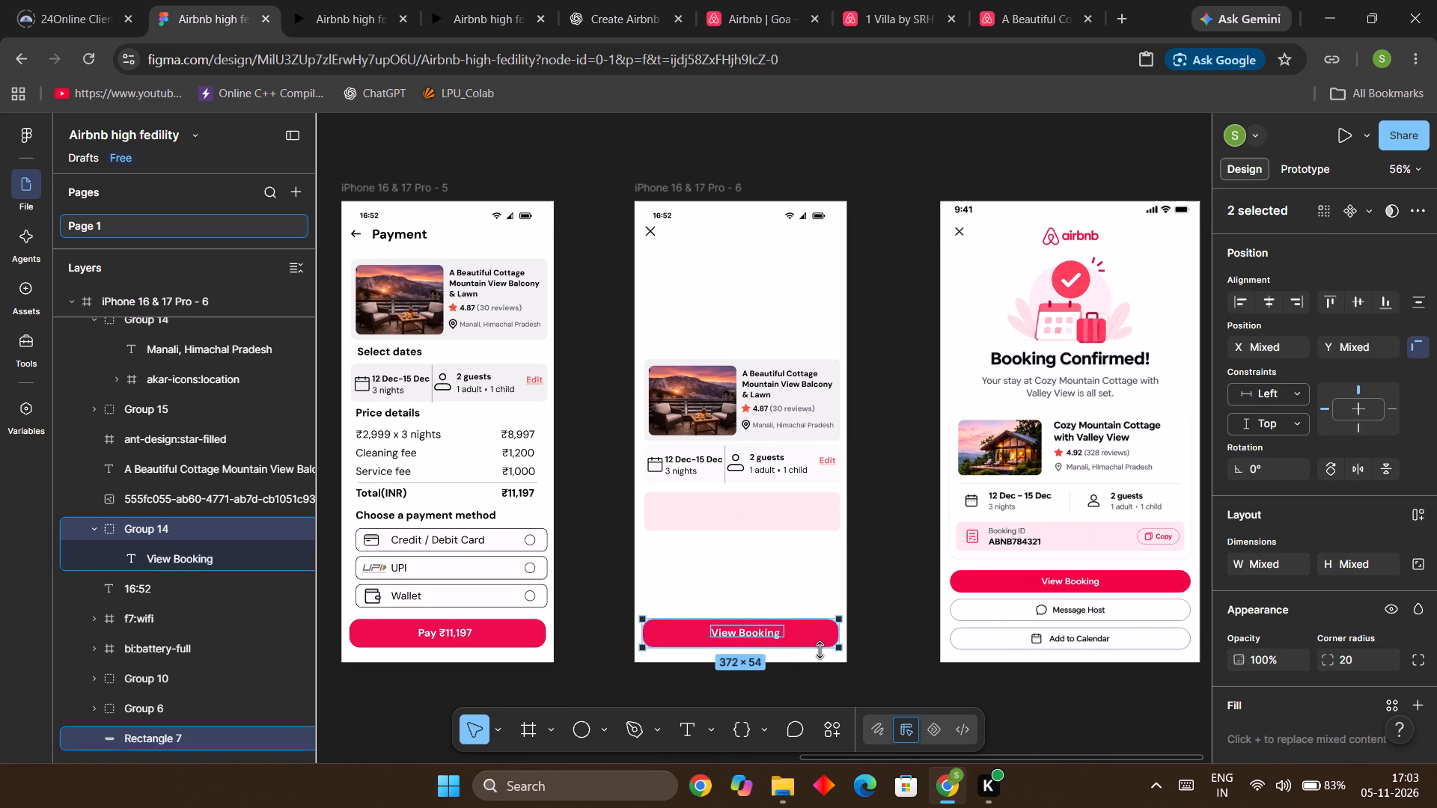
pyautogui.press('Up')
pyautogui.press('Up')
pyautogui.press('Up')
pyautogui.press('Up')
pyautogui.press('Up')
pyautogui.press('Up')
pyautogui.press('Up')
pyautogui.press('Up')
pyautogui.press('Up')
pyautogui.press('Up')
pyautogui.press('Up')
pyautogui.press('Up')
pyautogui.press('Up')
pyautogui.press('Up')
pyautogui.press('Up')
pyautogui.press('Up')
pyautogui.press('Up')
pyautogui.press('Up')
pyautogui.press('Up')
pyautogui.press('Up')
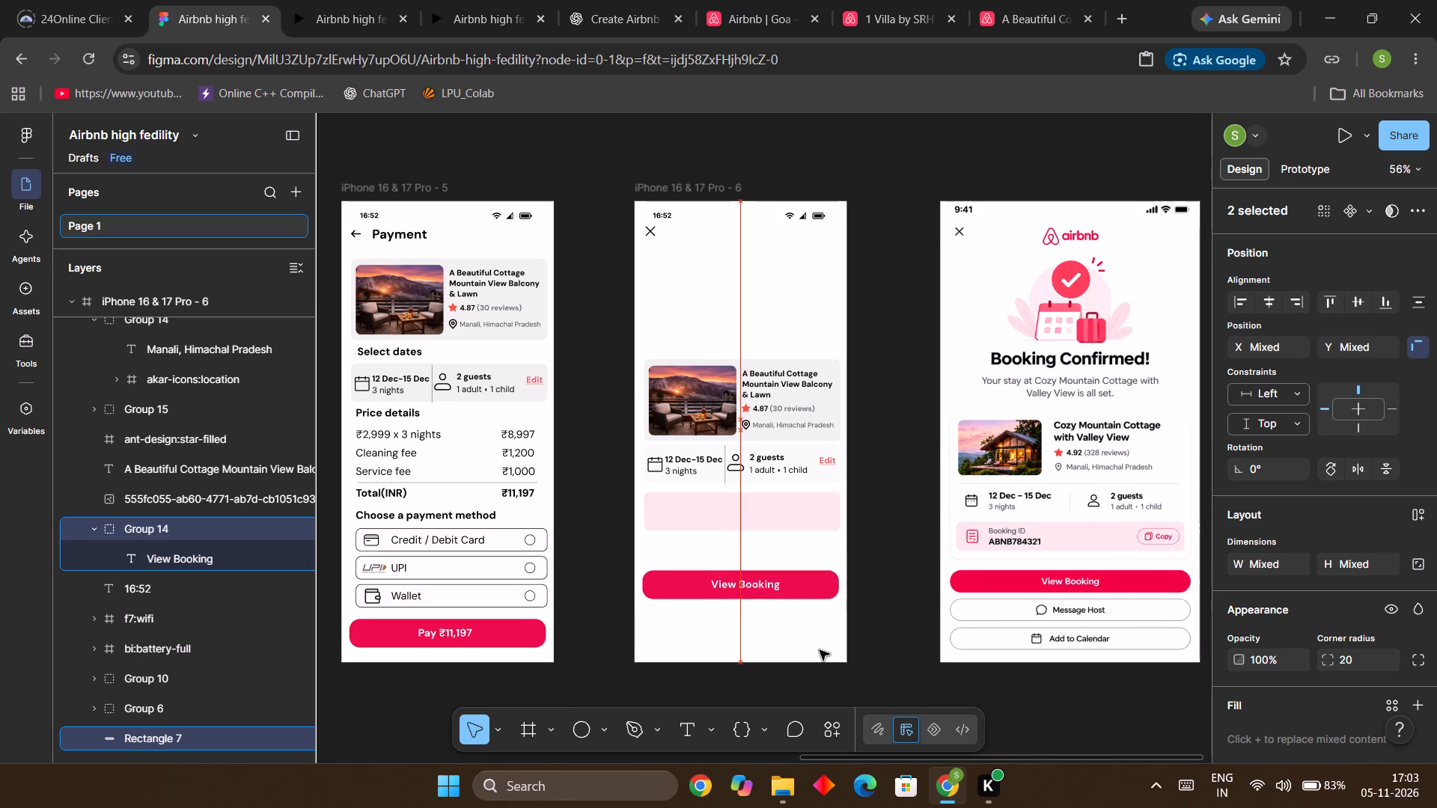
pyautogui.press('Down')
pyautogui.press('Up')
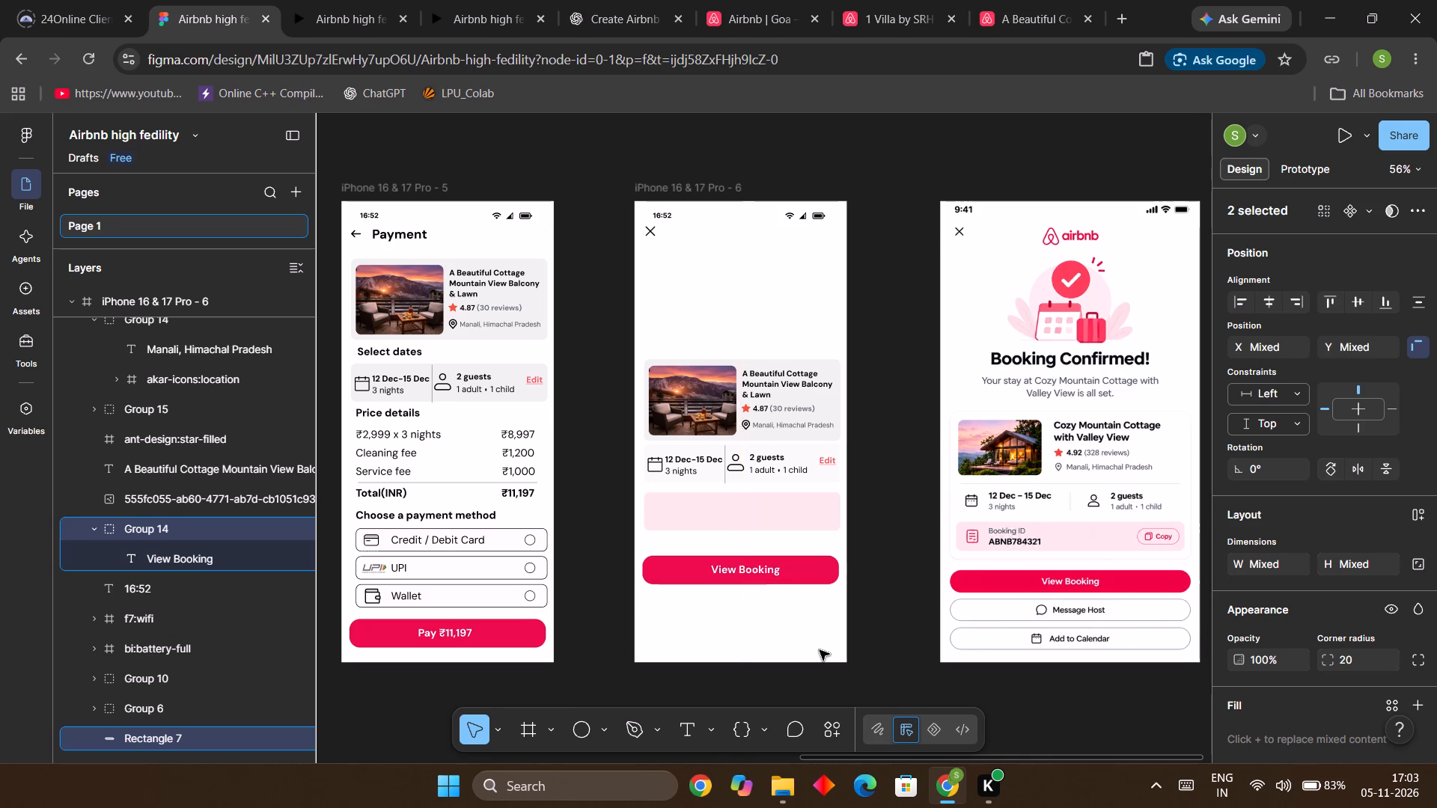
pyautogui.press('Up')
pyautogui.press('Up')
pyautogui.press('Up')
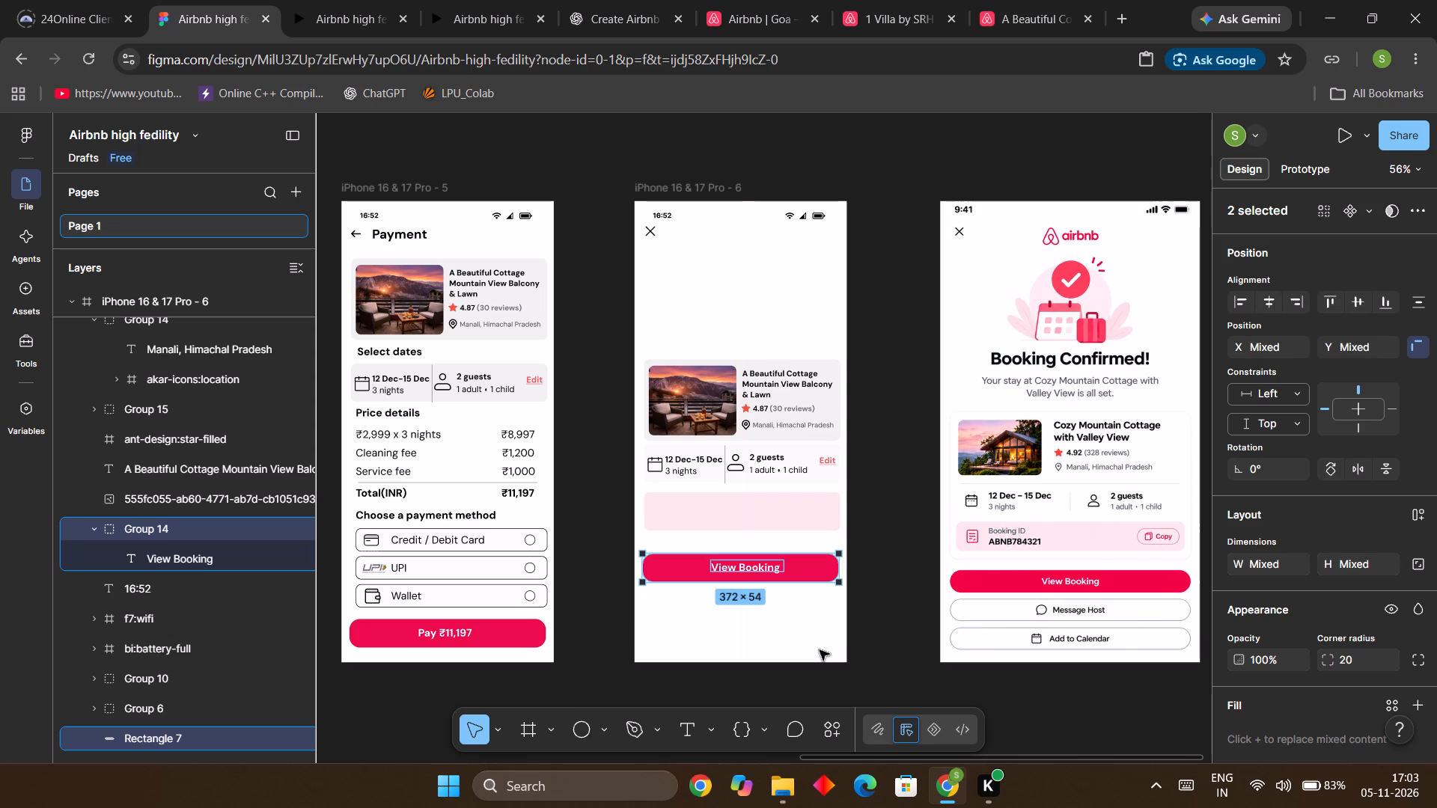
pyautogui.click(880, 439)
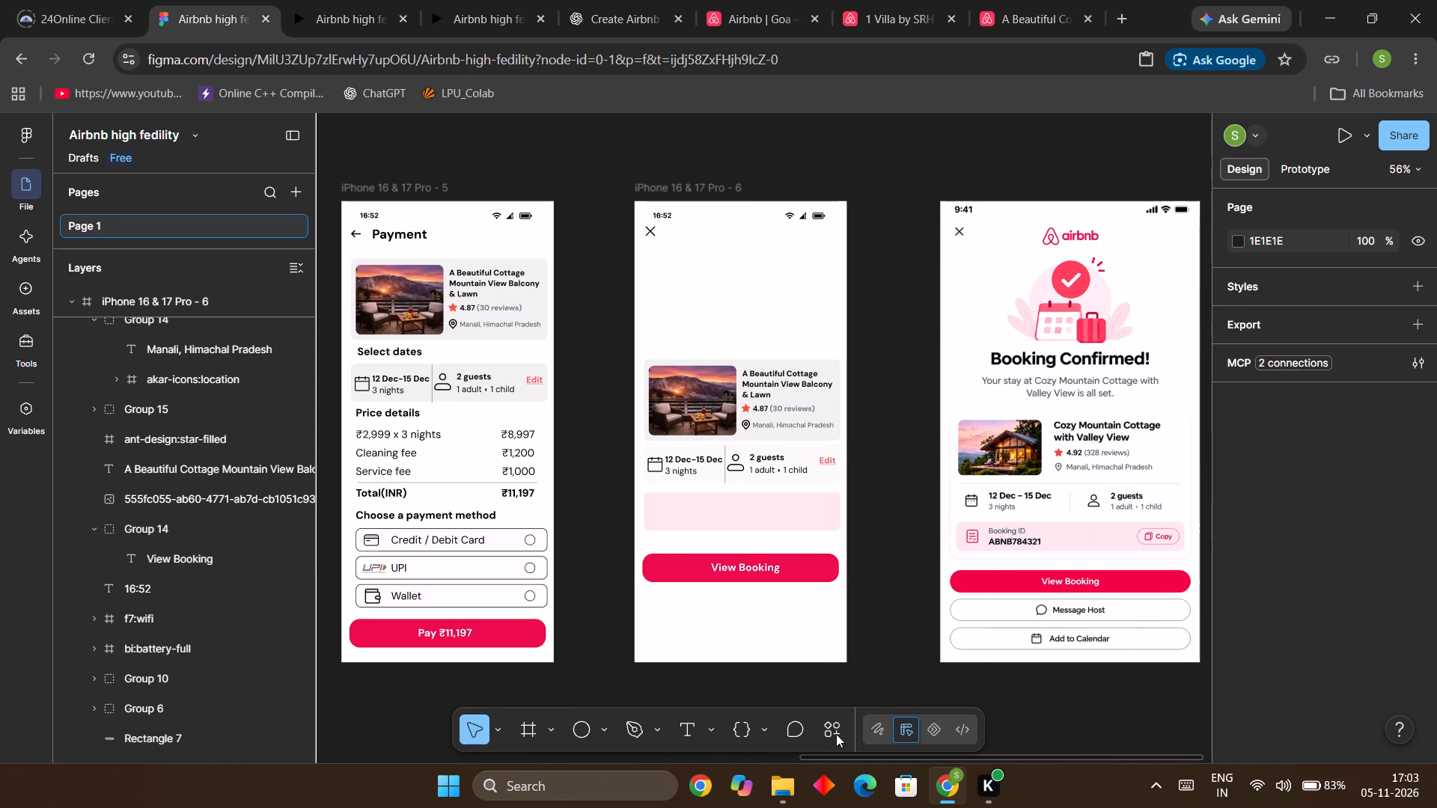
# Search Iconify for "tick" and bring the solid mdi:check-circle icon onto the canvas.
pyautogui.click(836, 732)
pyautogui.click(558, 492)
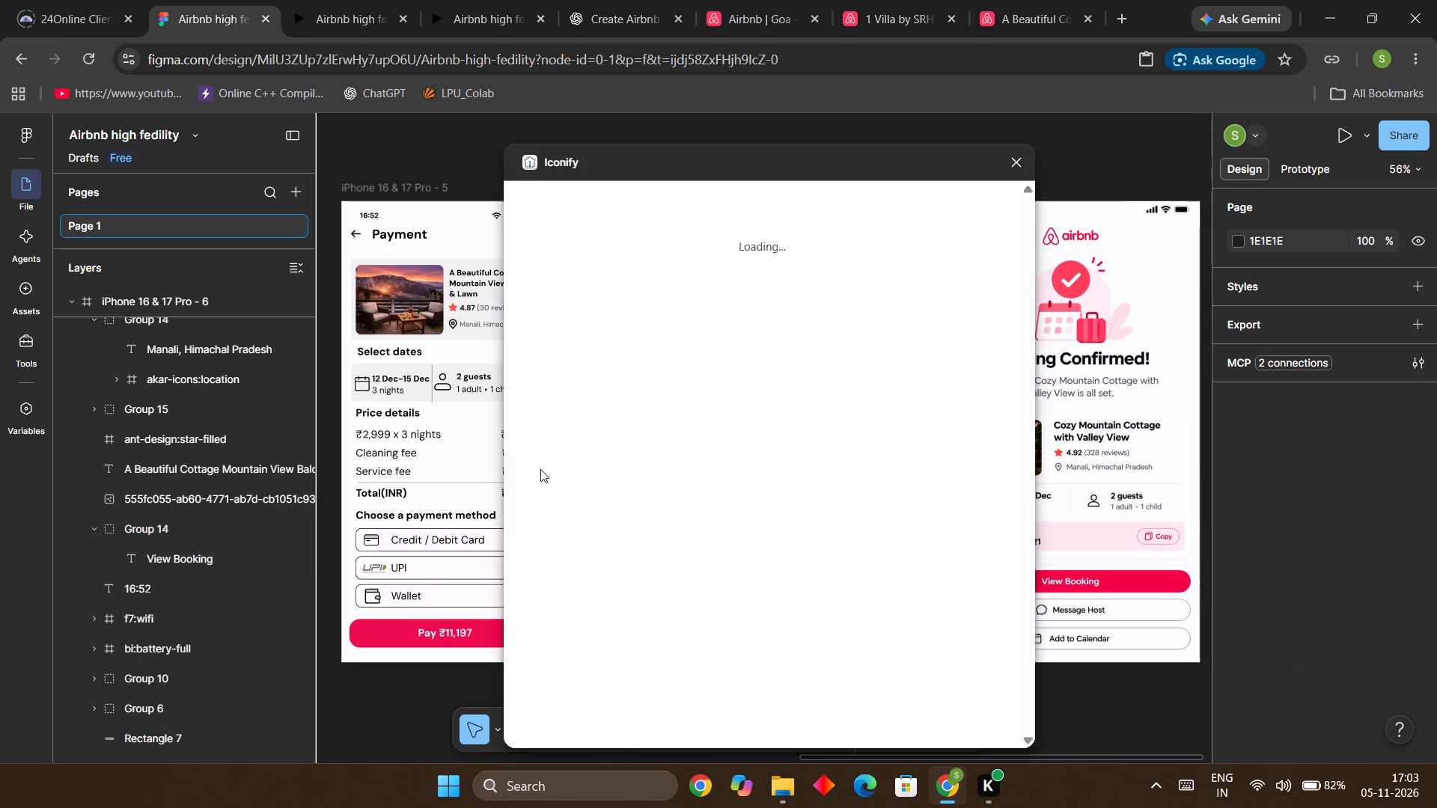
pyautogui.click(644, 234)
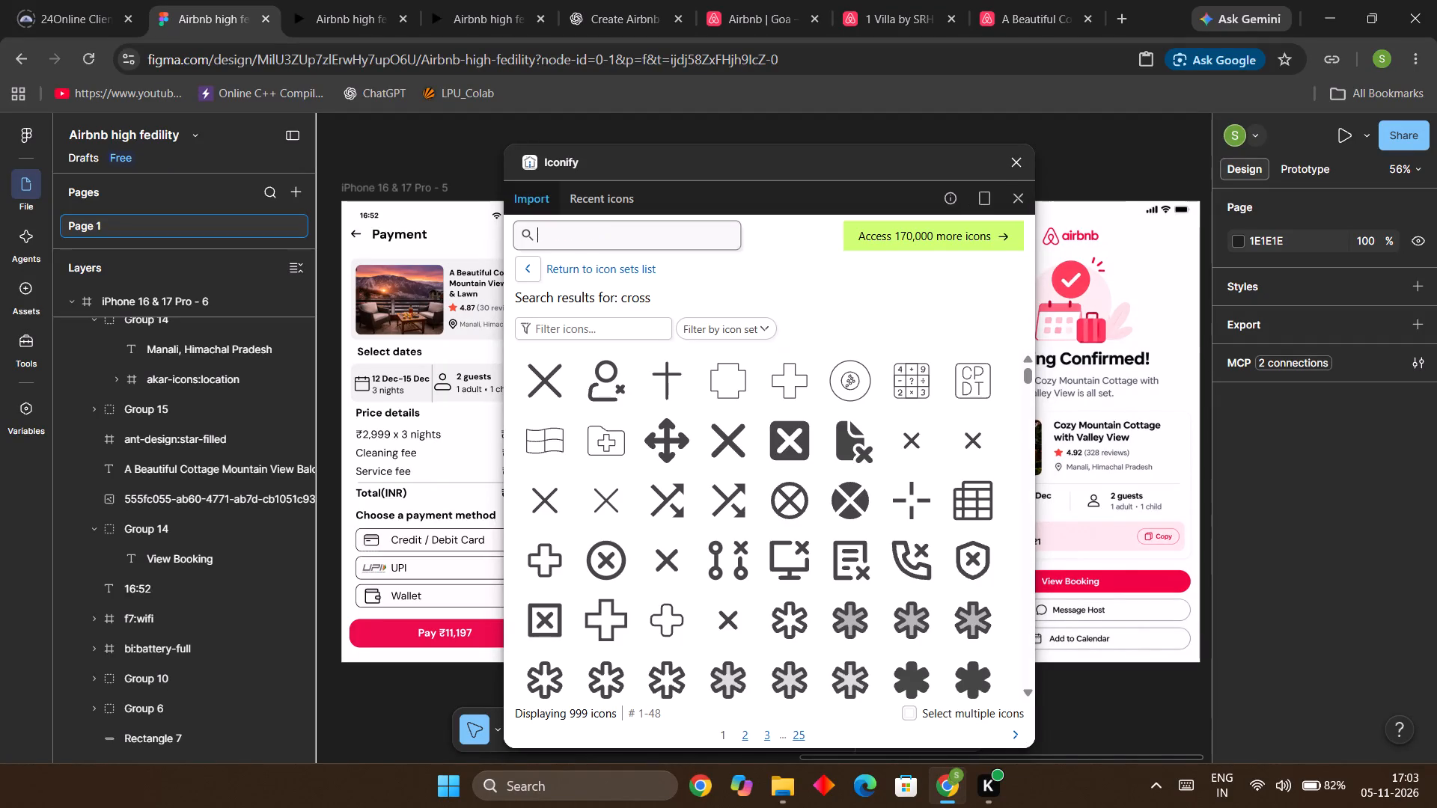
pyautogui.write('tick')
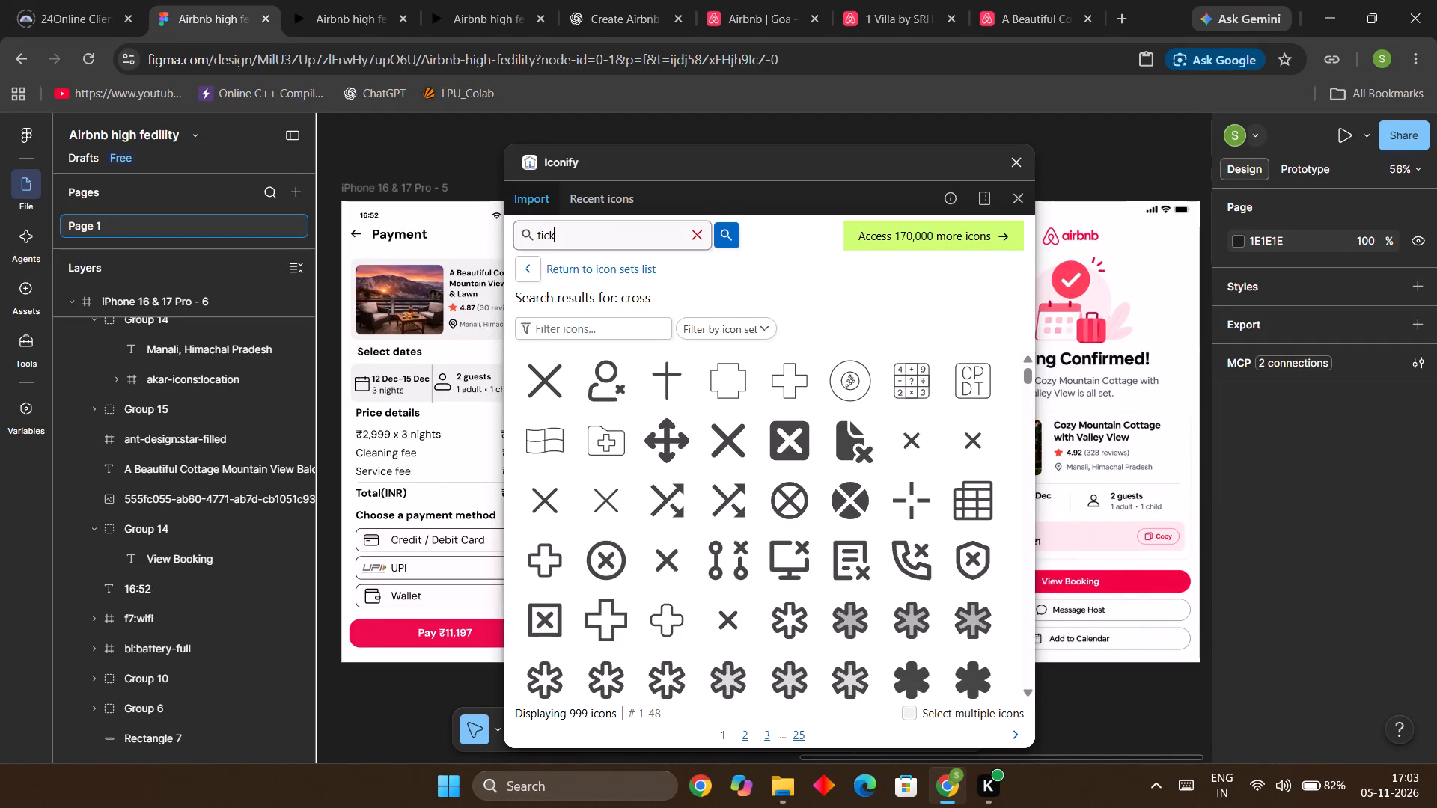
pyautogui.press('Return')
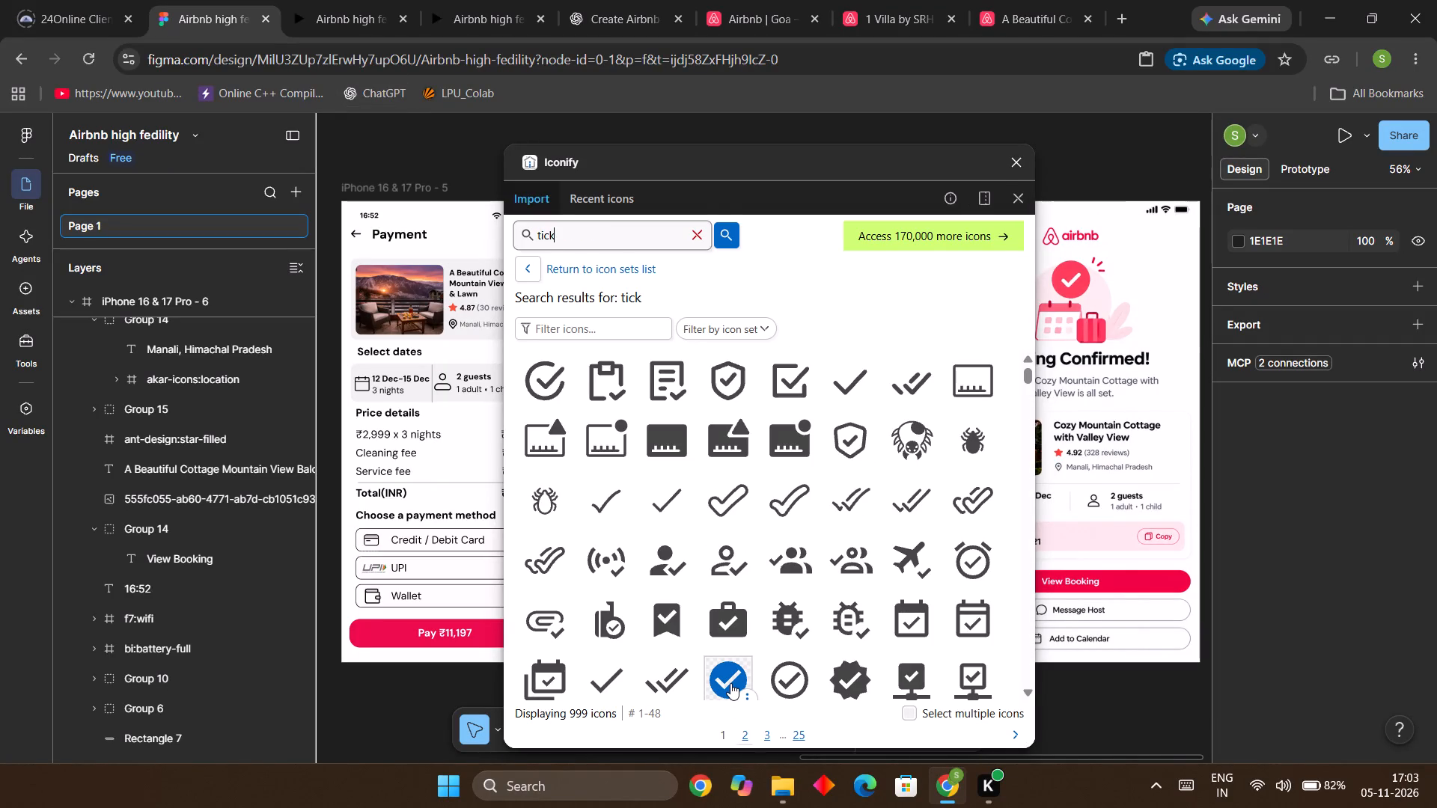
pyautogui.scroll(-3, 778, 637)
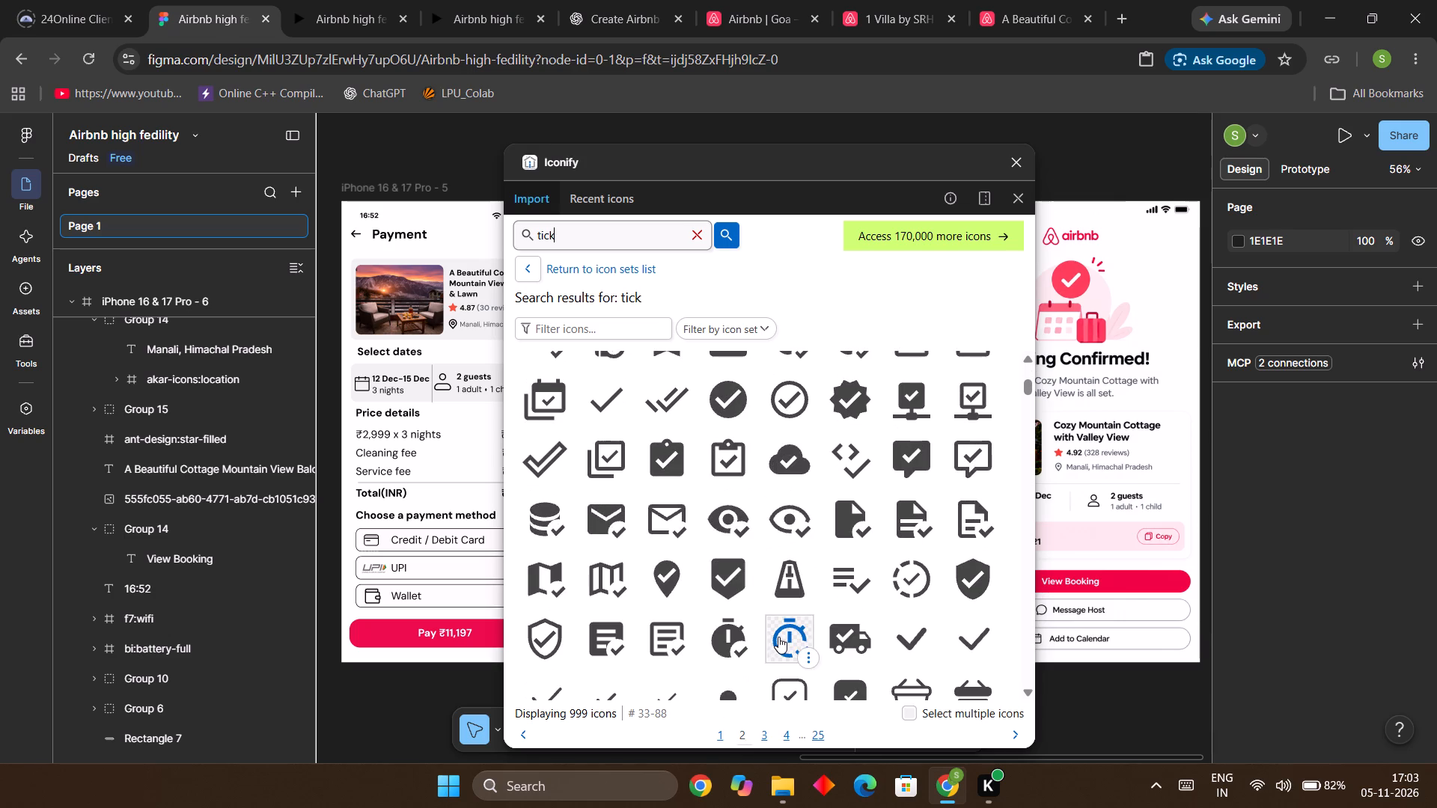
pyautogui.scroll(-2, 780, 634)
pyautogui.scroll(2, 780, 634)
pyautogui.click(735, 400)
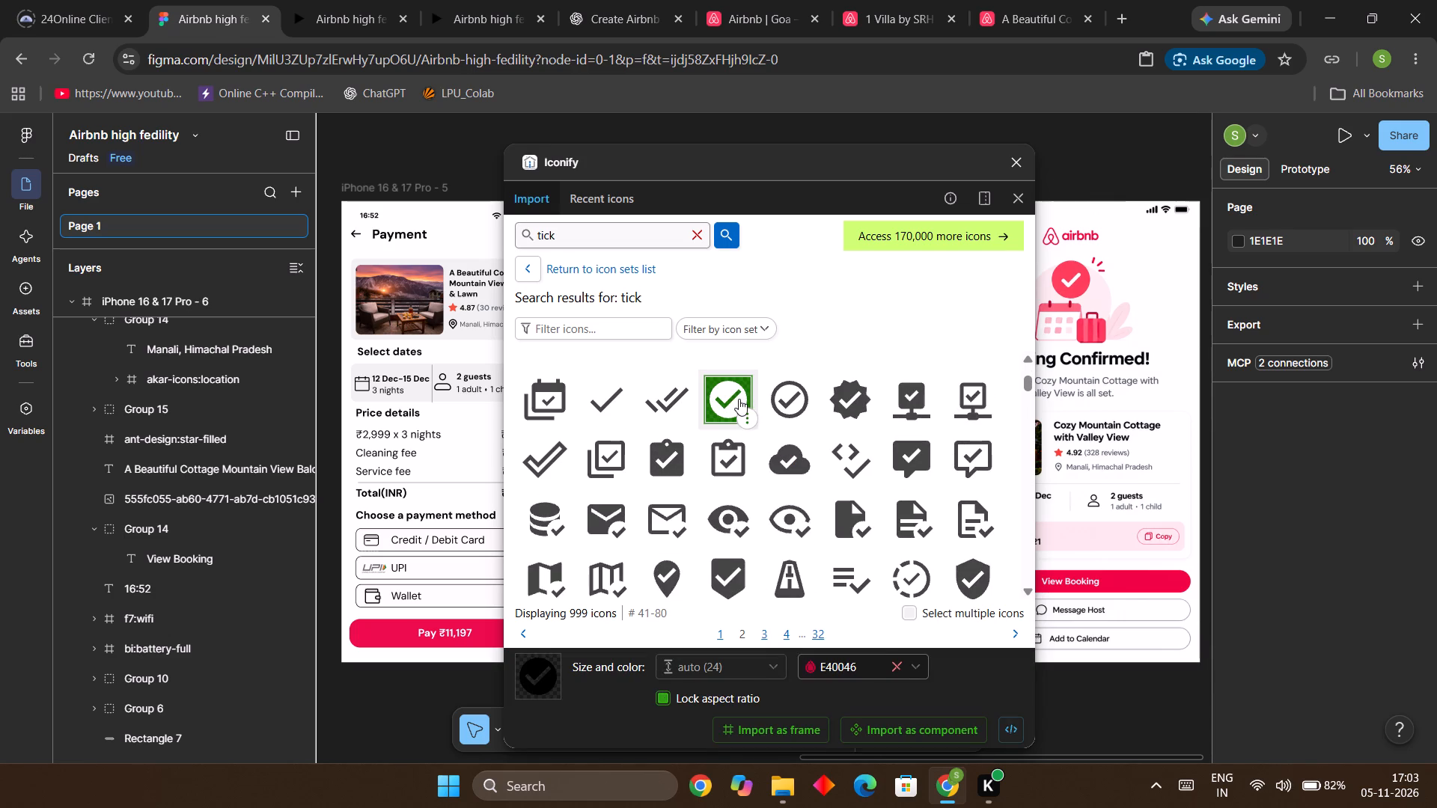
pyautogui.moveTo(738, 399); pyautogui.dragTo(1190, 345)
pyautogui.click(1024, 166)
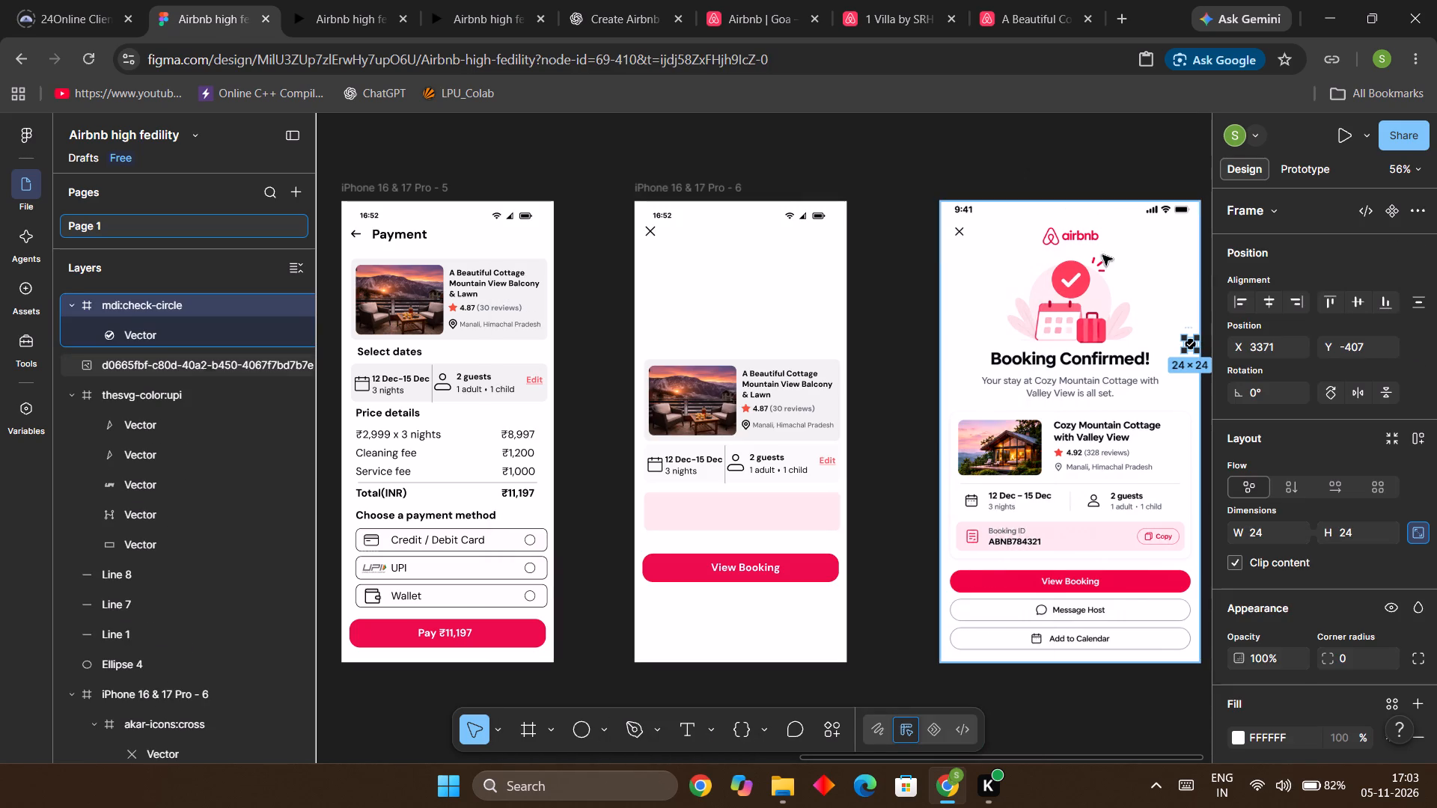
# Place the check-circle icon in the empty area above the property card in iPhone 16 & 17 Pro - 6 and enlarge it to about 141 × 141.
pyautogui.moveTo(1191, 345); pyautogui.dragTo(733, 325)
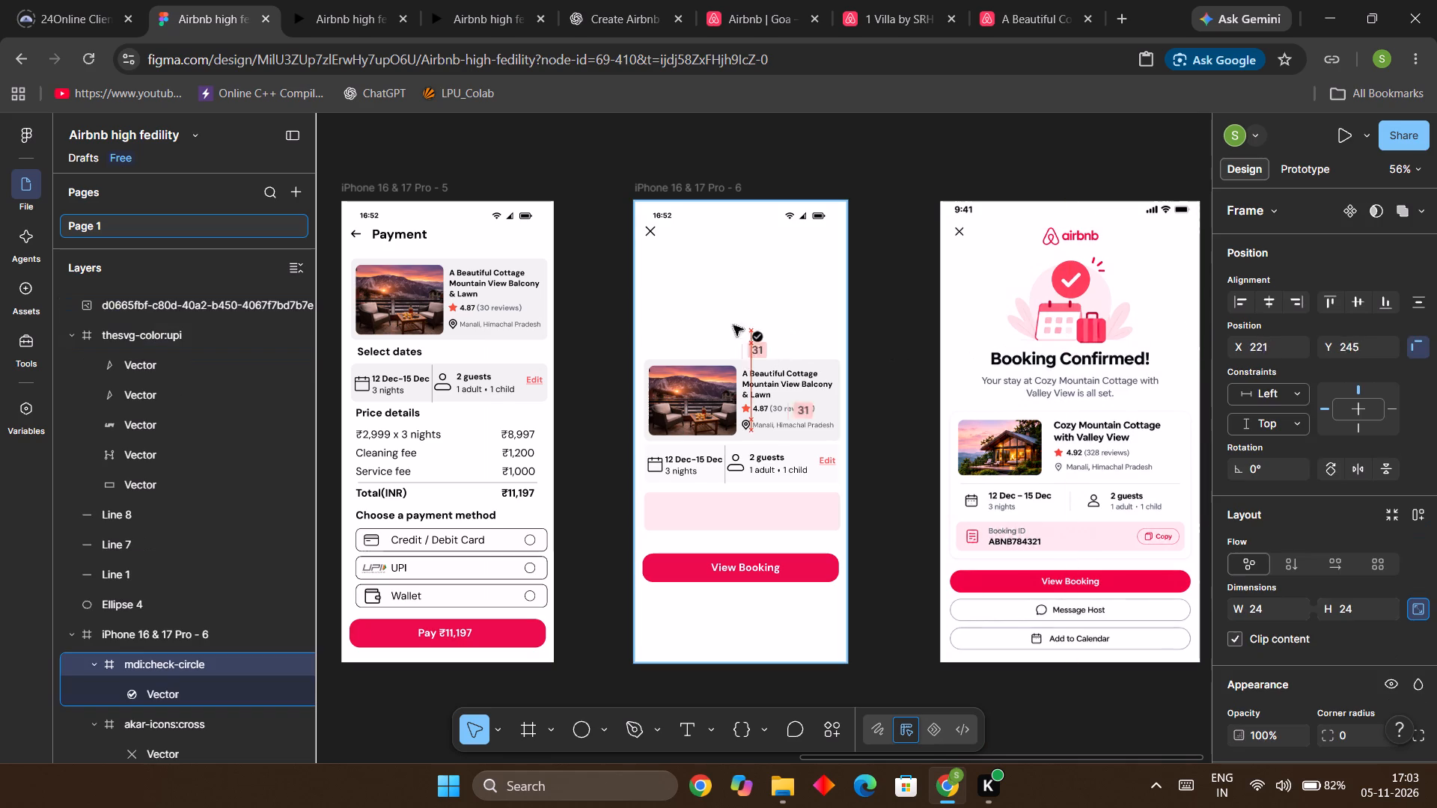
pyautogui.moveTo(733, 325); pyautogui.dragTo(745, 301)
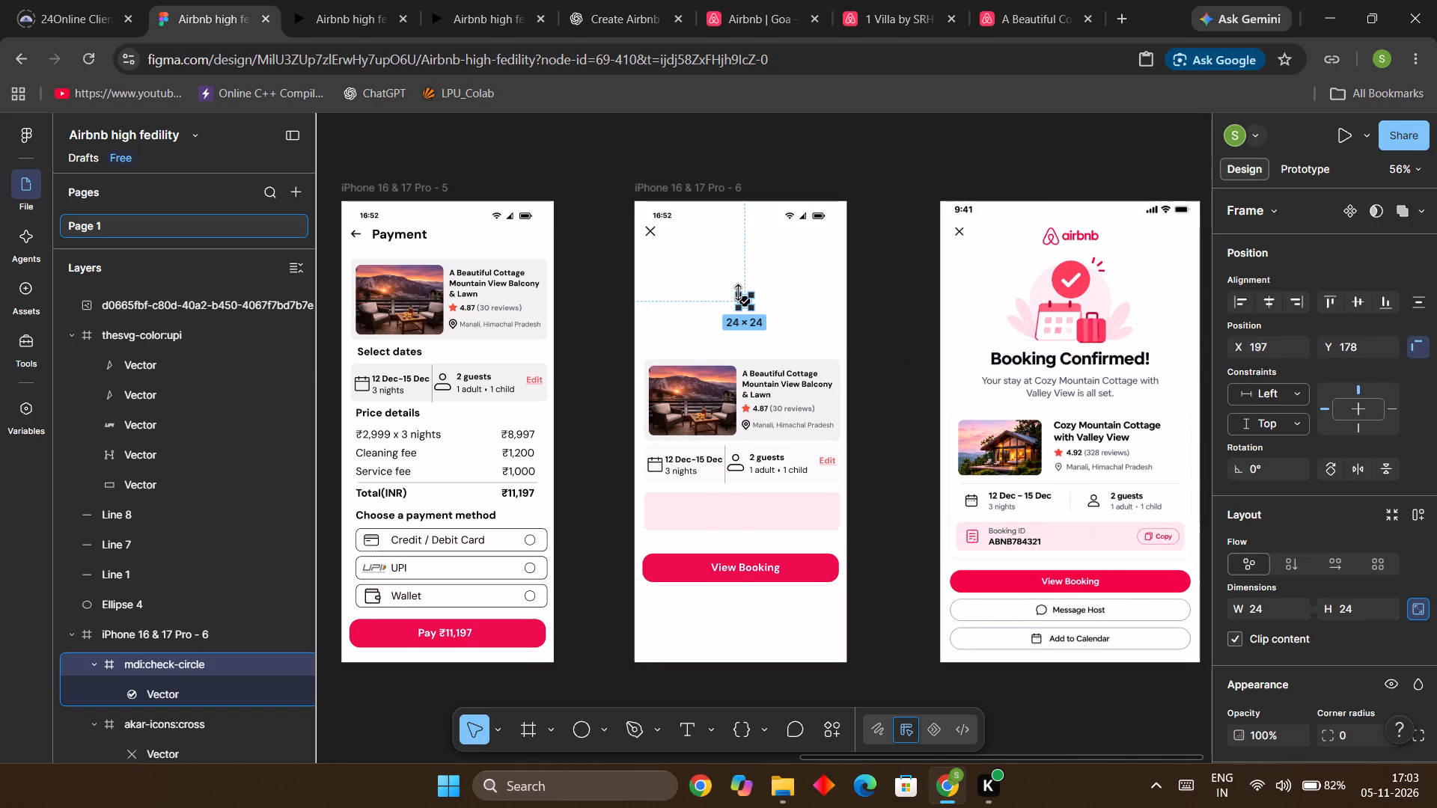
pyautogui.moveTo(736, 293); pyautogui.dragTo(688, 275)
pyautogui.moveTo(750, 311); pyautogui.dragTo(772, 318)
pyautogui.moveTo(773, 329); pyautogui.dragTo(754, 319)
pyautogui.click(867, 317)
# Reposition the check-circle icon above the property card and centre it horizontally in the frame.
pyautogui.click(734, 302)
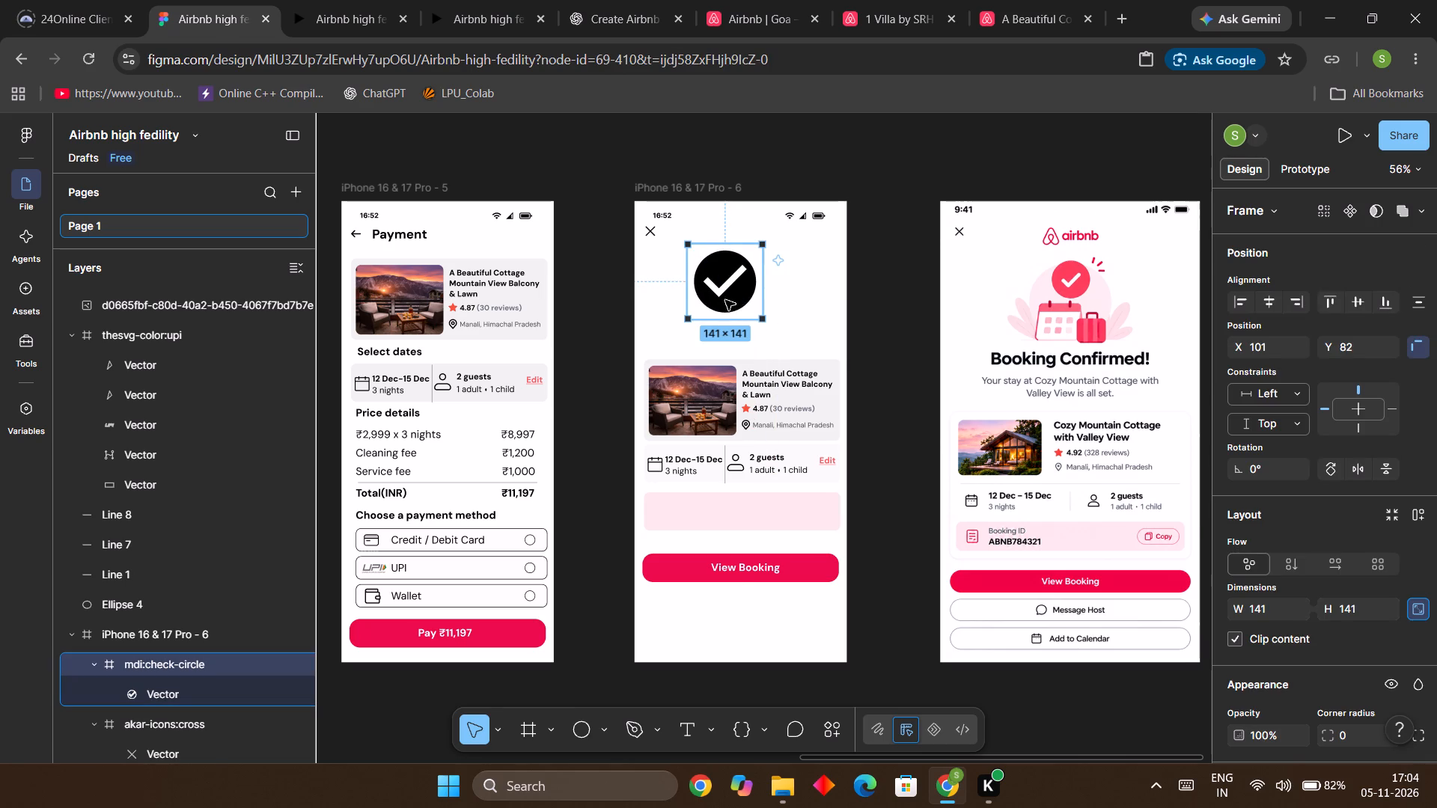
pyautogui.moveTo(723, 300); pyautogui.dragTo(753, 304)
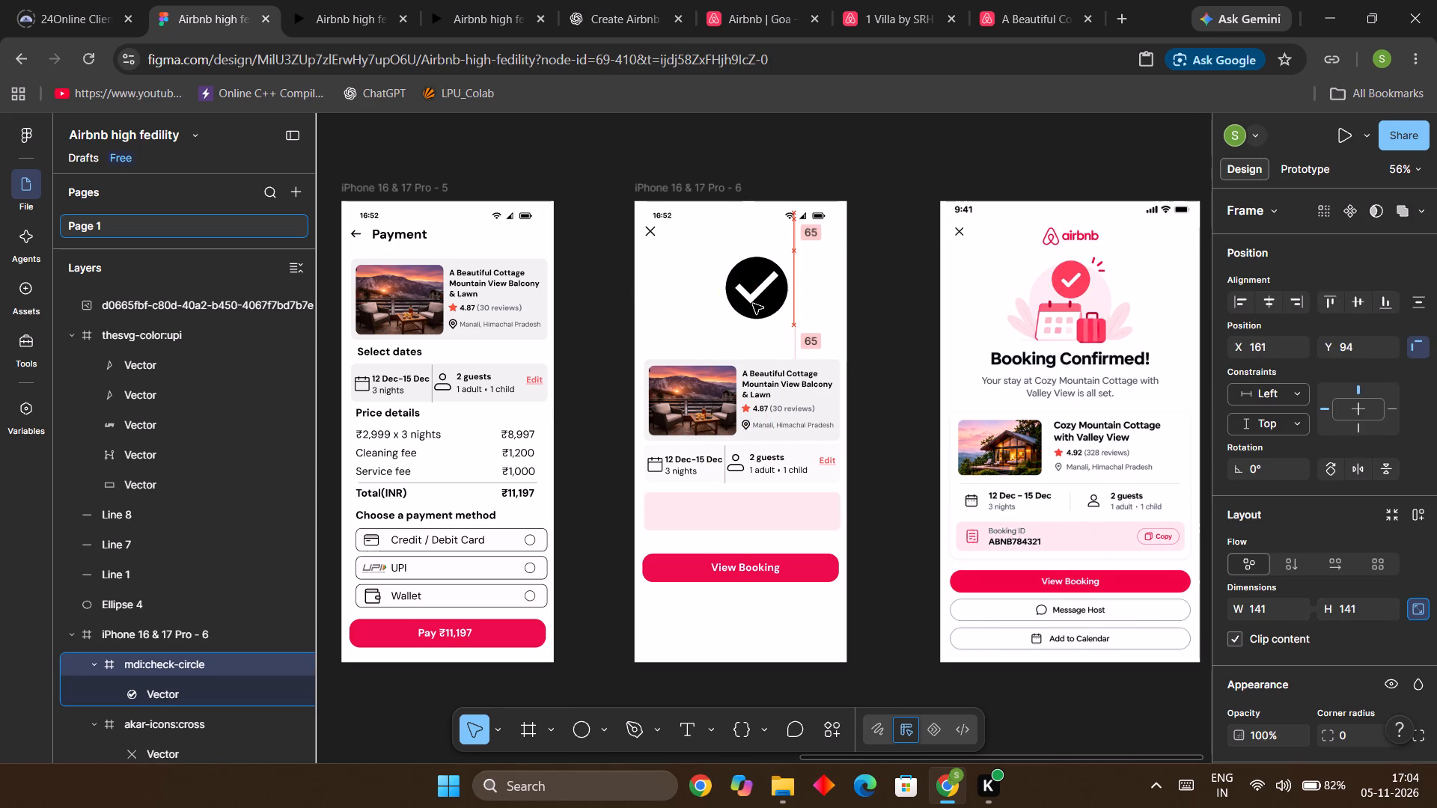
pyautogui.moveTo(753, 304); pyautogui.dragTo(748, 305)
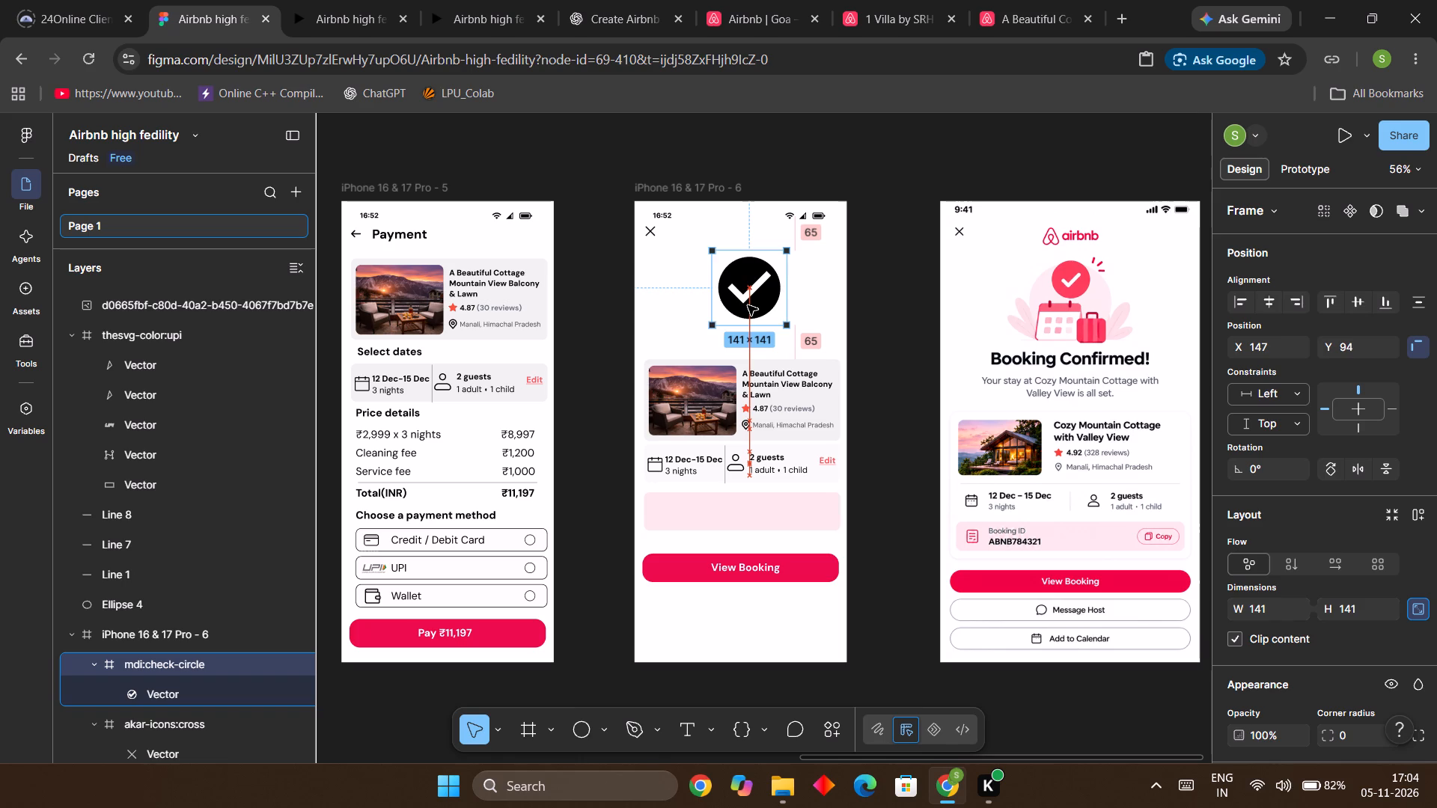
pyautogui.moveTo(748, 305); pyautogui.dragTo(729, 308)
pyautogui.click(890, 307)
pyautogui.click(745, 301)
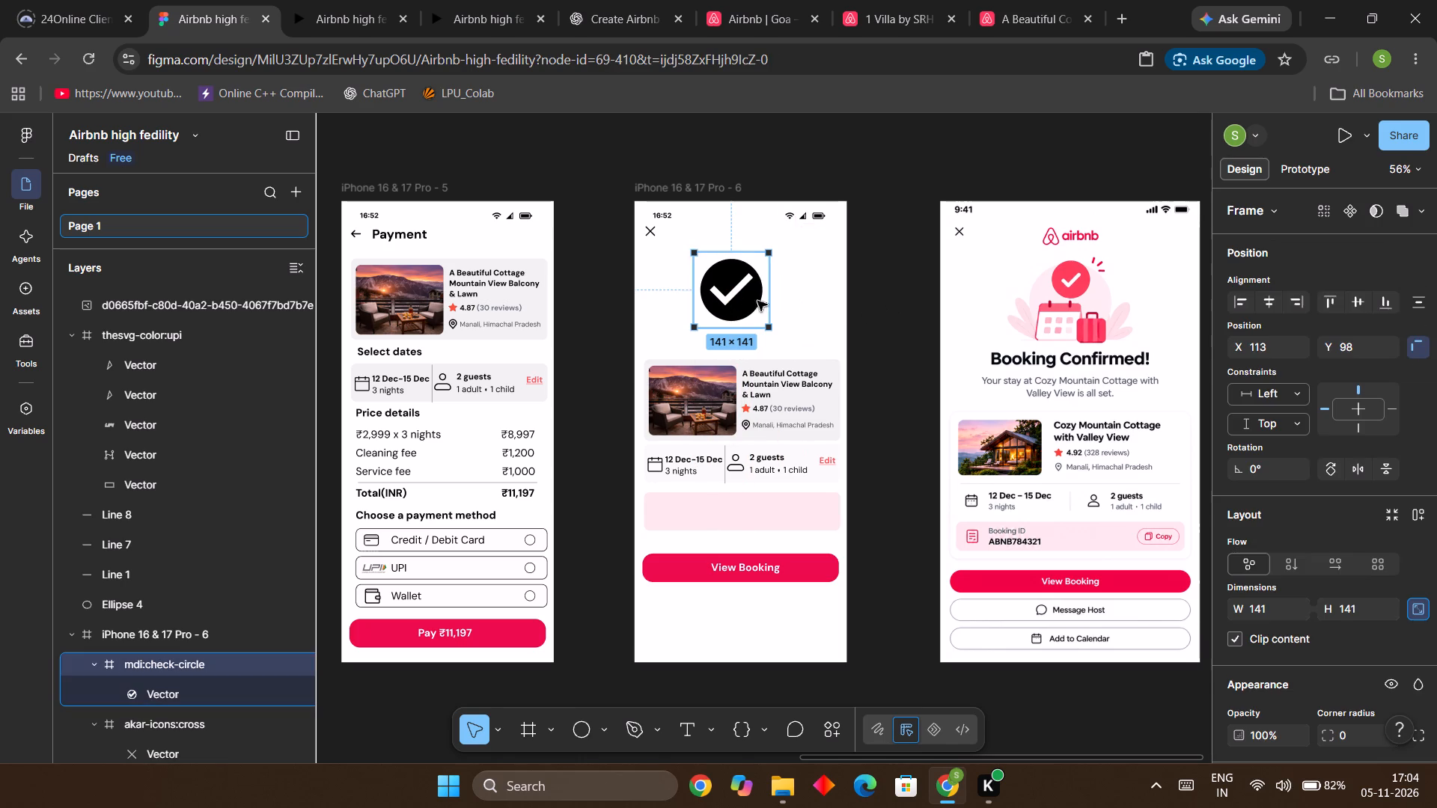
pyautogui.click(1272, 300)
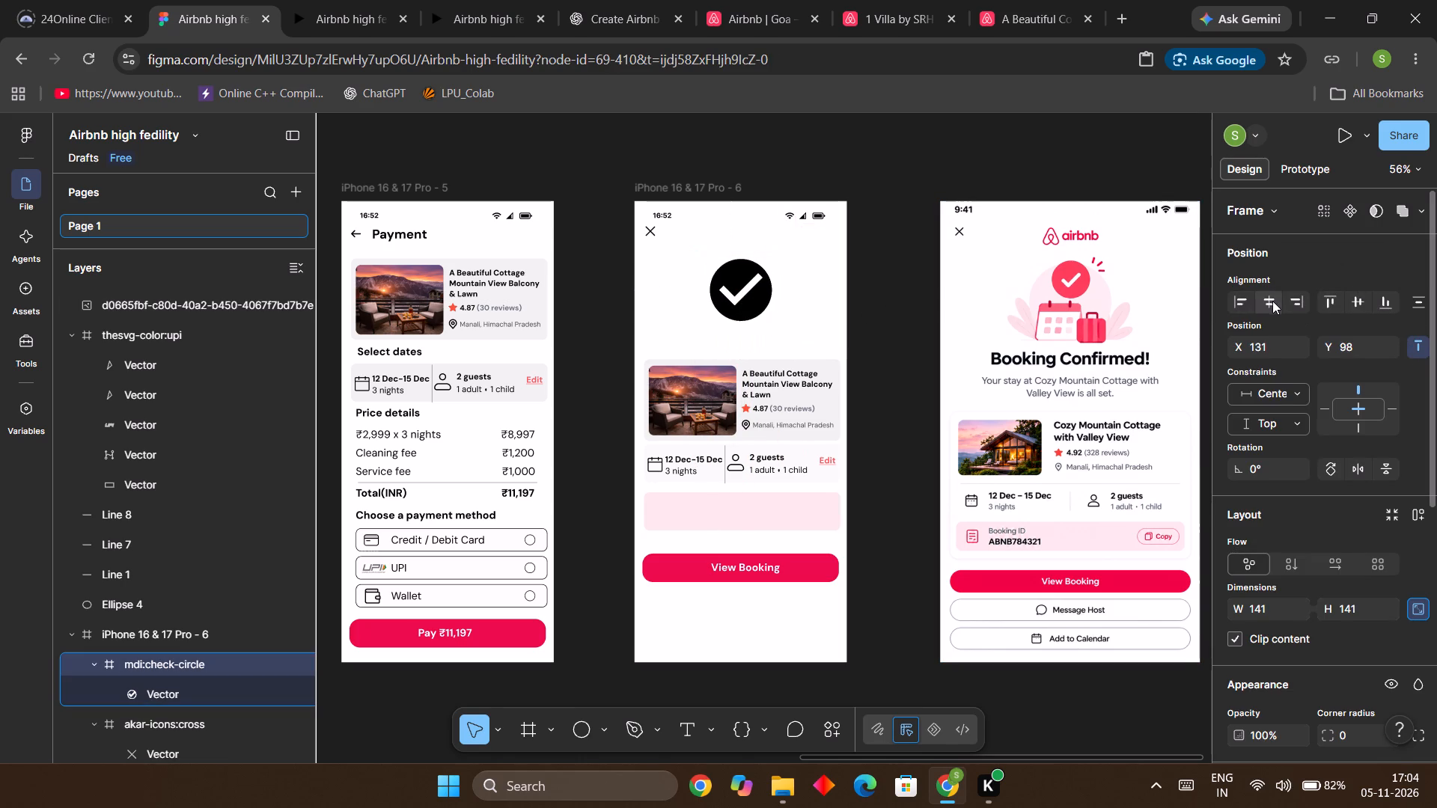
pyautogui.click(882, 290)
# Nudge the check-circle icon up to Y 63 in the iPhone 16 & 17 Pro - 6 frame, keeping it horizontally centred.
pyautogui.click(763, 290)
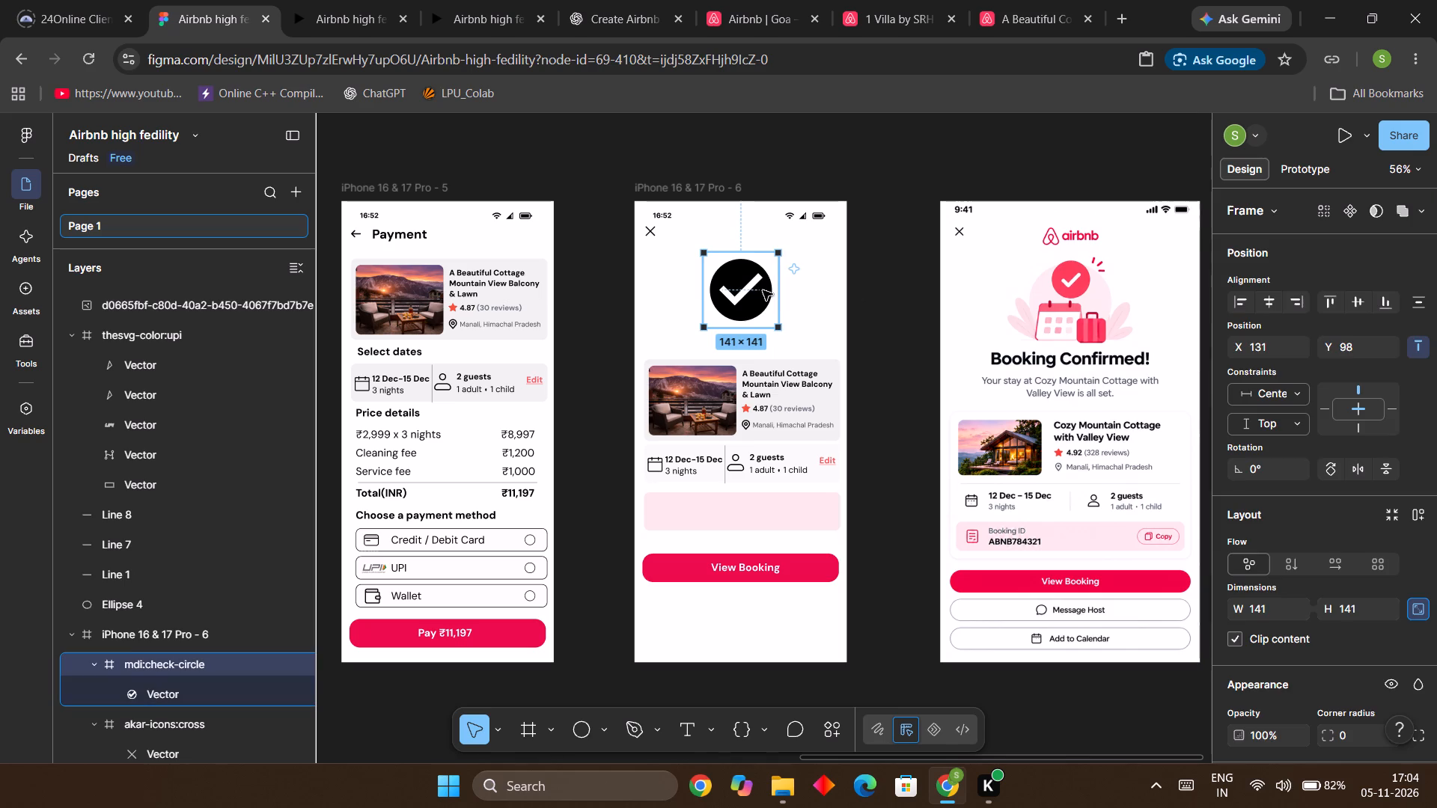
pyautogui.press('Up')
pyautogui.press('Up')
pyautogui.press('Up')
pyautogui.press('Up')
pyautogui.press('Up')
pyautogui.press('Up')
pyautogui.press('Up')
pyautogui.press('Up')
pyautogui.press('Up')
pyautogui.press('Up')
pyautogui.press('Up')
pyautogui.press('Up')
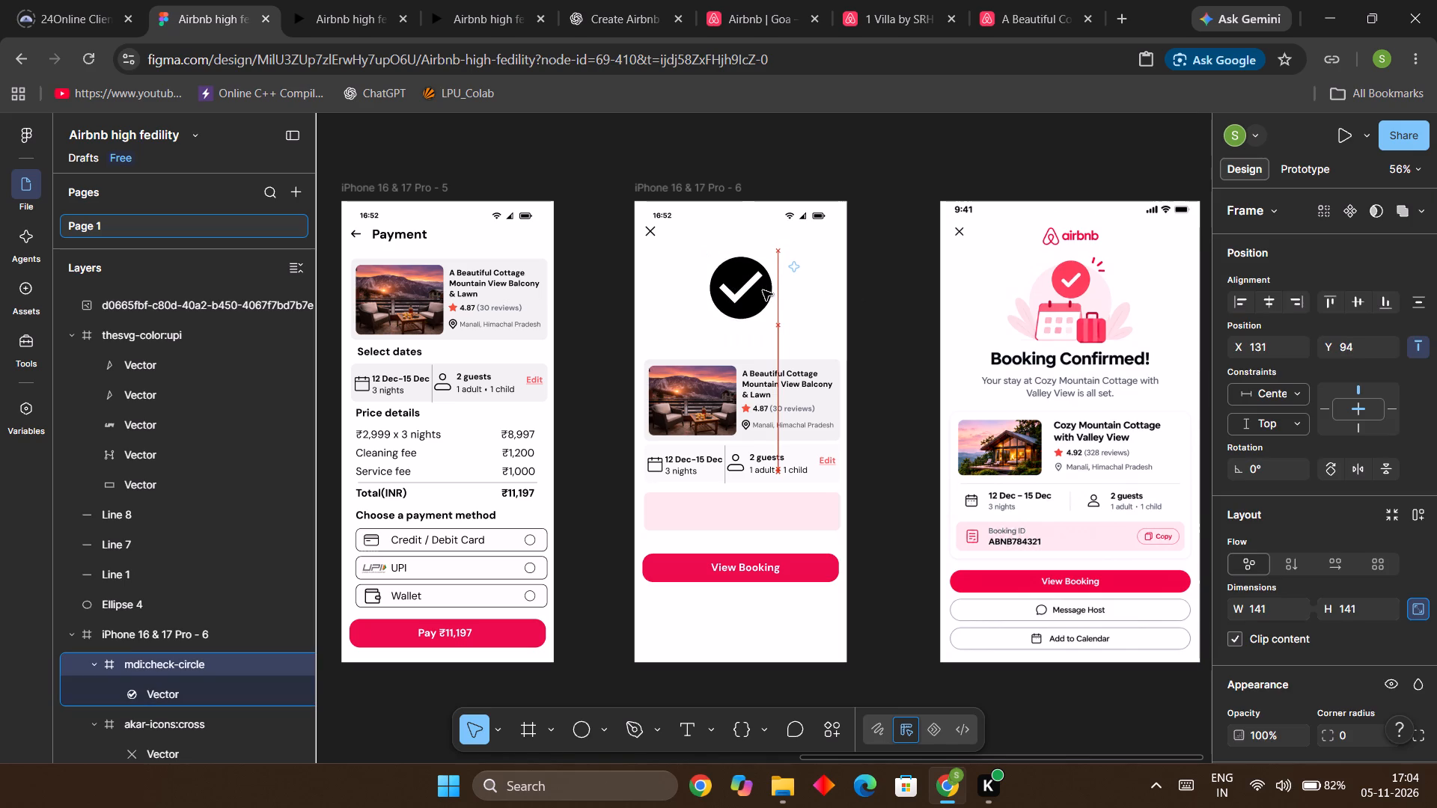
pyautogui.press('Up')
pyautogui.press('Up')
pyautogui.press('Up')
pyautogui.press('Up')
pyautogui.press('Up')
pyautogui.press('Up')
pyautogui.press('Up')
pyautogui.press('Up')
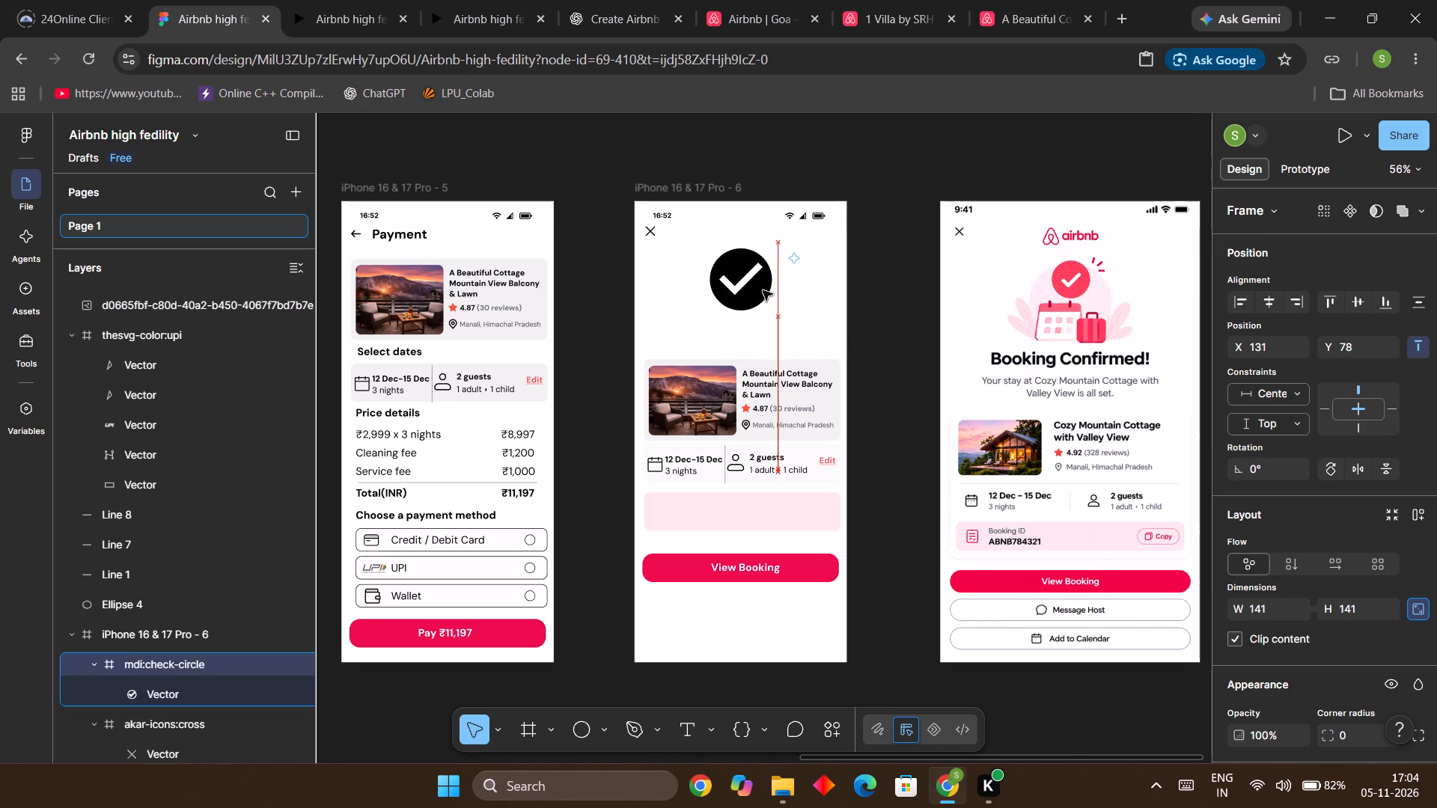
pyautogui.press('Up')
pyautogui.press('Up')
pyautogui.press('Up')
pyautogui.press('Up')
pyautogui.press('Up')
pyautogui.press('Up')
pyautogui.press('Up')
pyautogui.press('Up')
pyautogui.press('Up')
pyautogui.press('Up')
pyautogui.press('Up')
pyautogui.press('Up')
pyautogui.press('Up')
pyautogui.press('Up')
pyautogui.press('Up')
pyautogui.press('Up')
pyautogui.press('Up')
pyautogui.press('Up')
pyautogui.press('Up')
pyautogui.press('Up')
pyautogui.press('Down')
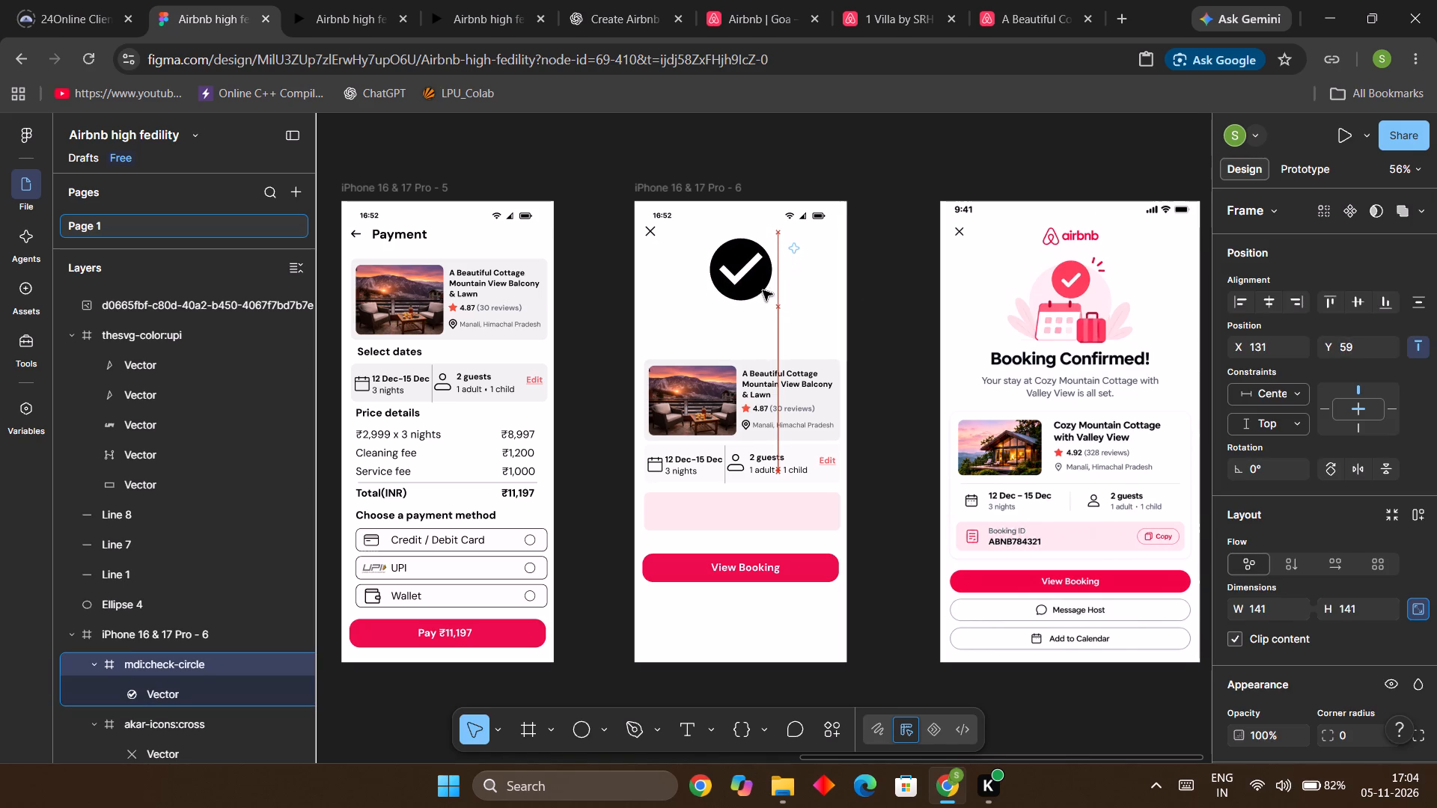
pyautogui.press('Down')
pyautogui.press('Down')
pyautogui.press('Down')
pyautogui.press('Down')
pyautogui.press('Down')
pyautogui.press('Down')
pyautogui.press('Up')
pyautogui.press('Up')
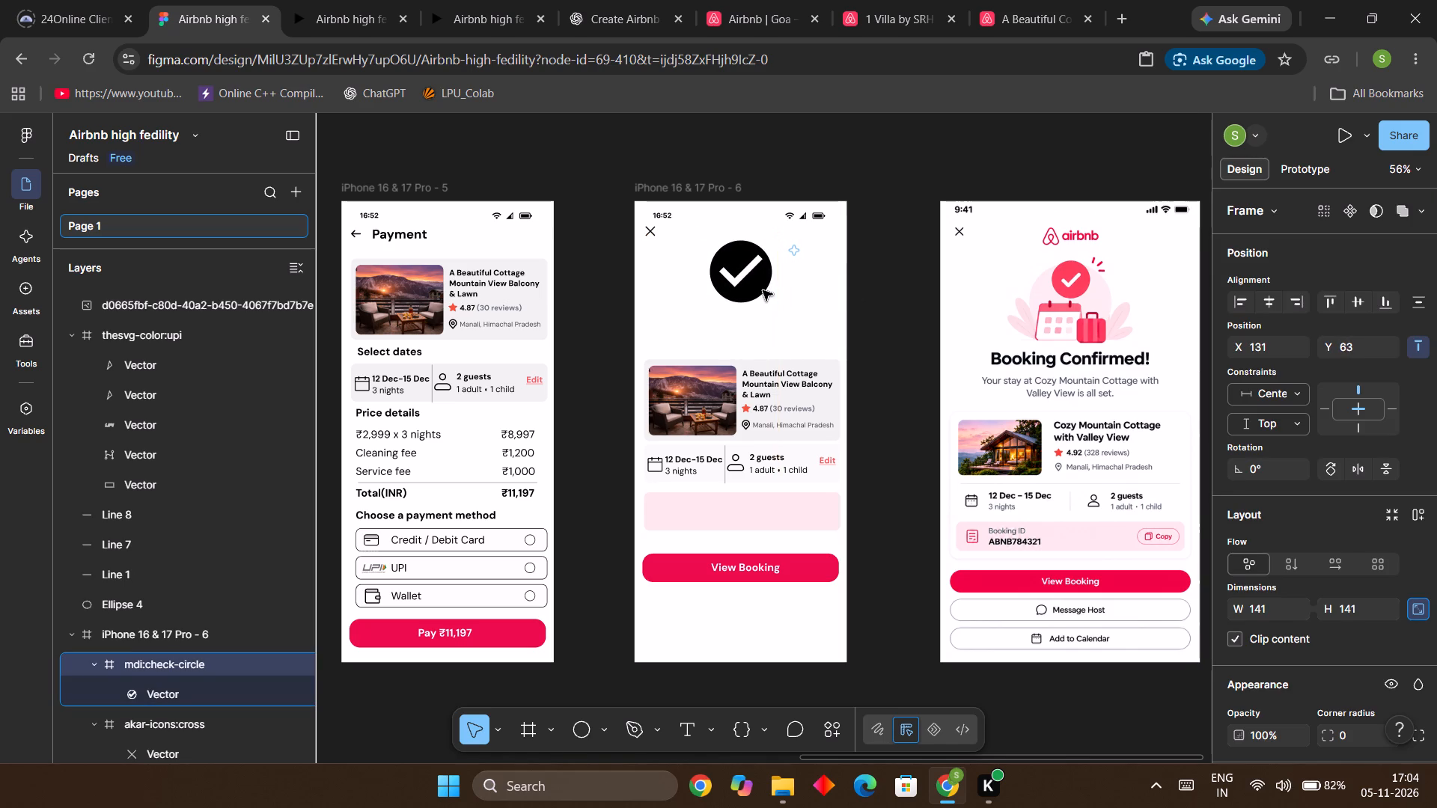
# Recolour the check-circle icon's vector to F00345, sampling the pink of the reference screen's View Booking button.
pyautogui.doubleClick(763, 290)
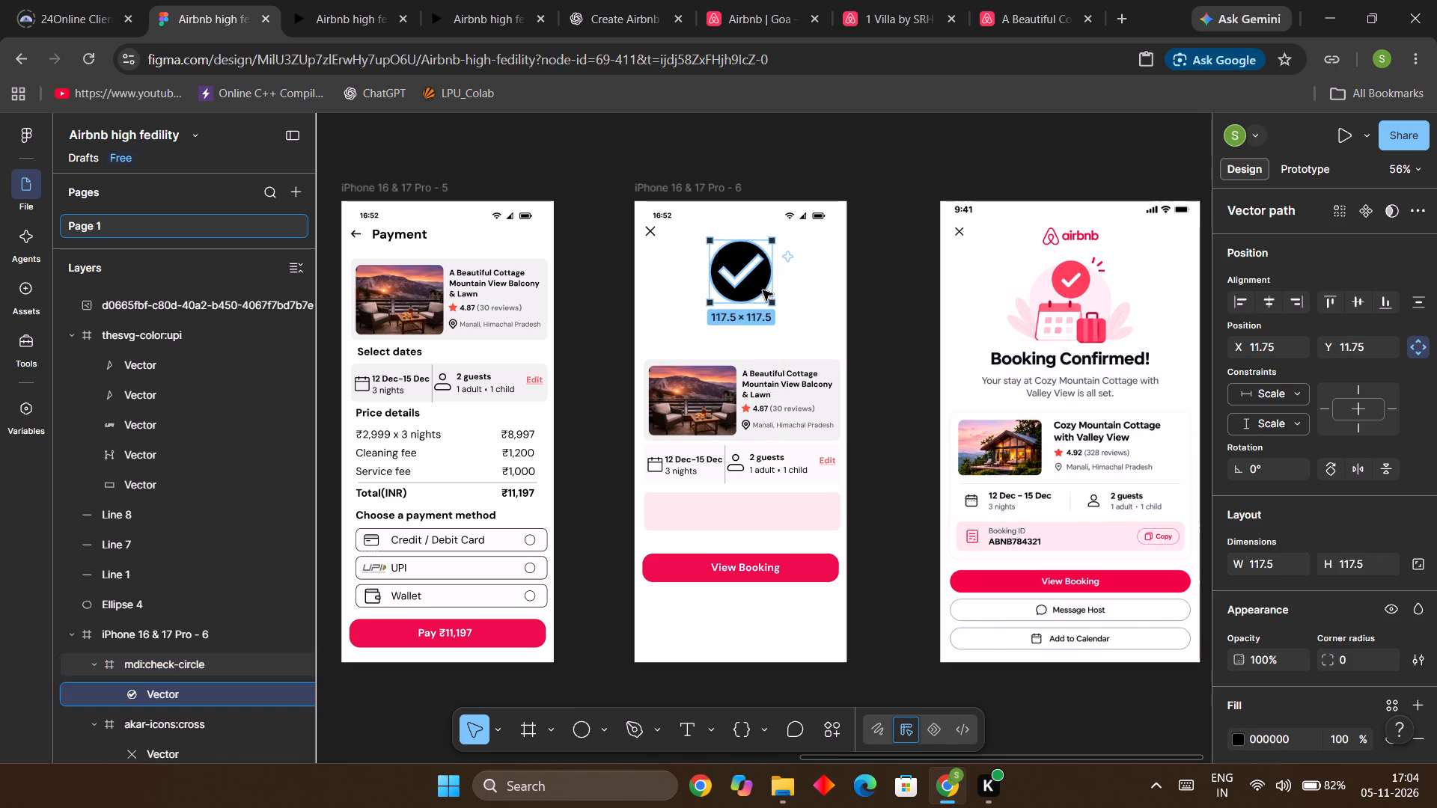
pyautogui.doubleClick(762, 290)
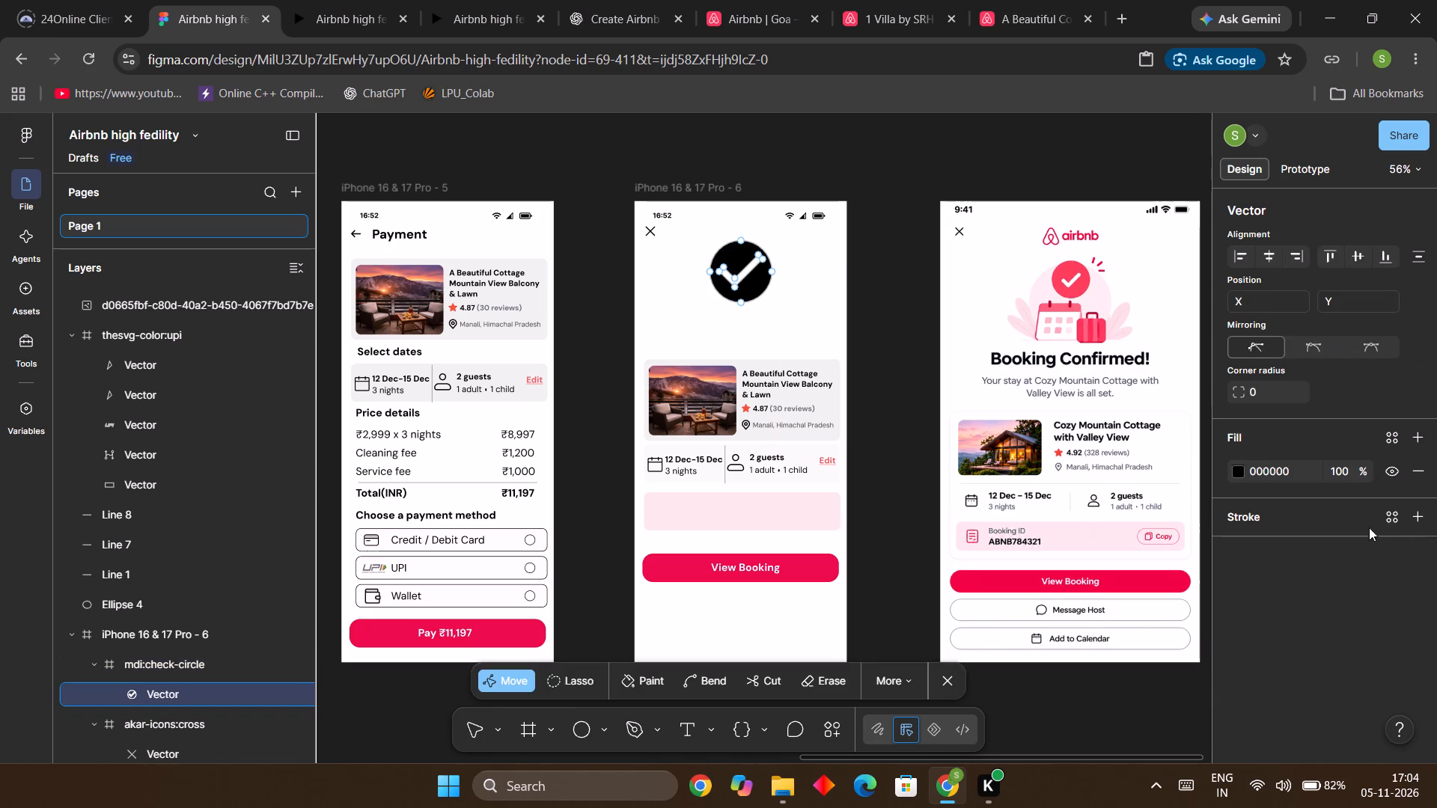
pyautogui.click(1233, 470)
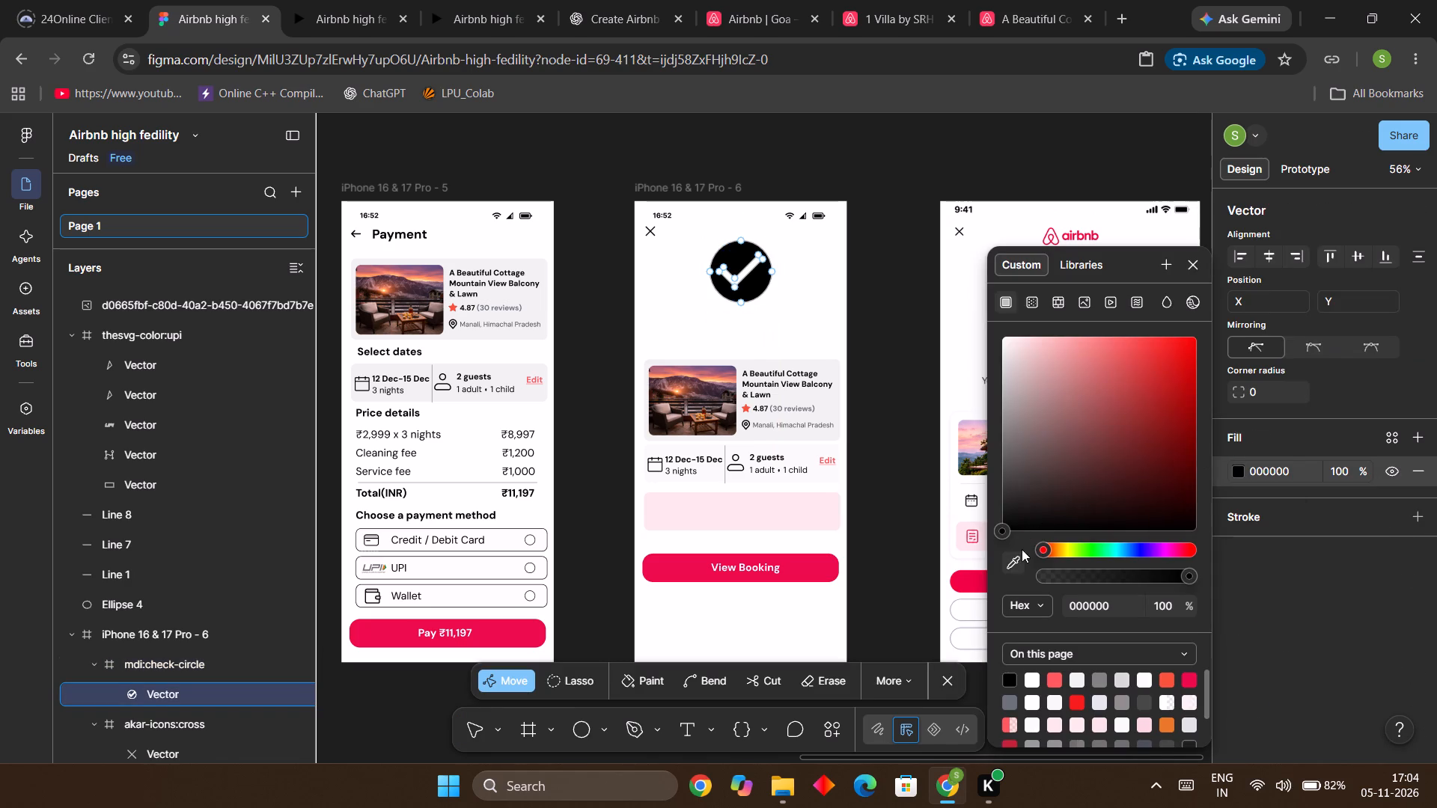
pyautogui.click(1020, 556)
pyautogui.click(976, 586)
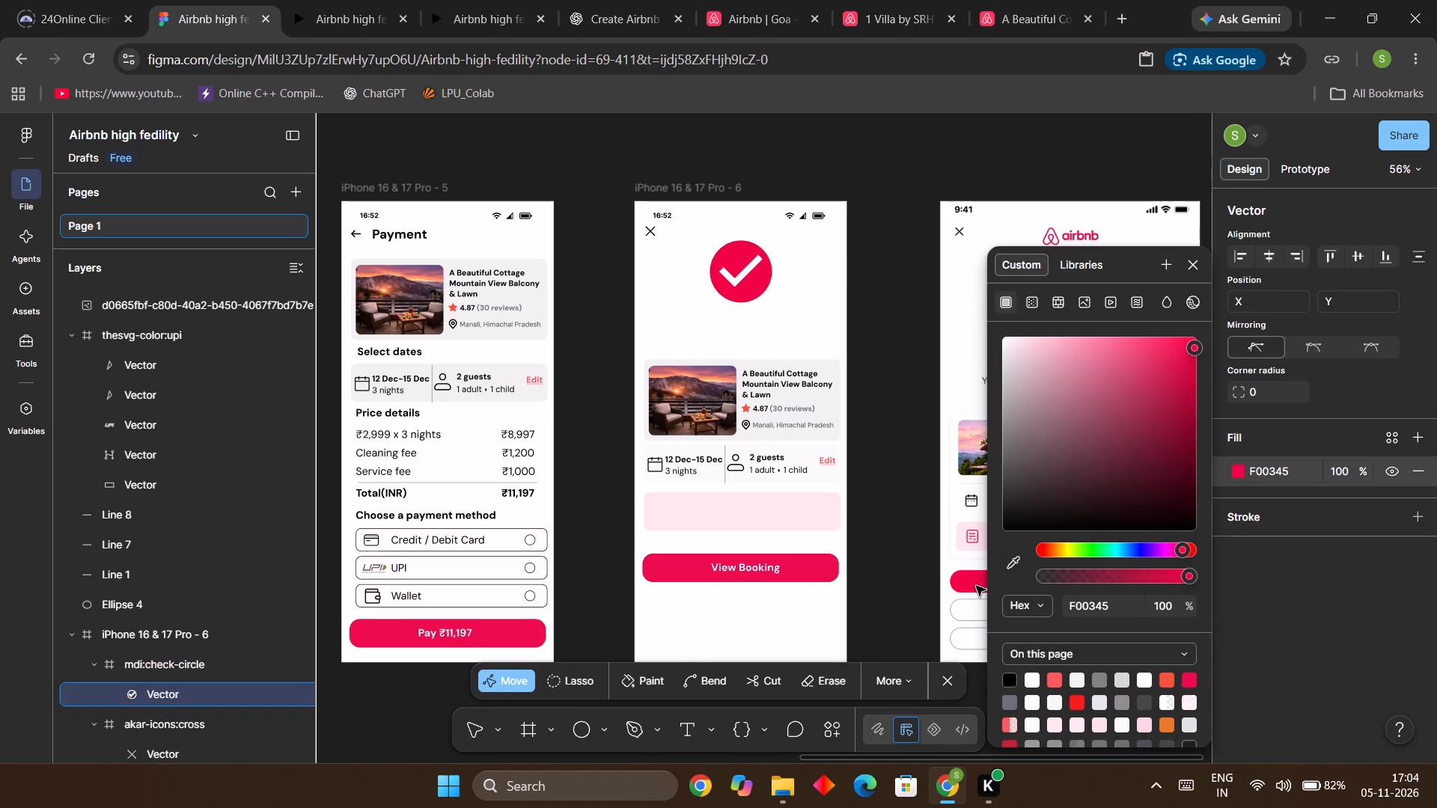
pyautogui.click(894, 312)
pyautogui.click(894, 312)
pyautogui.click(894, 312)
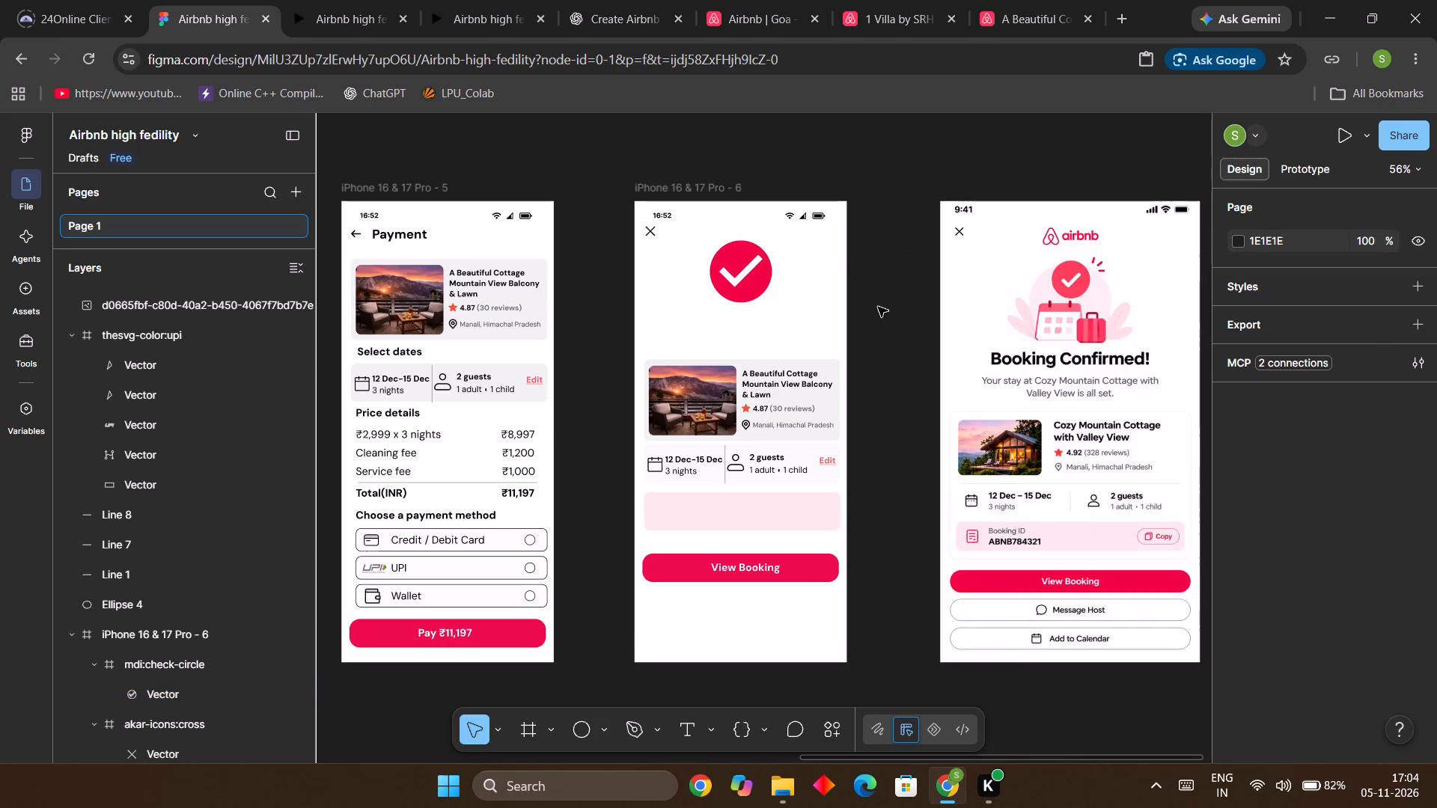
# Add the text "Booking Confirmed" below the check-circle icon in iPhone 16 & 17 Pro - 6, bold at size 32.
pyautogui.click(688, 729)
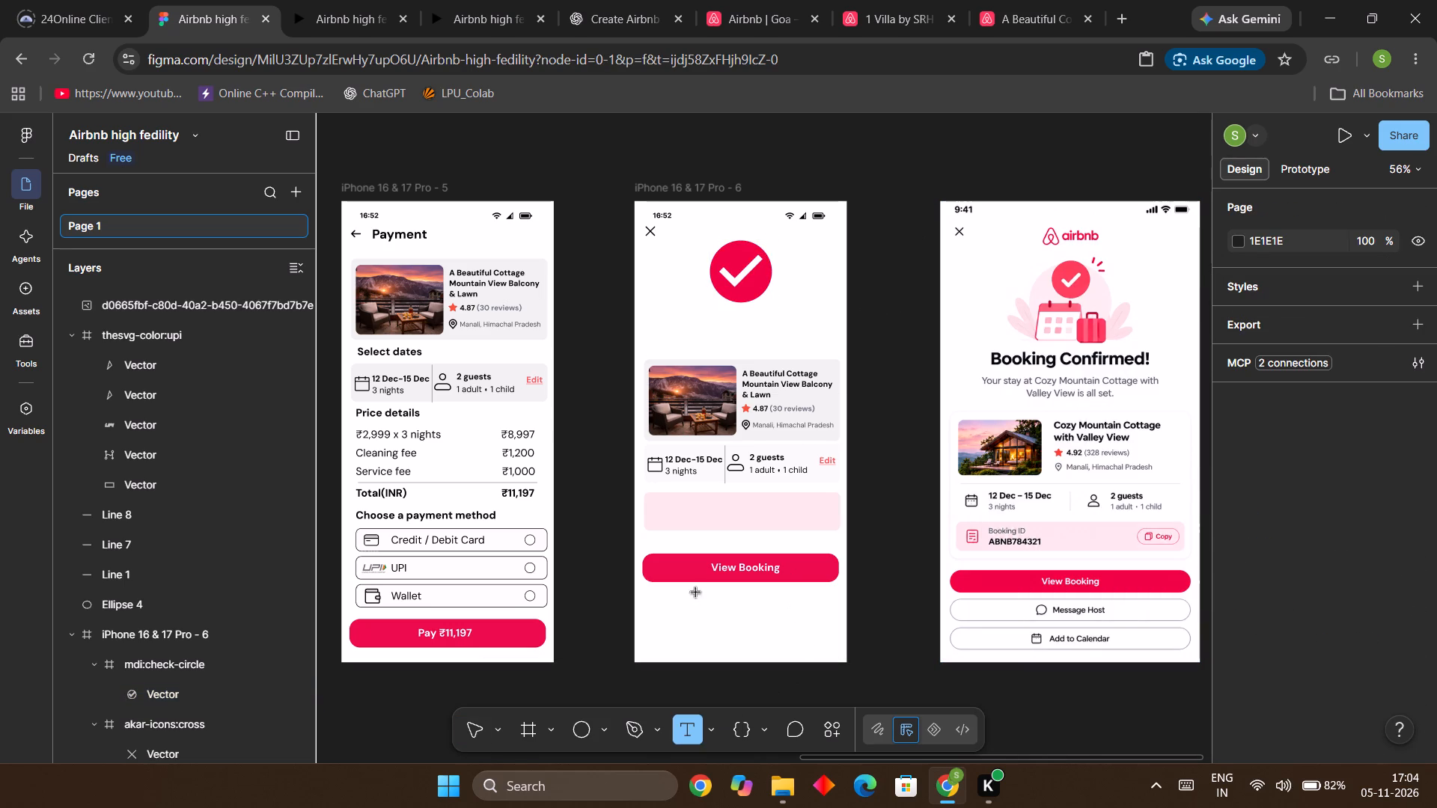
pyautogui.click(715, 324)
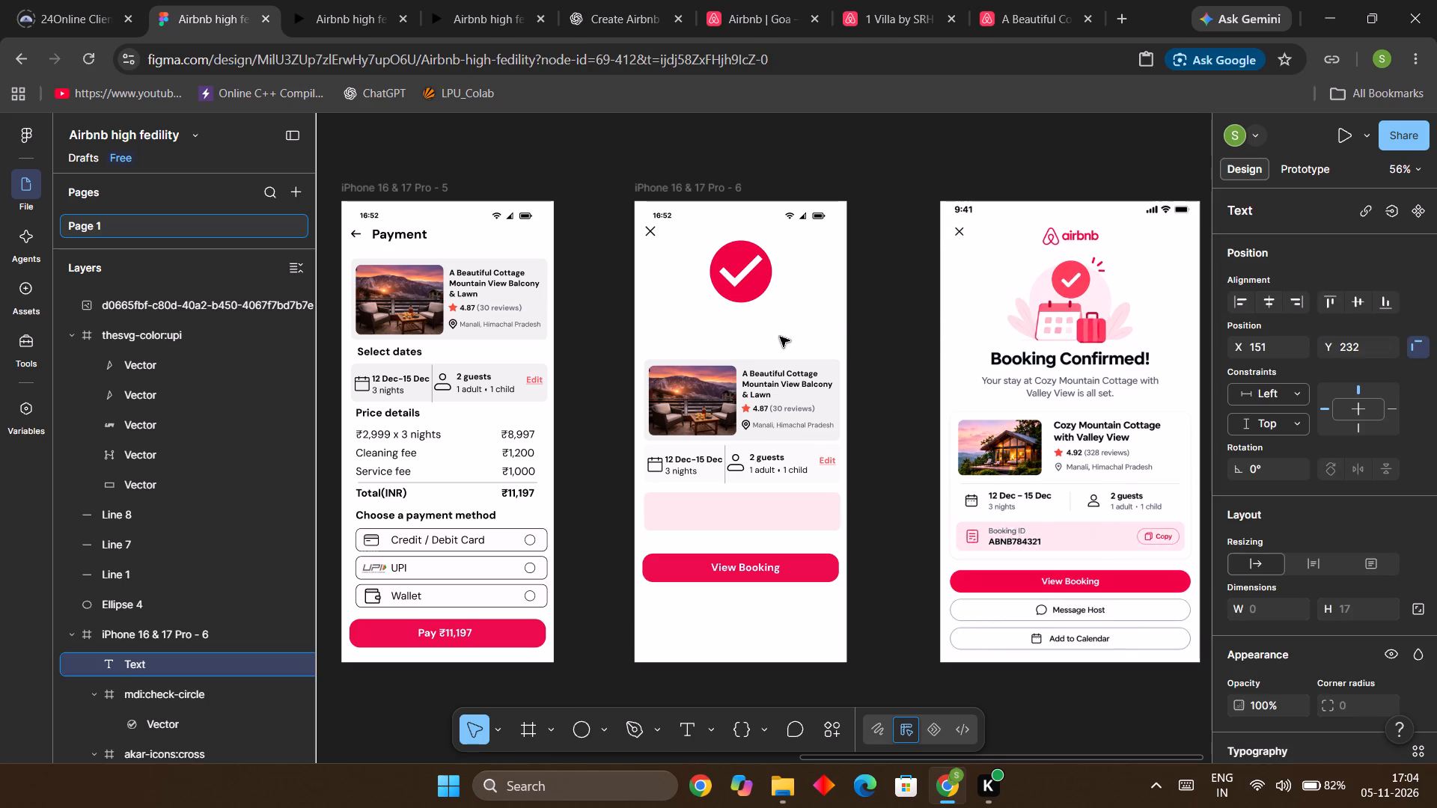
pyautogui.write('Book')
pyautogui.write('ing')
pyautogui.press('space')
pyautogui.write('Confirmed')
pyautogui.hotkey('ctrl', 'a')
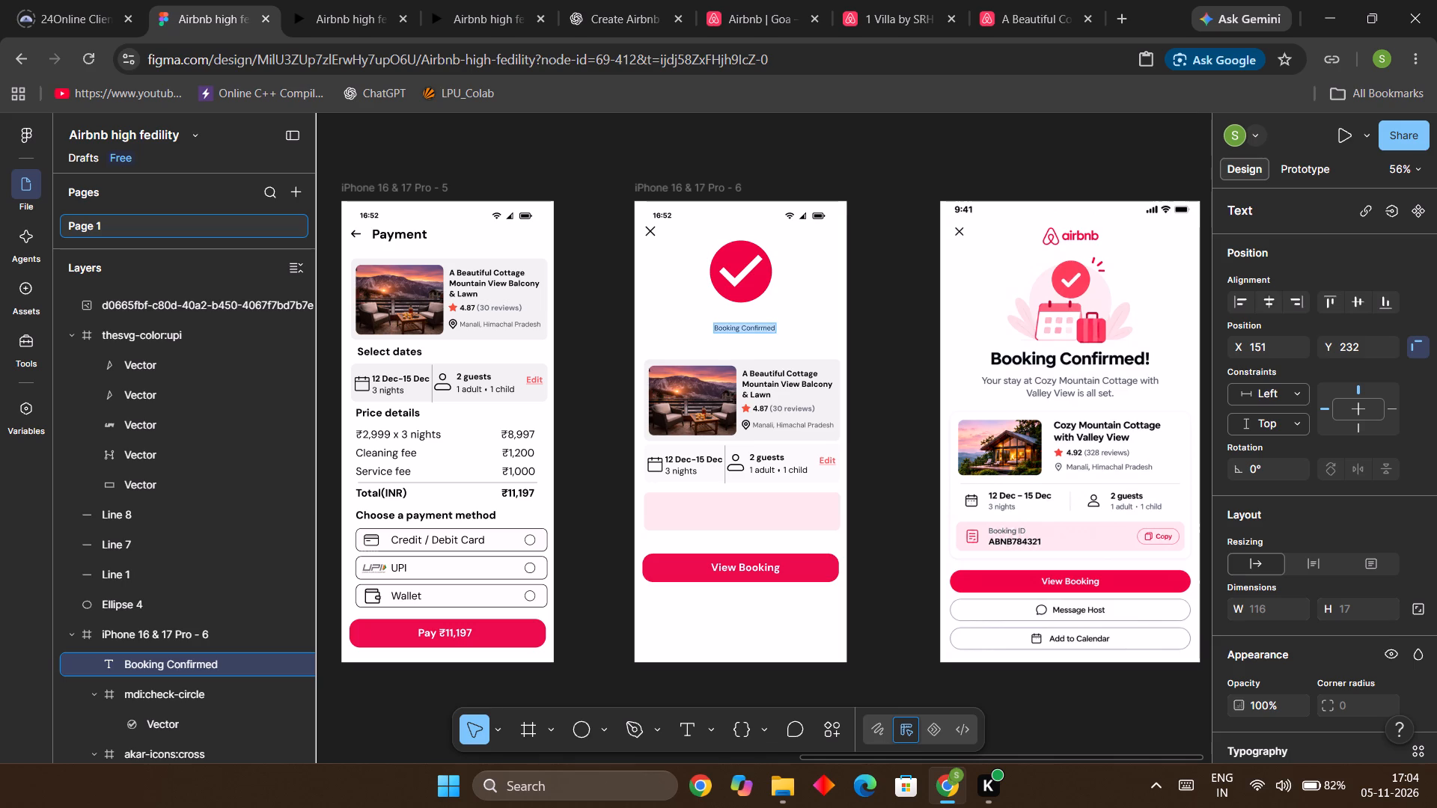
pyautogui.hotkey('ctrl', 'b')
pyautogui.scroll(-3, 1312, 506)
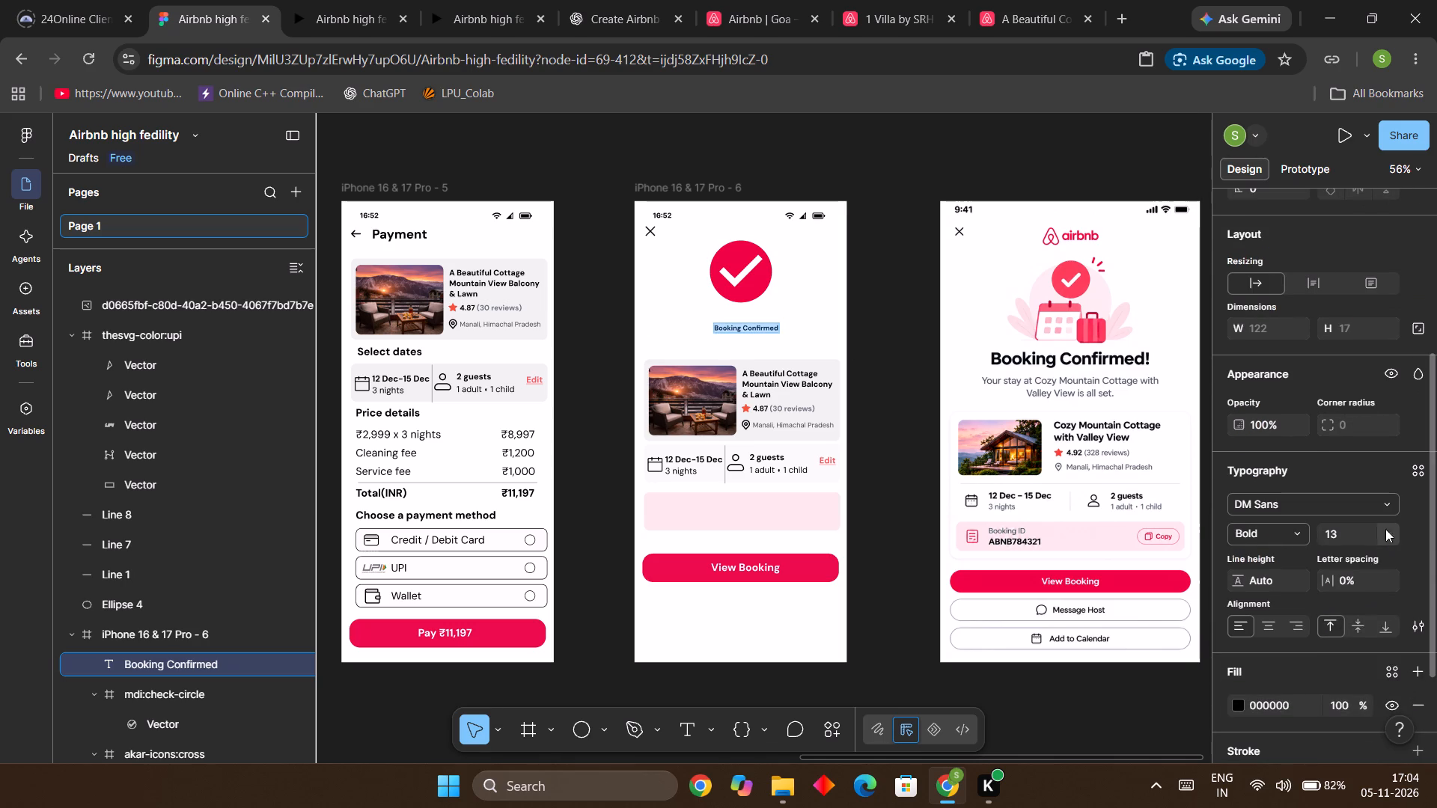
pyautogui.click(1391, 536)
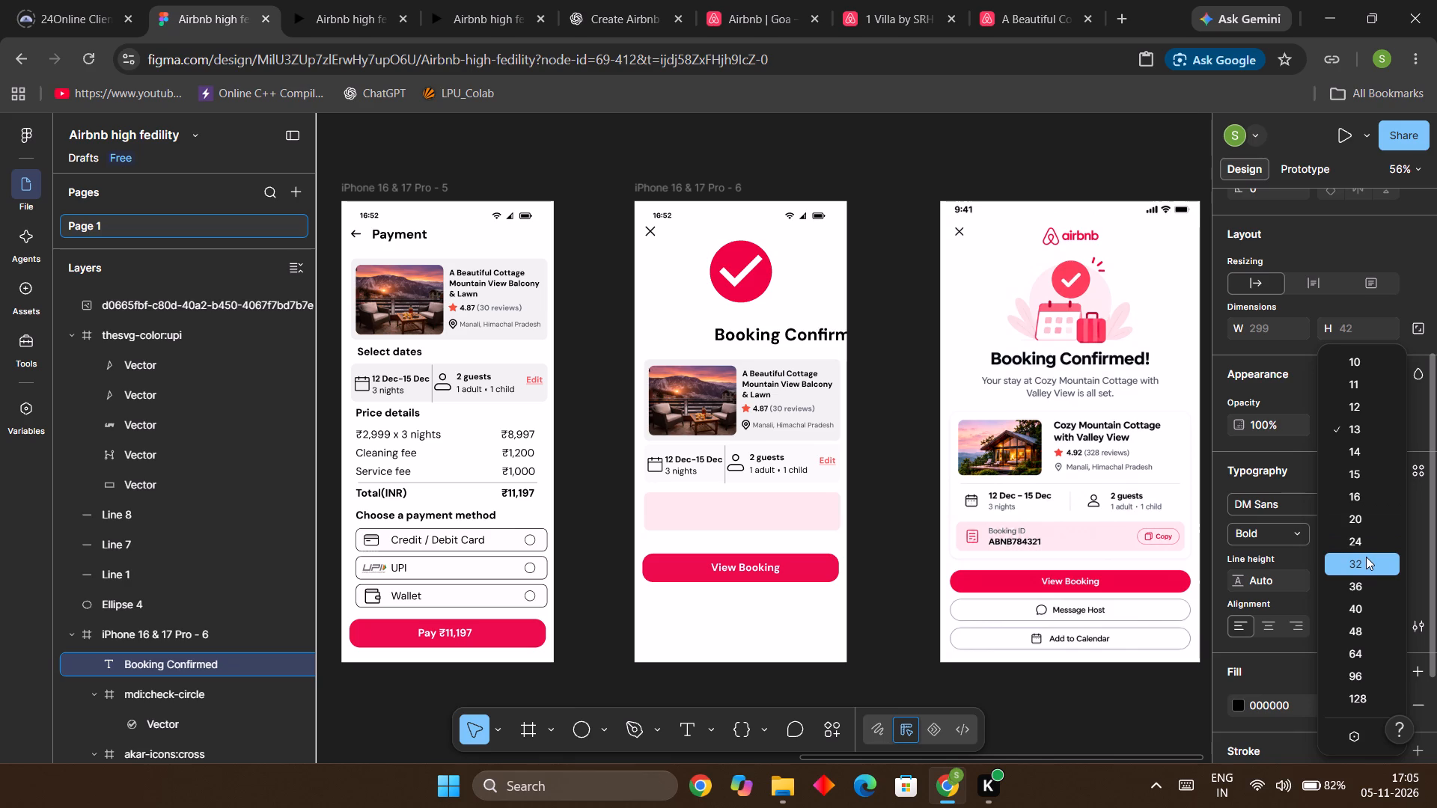
pyautogui.click(1366, 557)
pyautogui.click(825, 336)
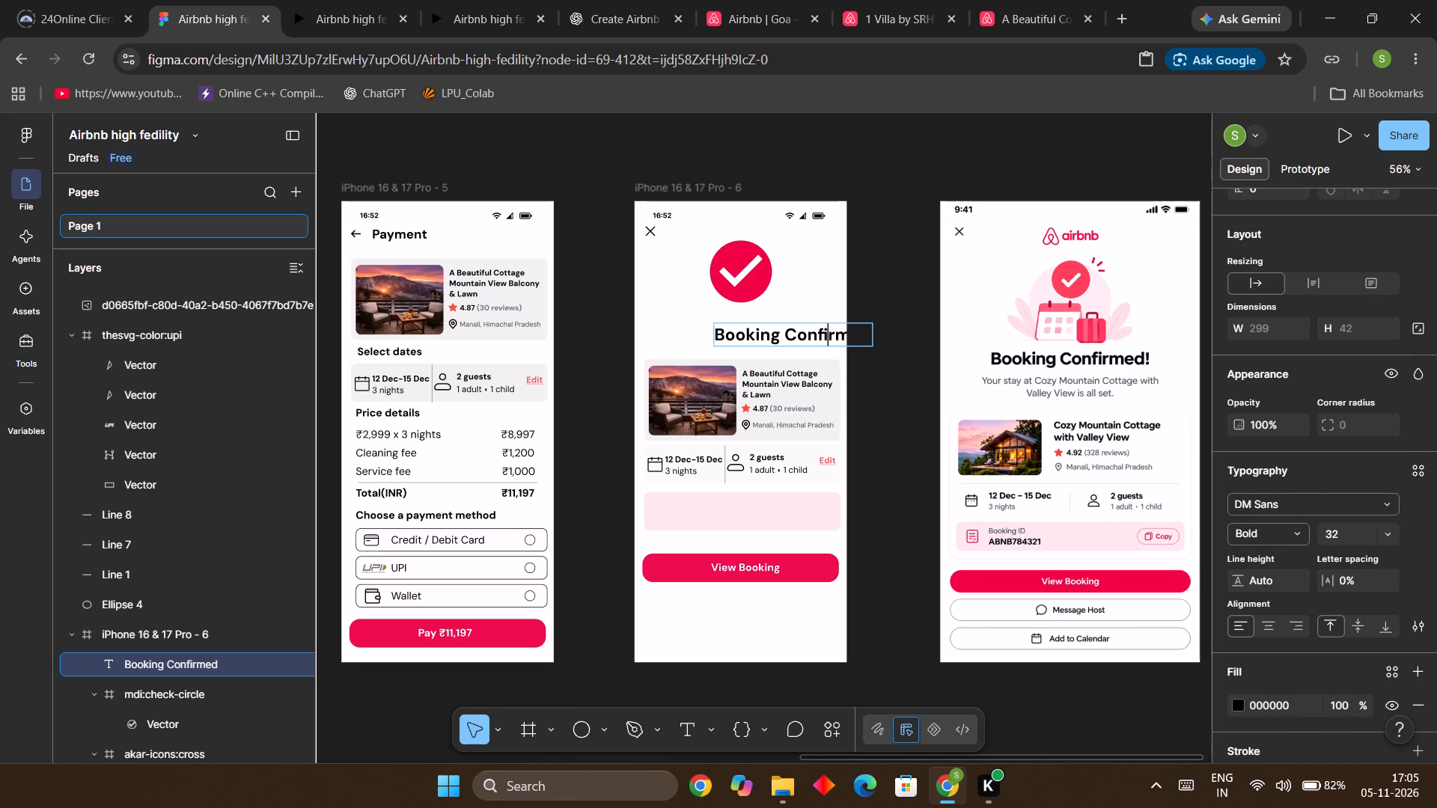
pyautogui.click(885, 366)
pyautogui.click(882, 388)
# Move the Booking Confirmed heading inside the frame between the check-circle icon and the property card, at about X 50, Y 224.
pyautogui.moveTo(819, 339); pyautogui.dragTo(805, 336)
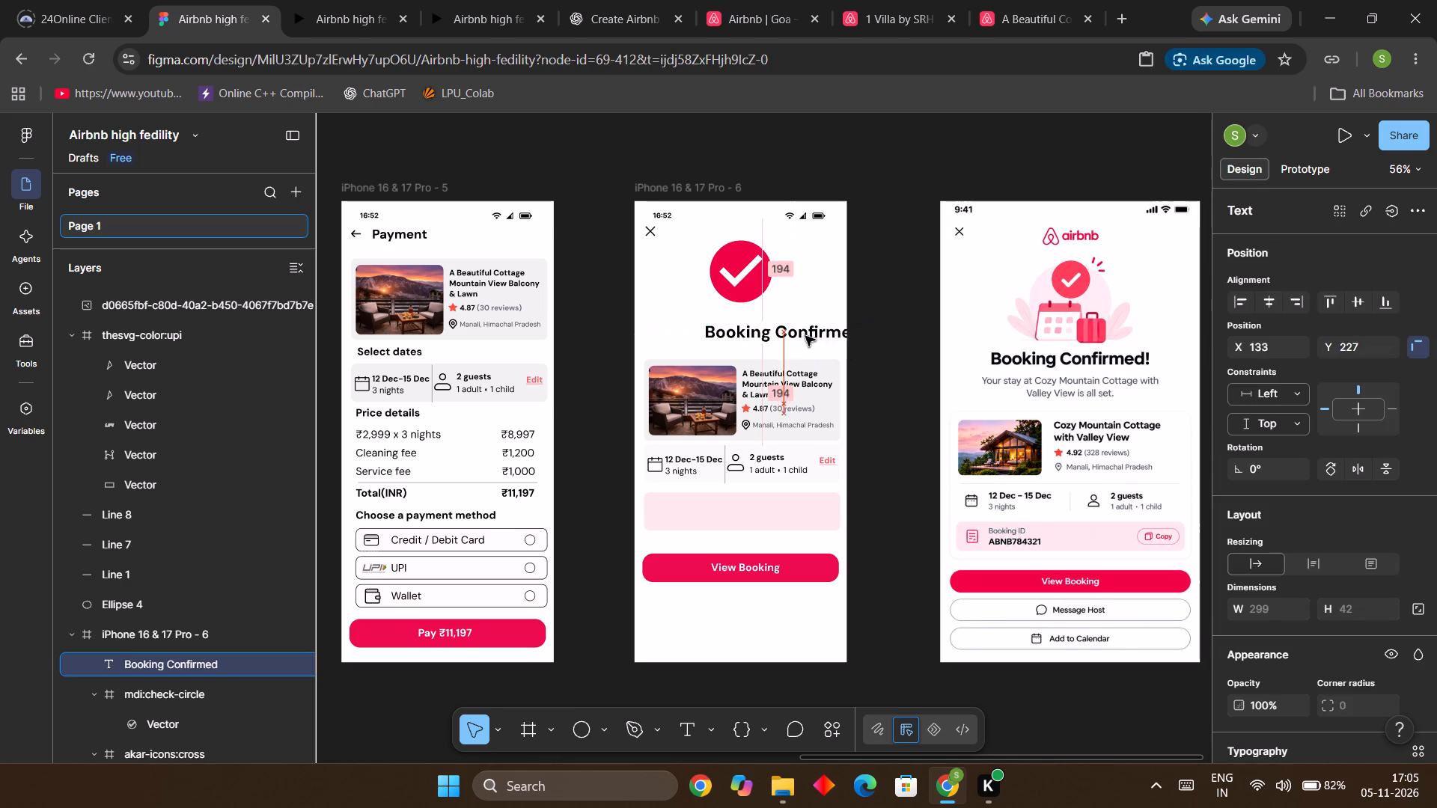
pyautogui.moveTo(805, 336); pyautogui.dragTo(760, 336)
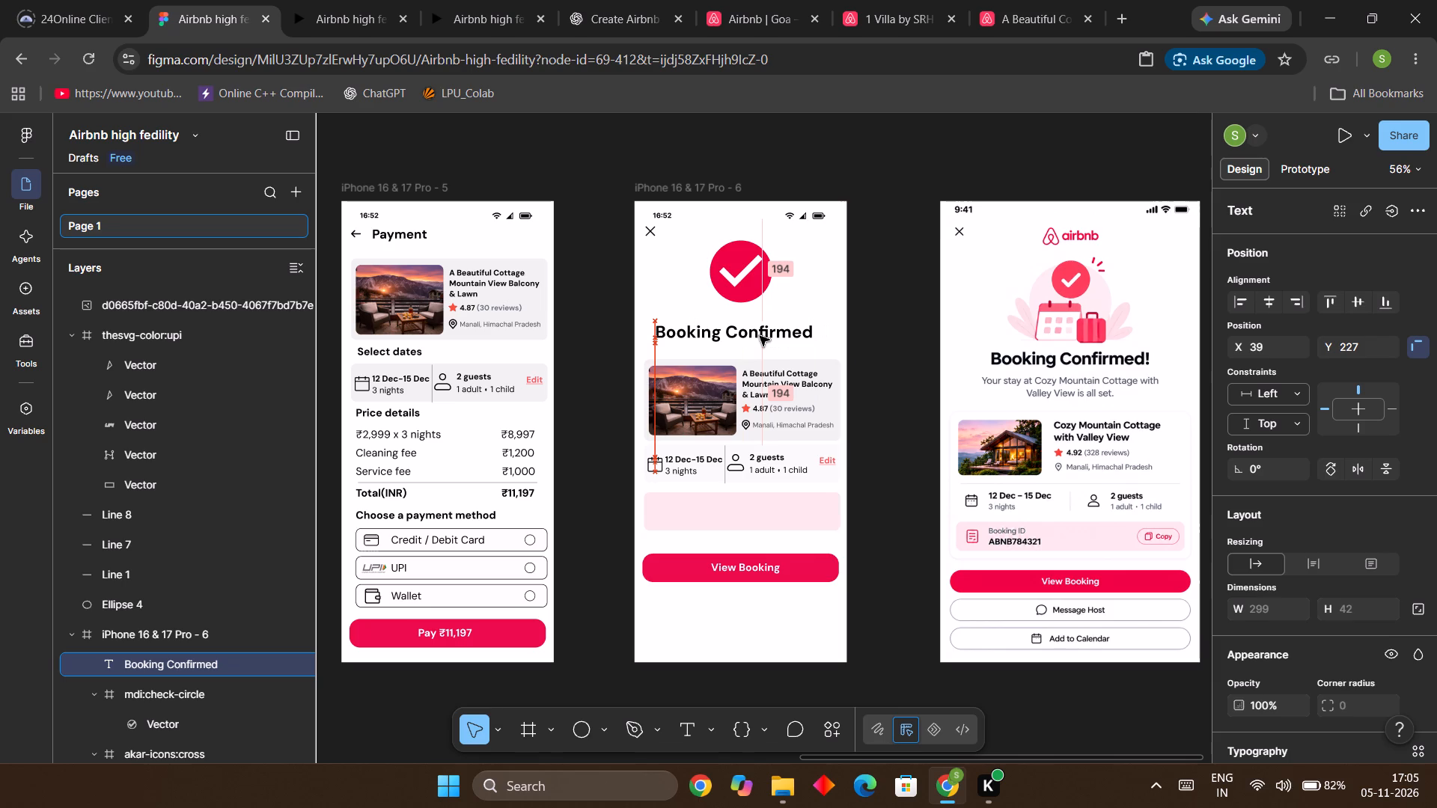
pyautogui.moveTo(760, 336); pyautogui.dragTo(769, 331)
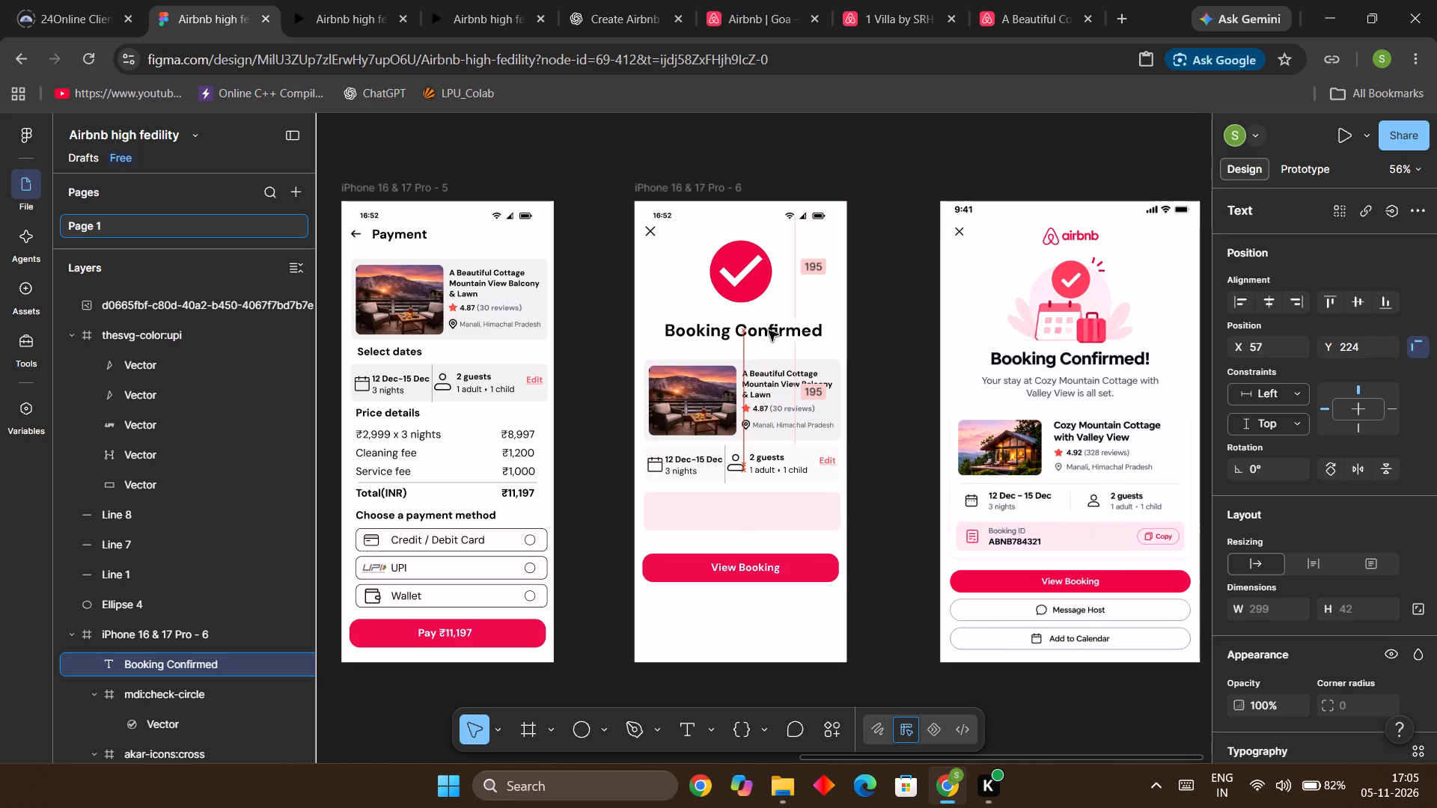
pyautogui.moveTo(769, 331); pyautogui.dragTo(765, 330)
# Append an exclamation mark to the heading so it reads "Booking Confirmed!".
pyautogui.doubleClick(792, 330)
pyautogui.click(797, 331)
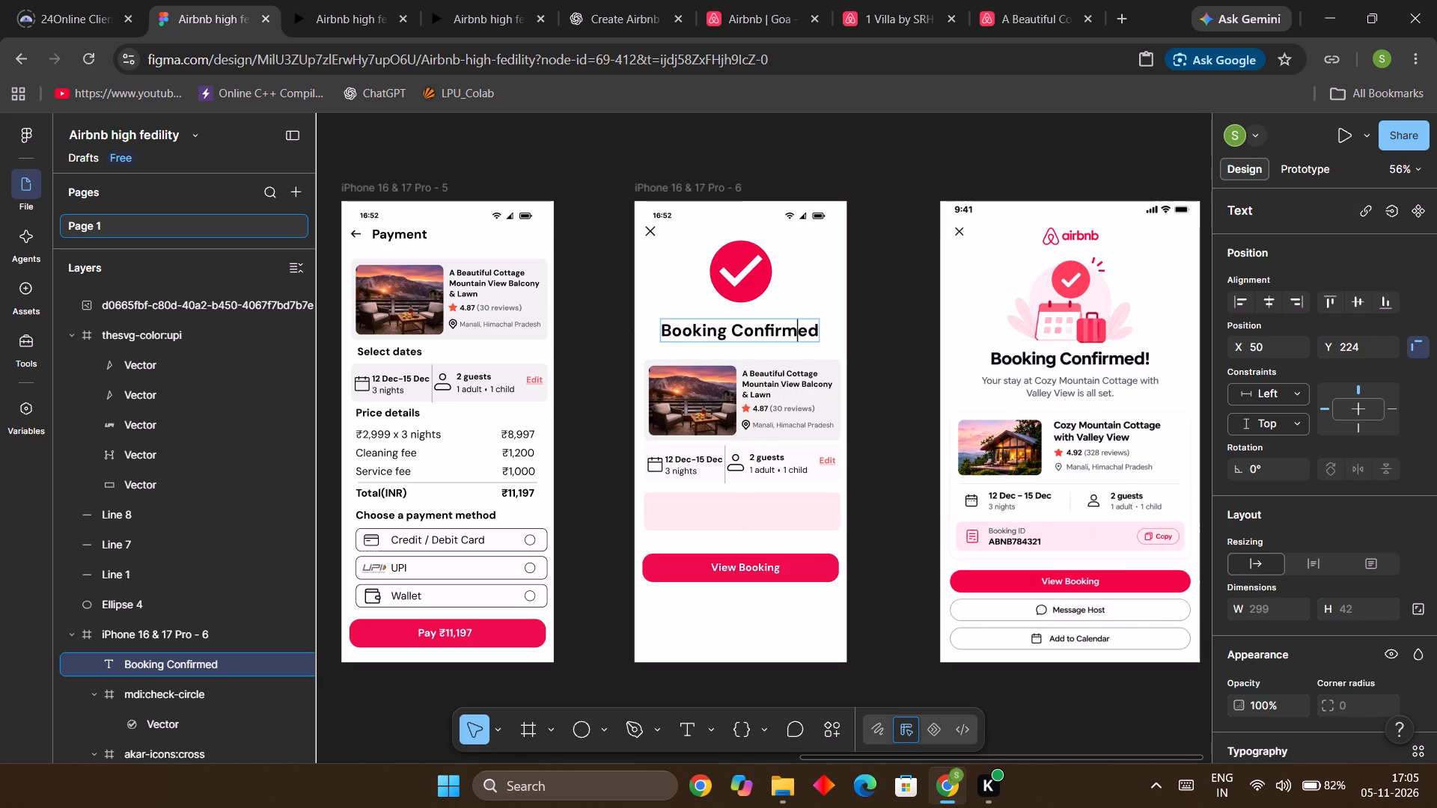
pyautogui.press('Right')
pyautogui.press('Right')
pyautogui.hotkey('shift', '!')
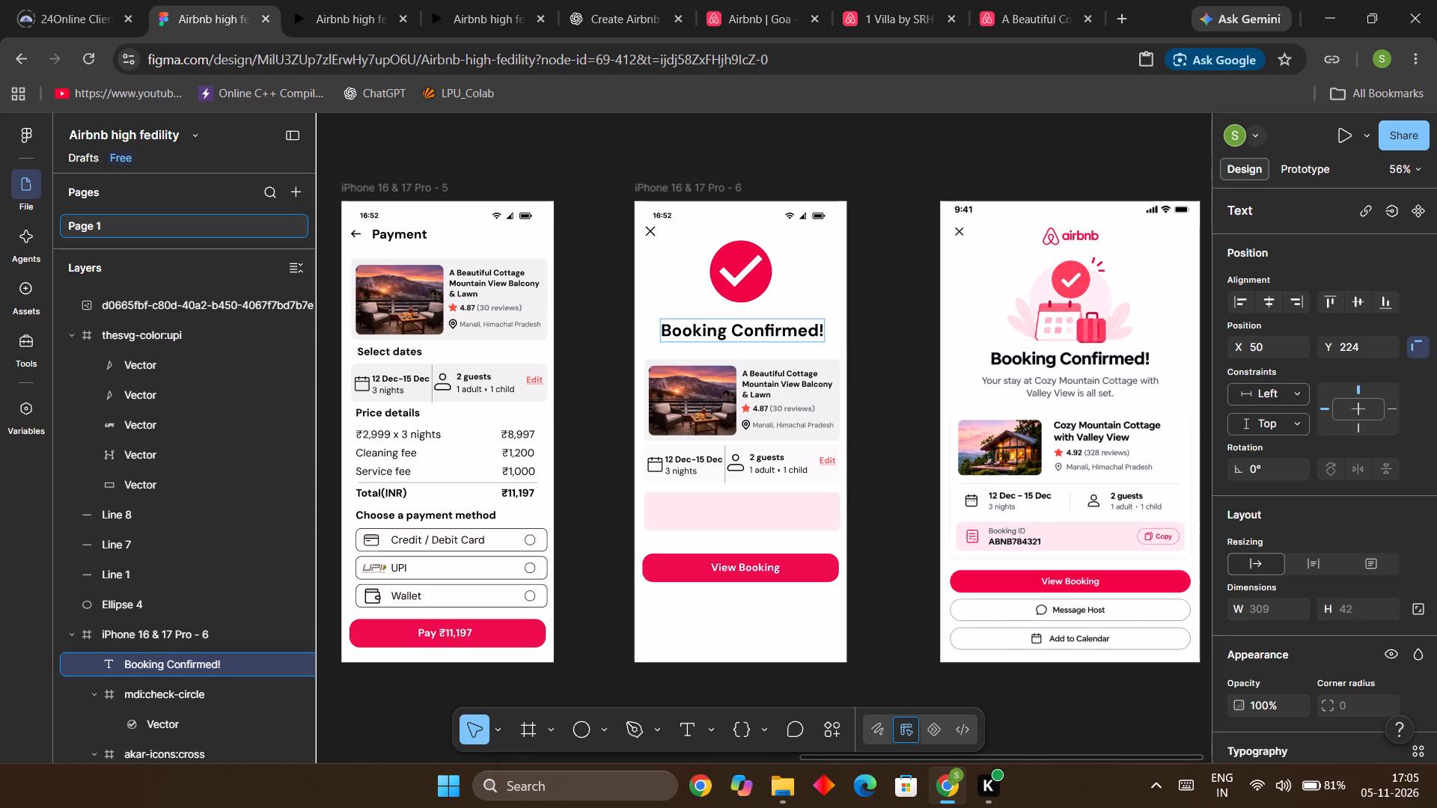
pyautogui.click(852, 364)
pyautogui.click(876, 346)
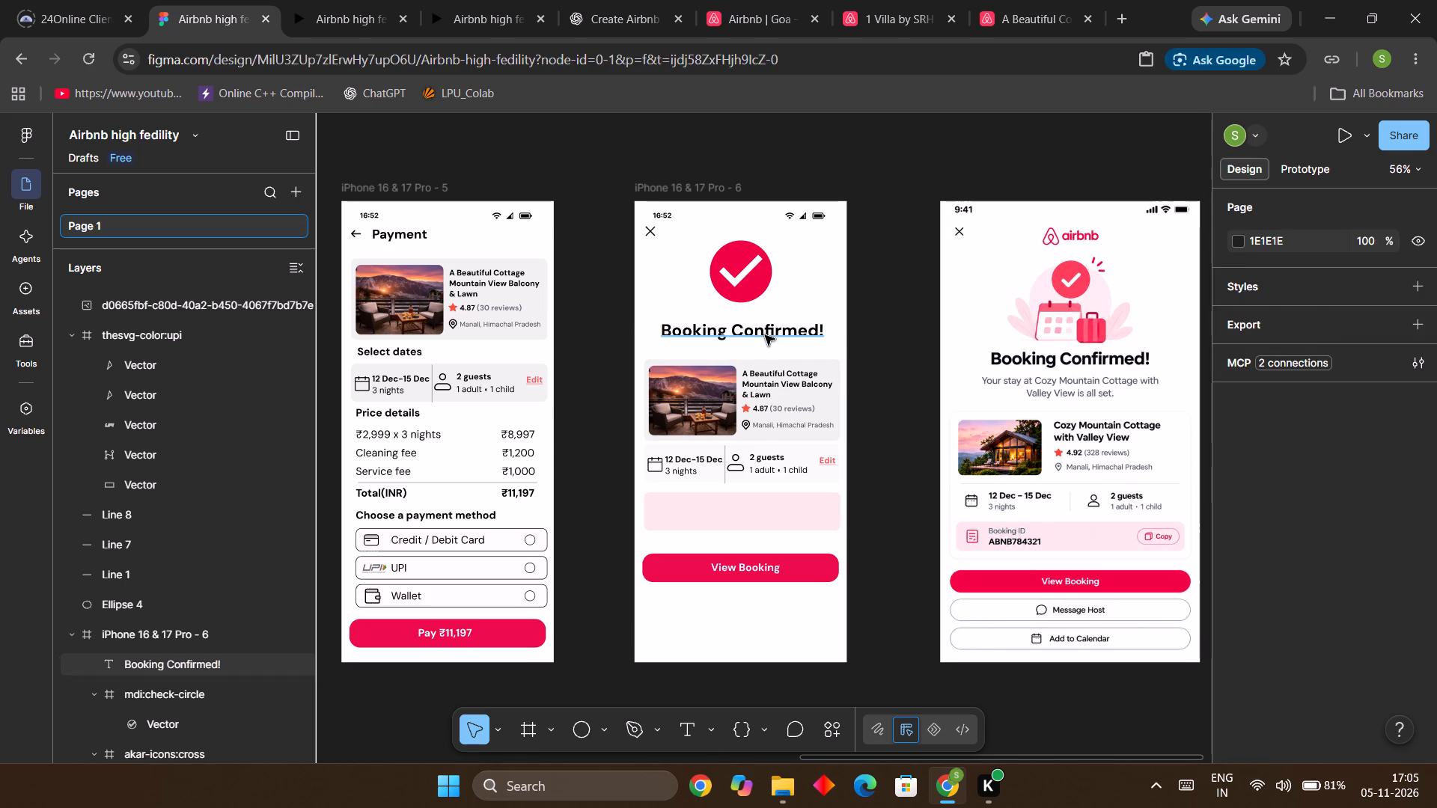
# Centre the Booking Confirmed! heading horizontally in the frame and nudge it up to Y 217.
pyautogui.click(765, 335)
pyautogui.click(1272, 307)
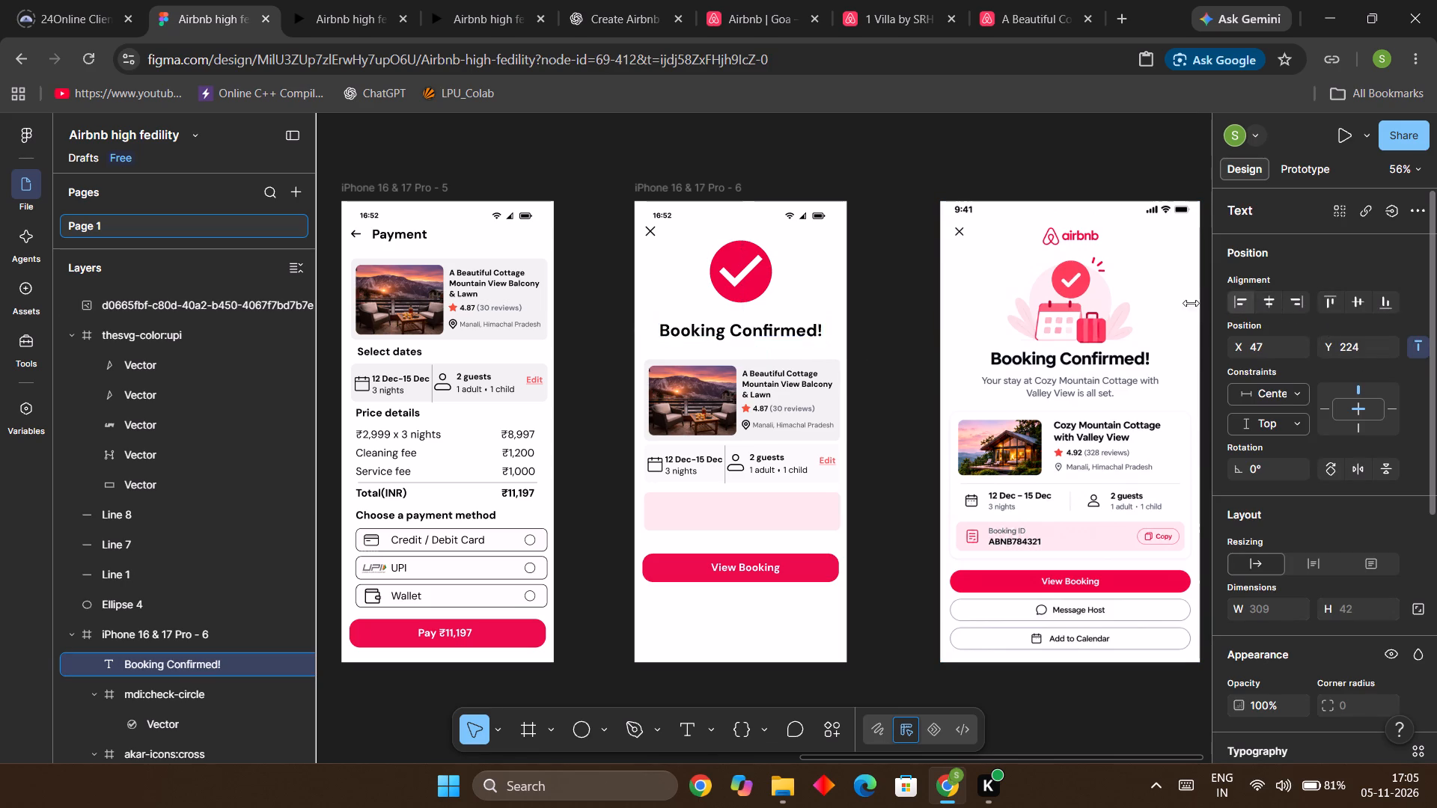
pyautogui.click(892, 336)
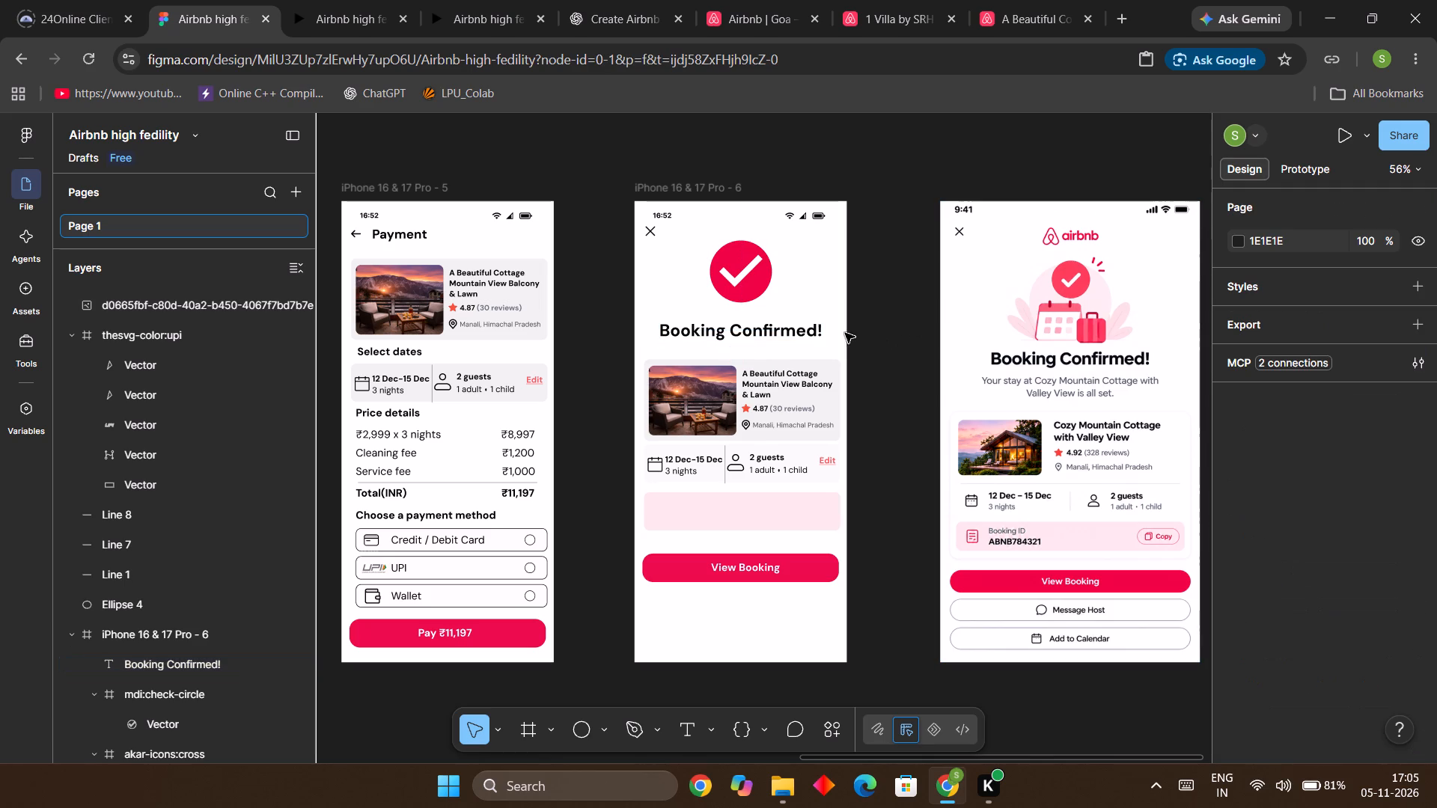
pyautogui.click(733, 334)
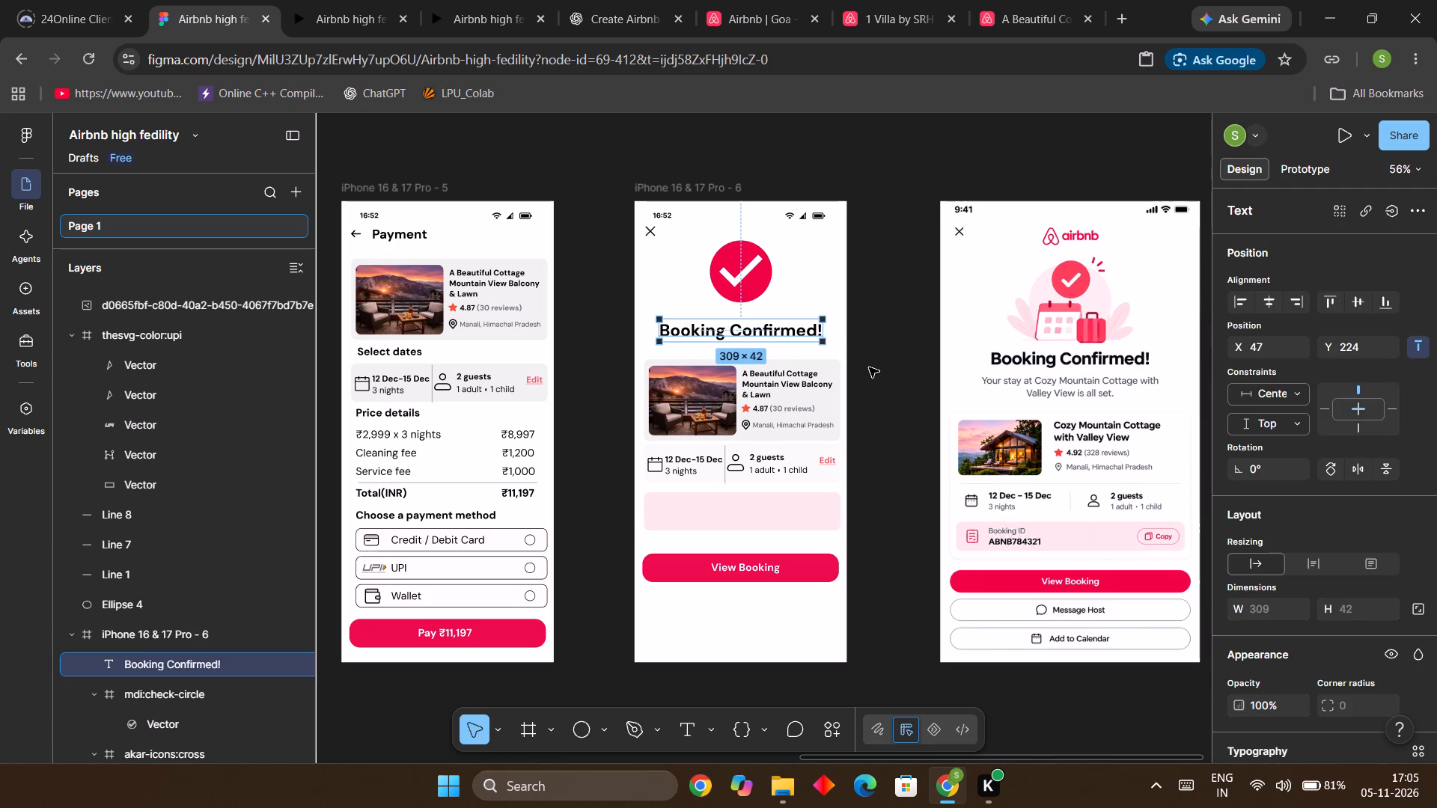
pyautogui.press('Up')
pyautogui.press('Up')
pyautogui.press('Up')
pyautogui.press('Up')
pyautogui.press('Up')
pyautogui.press('Up')
pyautogui.press('Up')
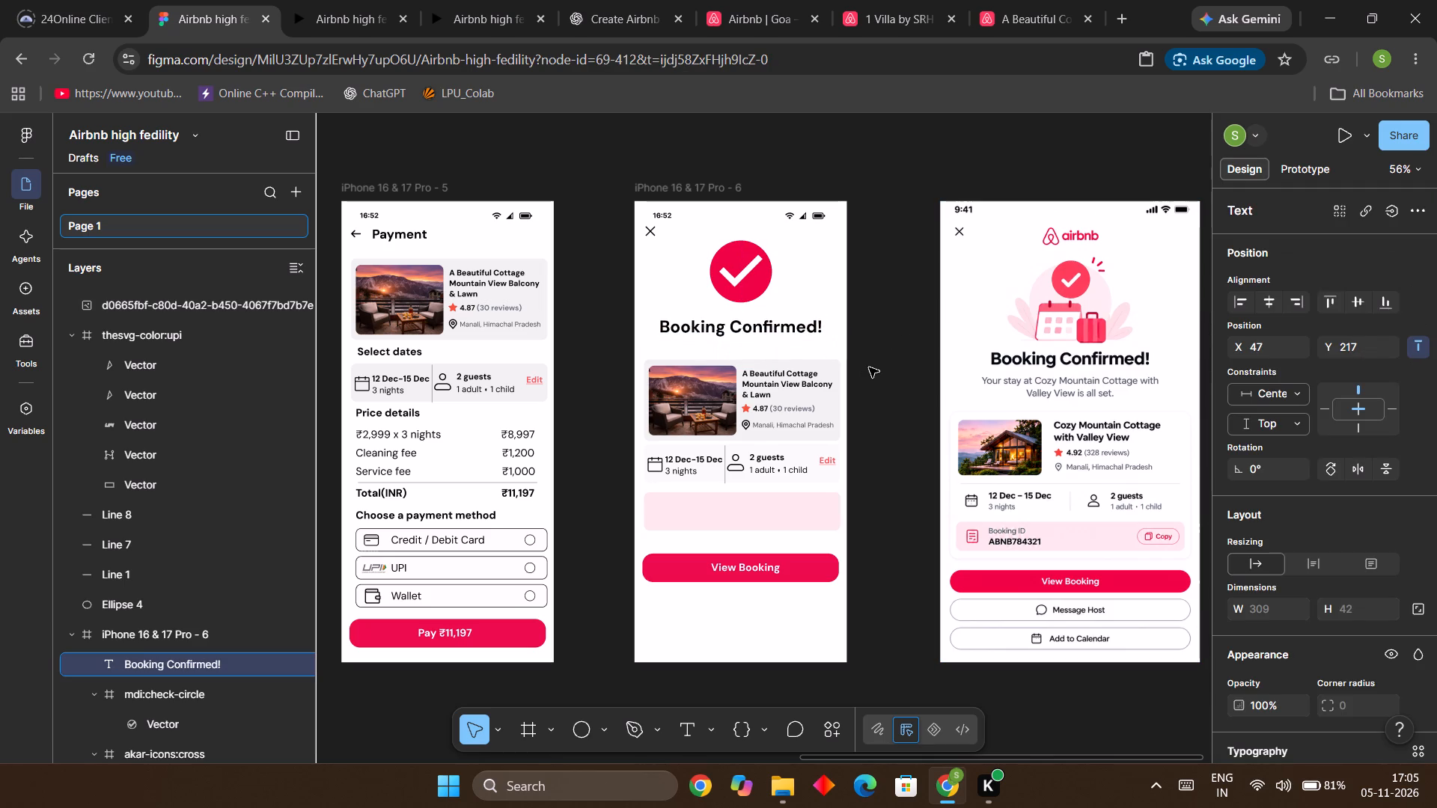
pyautogui.click(869, 367)
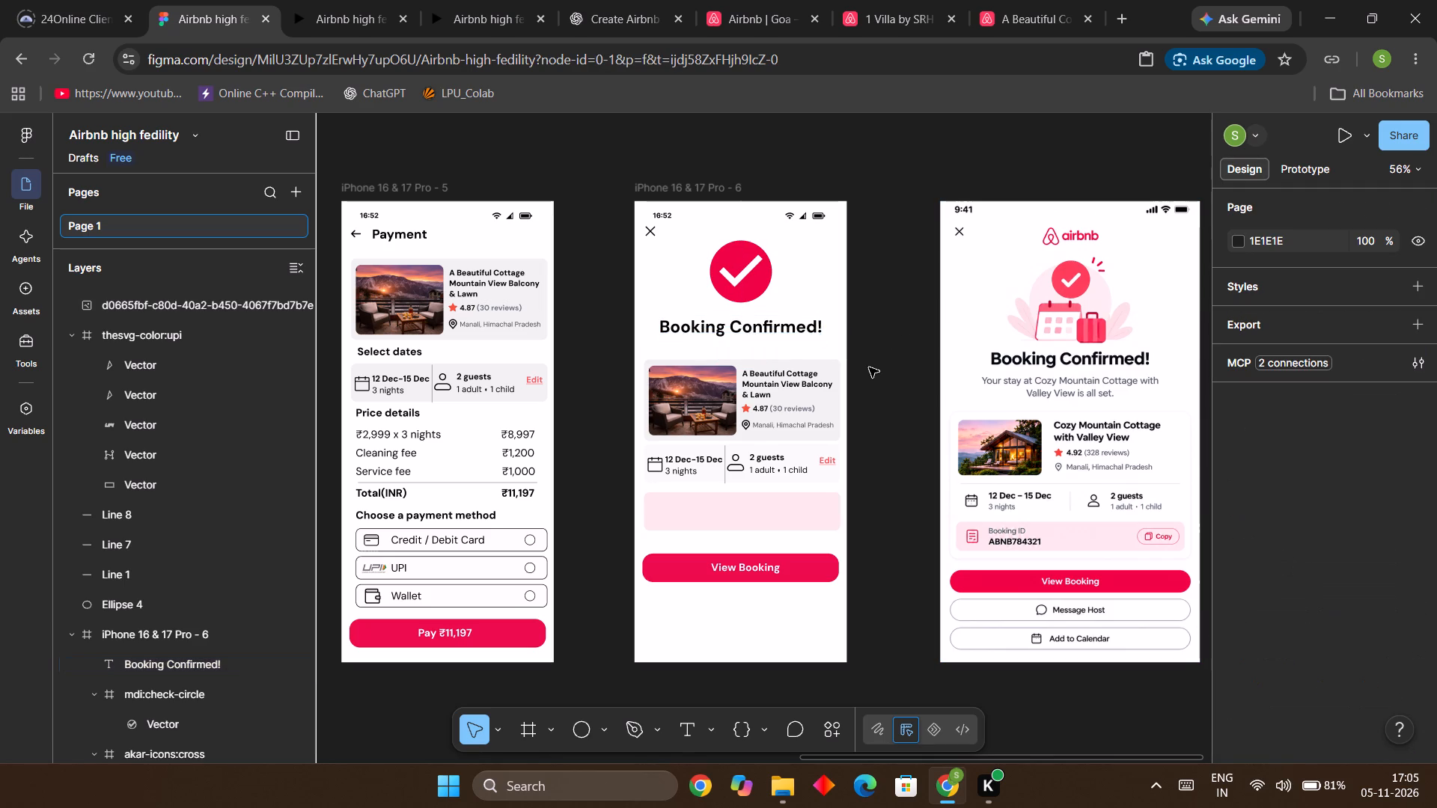
# Duplicate the View Booking button with its label and place the copy directly below the original.
pyautogui.scroll(-1, 881, 408)
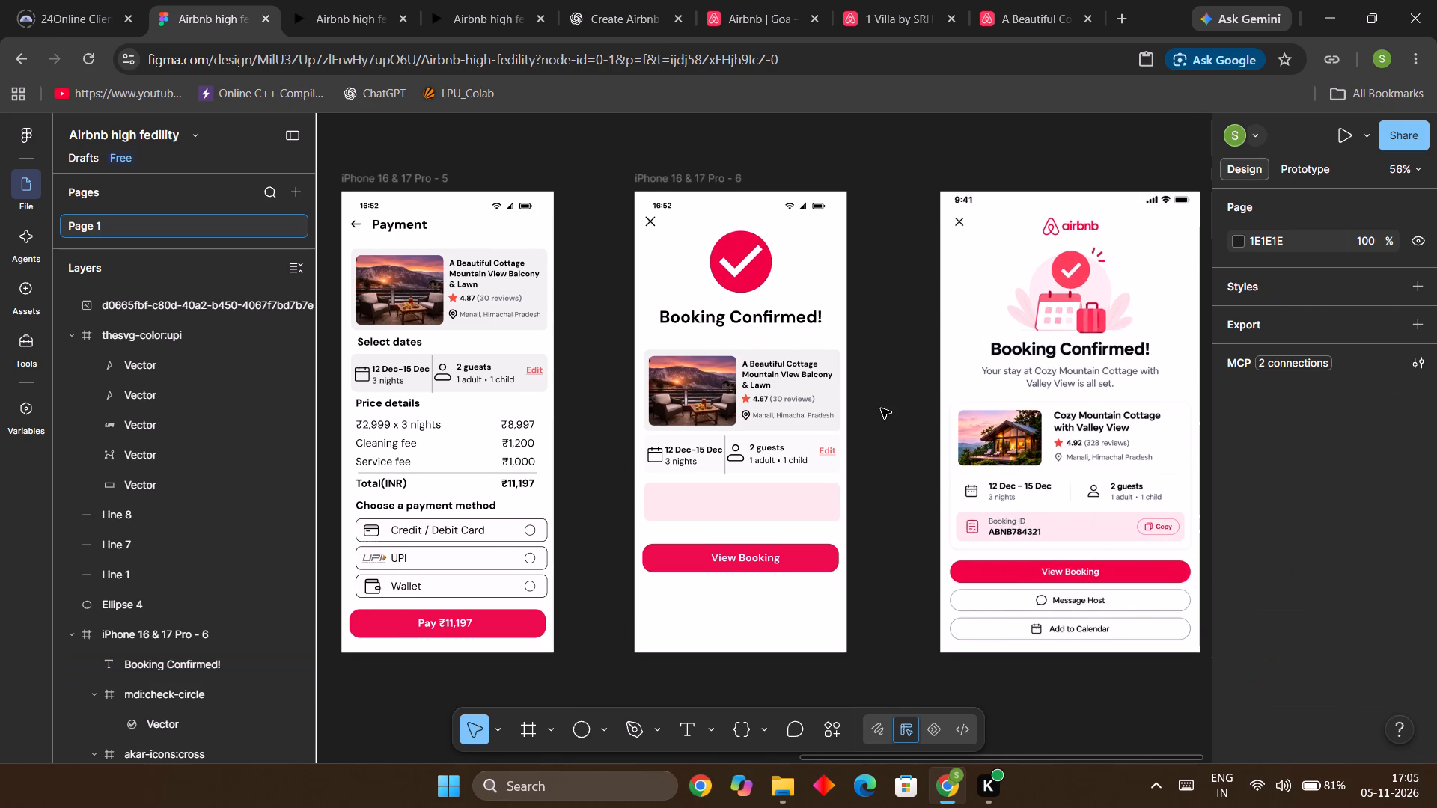
pyautogui.scroll(-2, 881, 408)
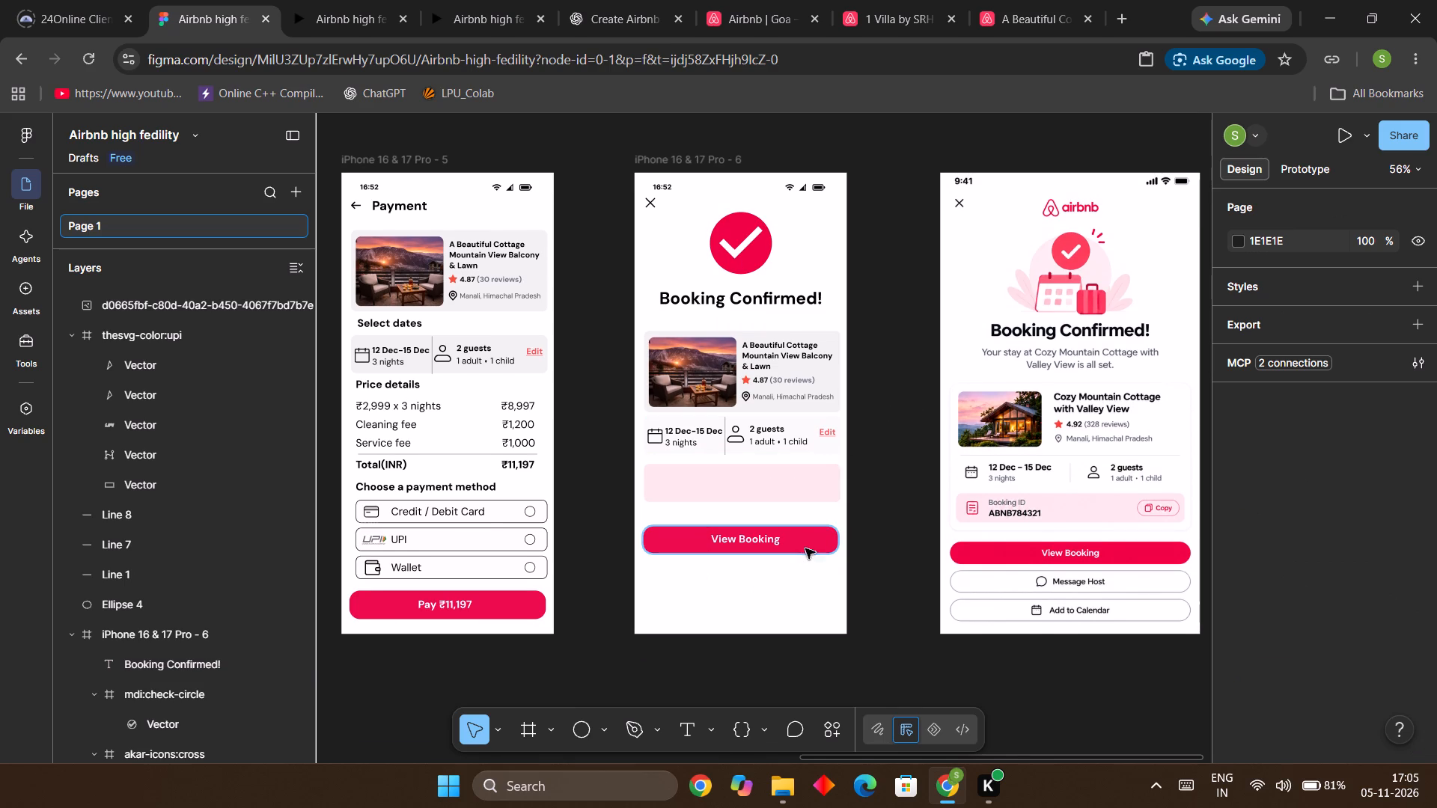
pyautogui.moveTo(696, 512); pyautogui.dragTo(775, 569)
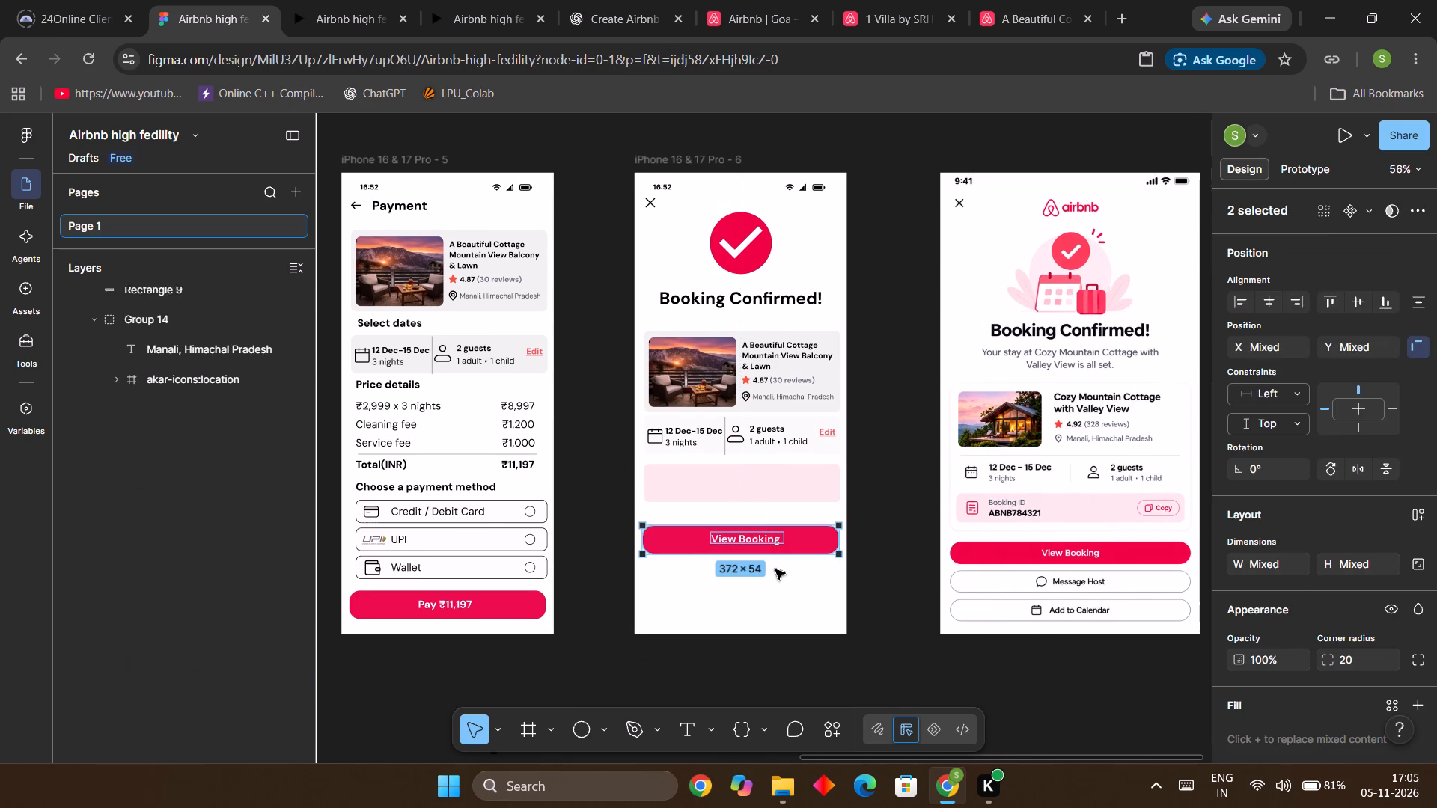
pyautogui.hotkey('ctrl', 'd')
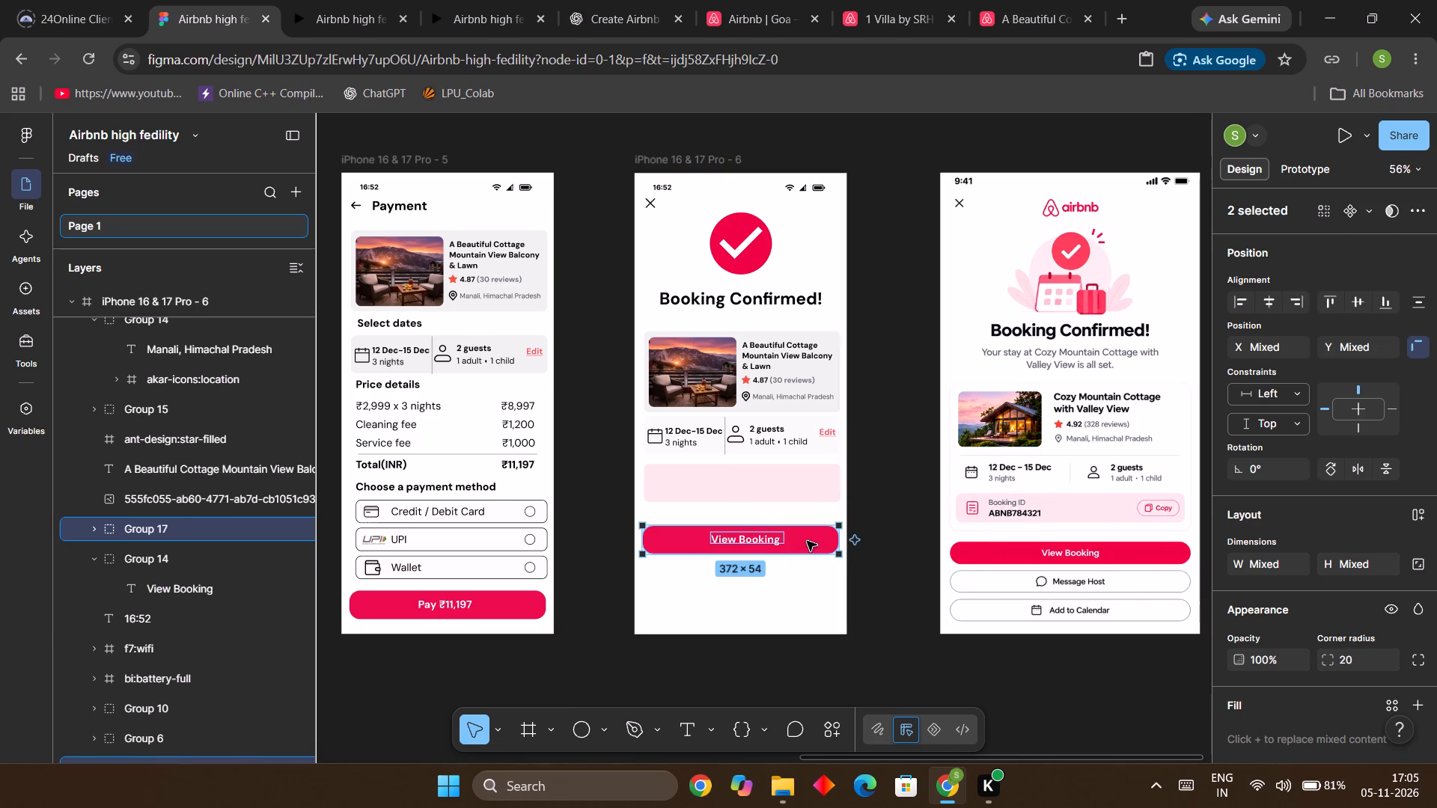
pyautogui.moveTo(807, 541); pyautogui.dragTo(807, 580)
# Replace the label on the duplicated lower button with "Message a Host".
pyautogui.doubleClick(768, 579)
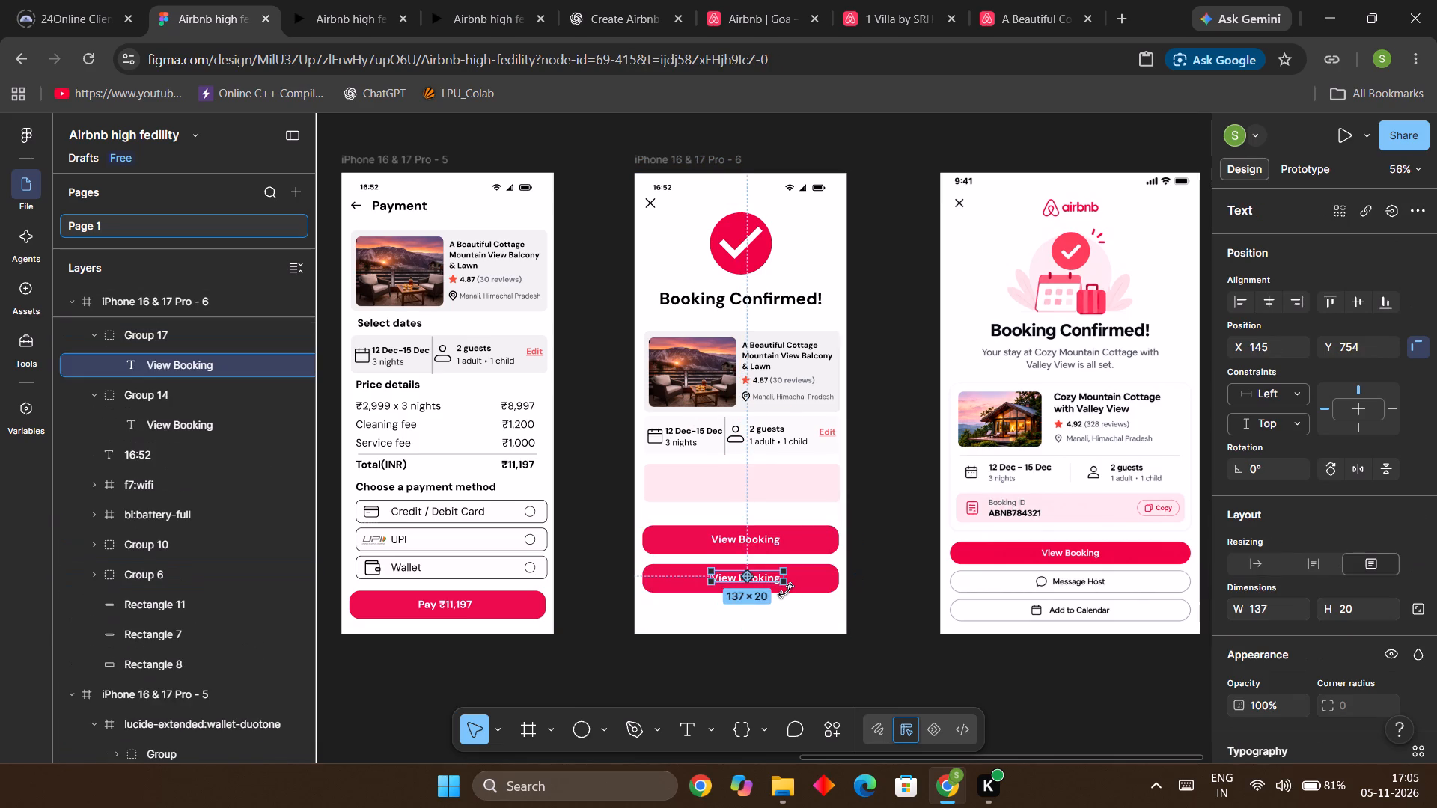
pyautogui.doubleClick(769, 580)
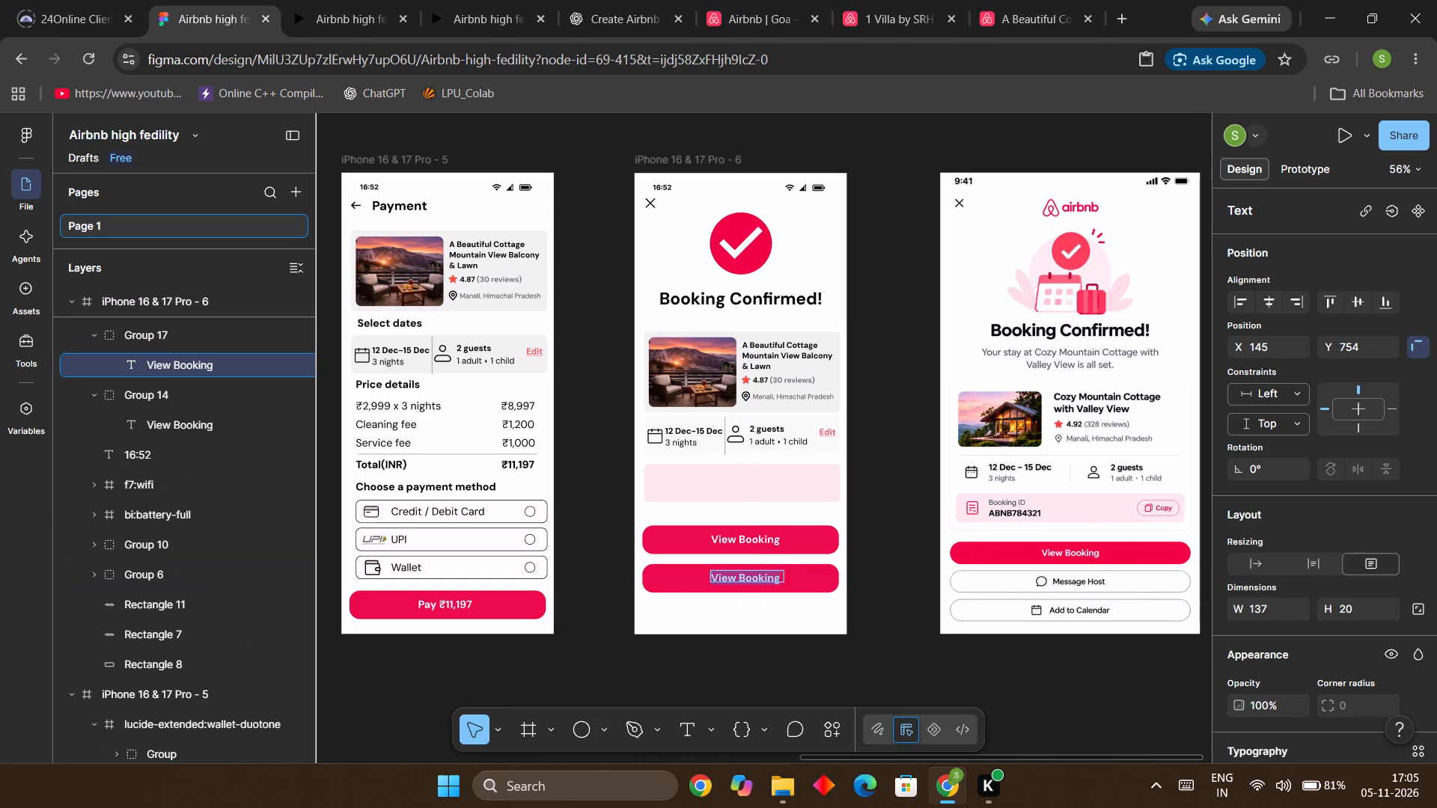
pyautogui.hotkey('shift', 'm')
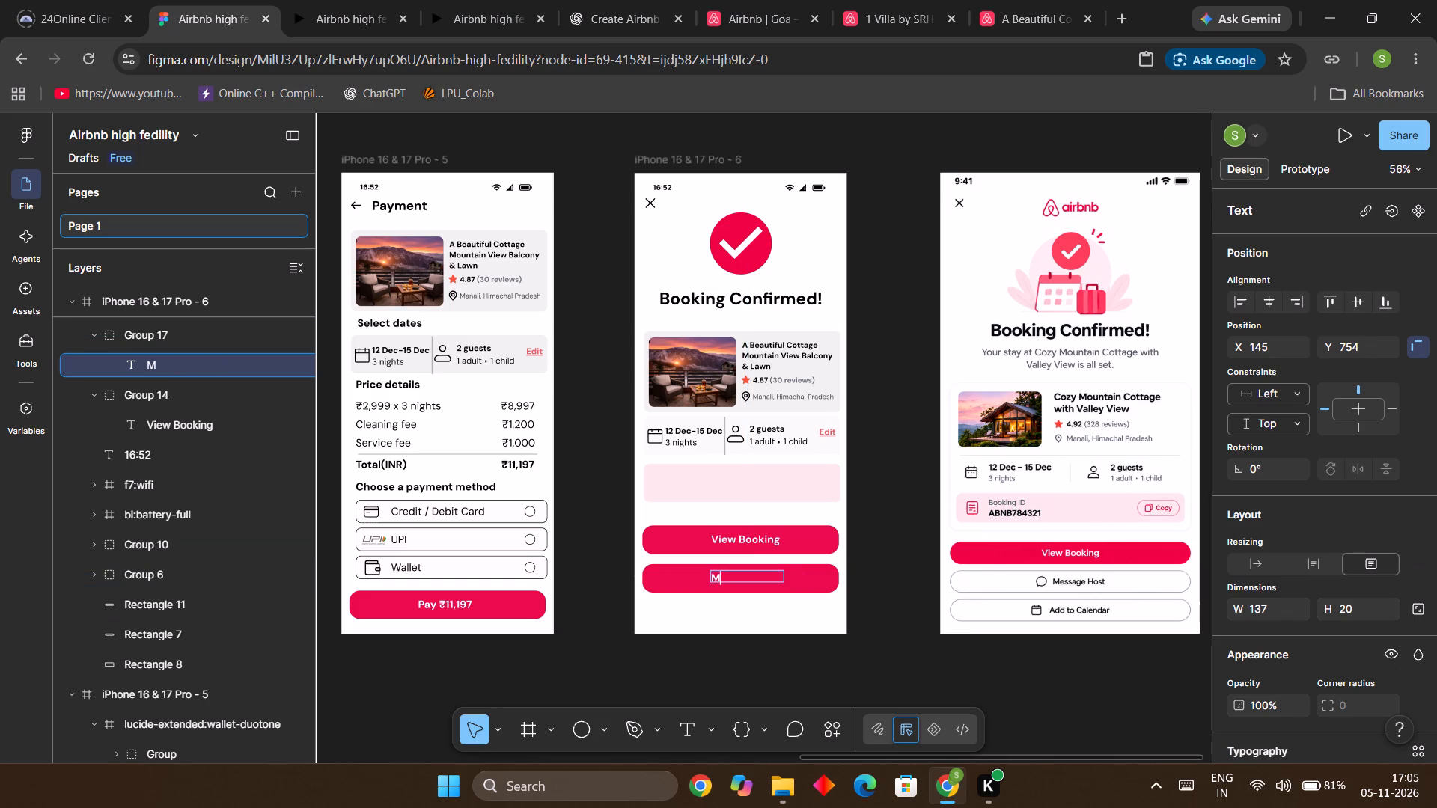
pyautogui.write('essa')
pyautogui.write('ge a')
pyautogui.press('space')
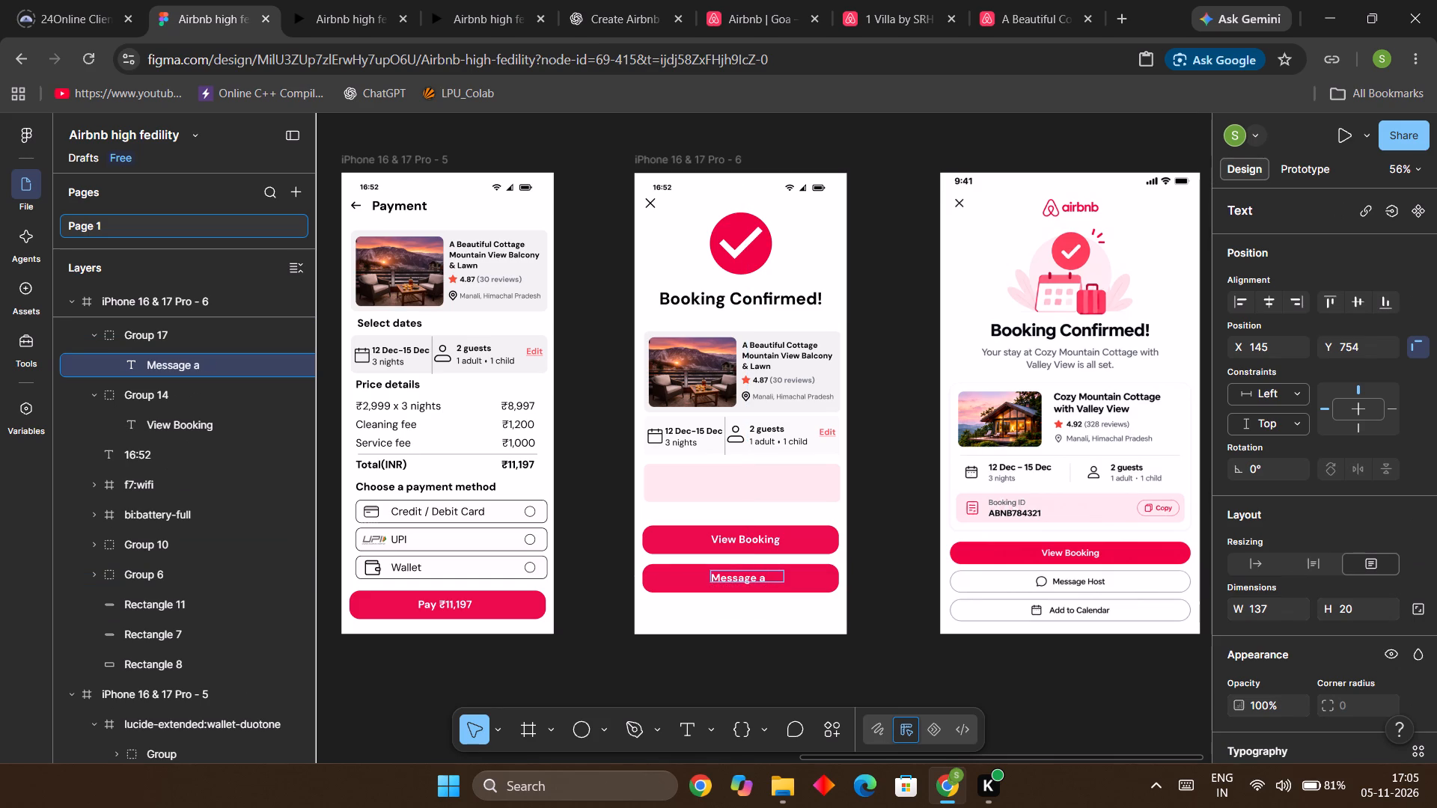
pyautogui.write('Hodt')
pyautogui.press('BackSpace')
pyautogui.press('BackSpace')
pyautogui.write('st')
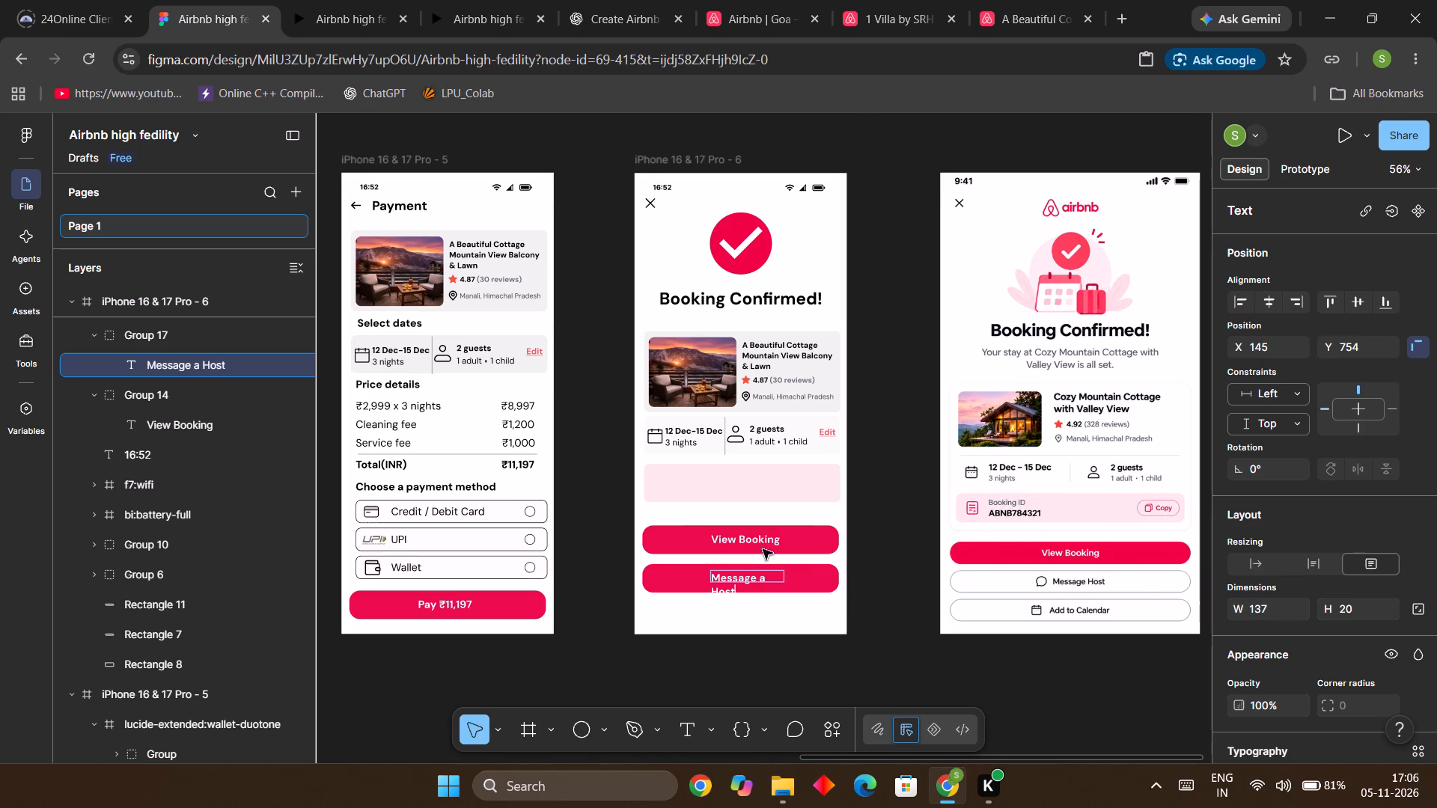
# Widen the Message a Host text box to about 161 so the label fits on one line.
pyautogui.keyDown('ctrl'); pyautogui.scroll(6, 769, 555); pyautogui.keyUp('ctrl')
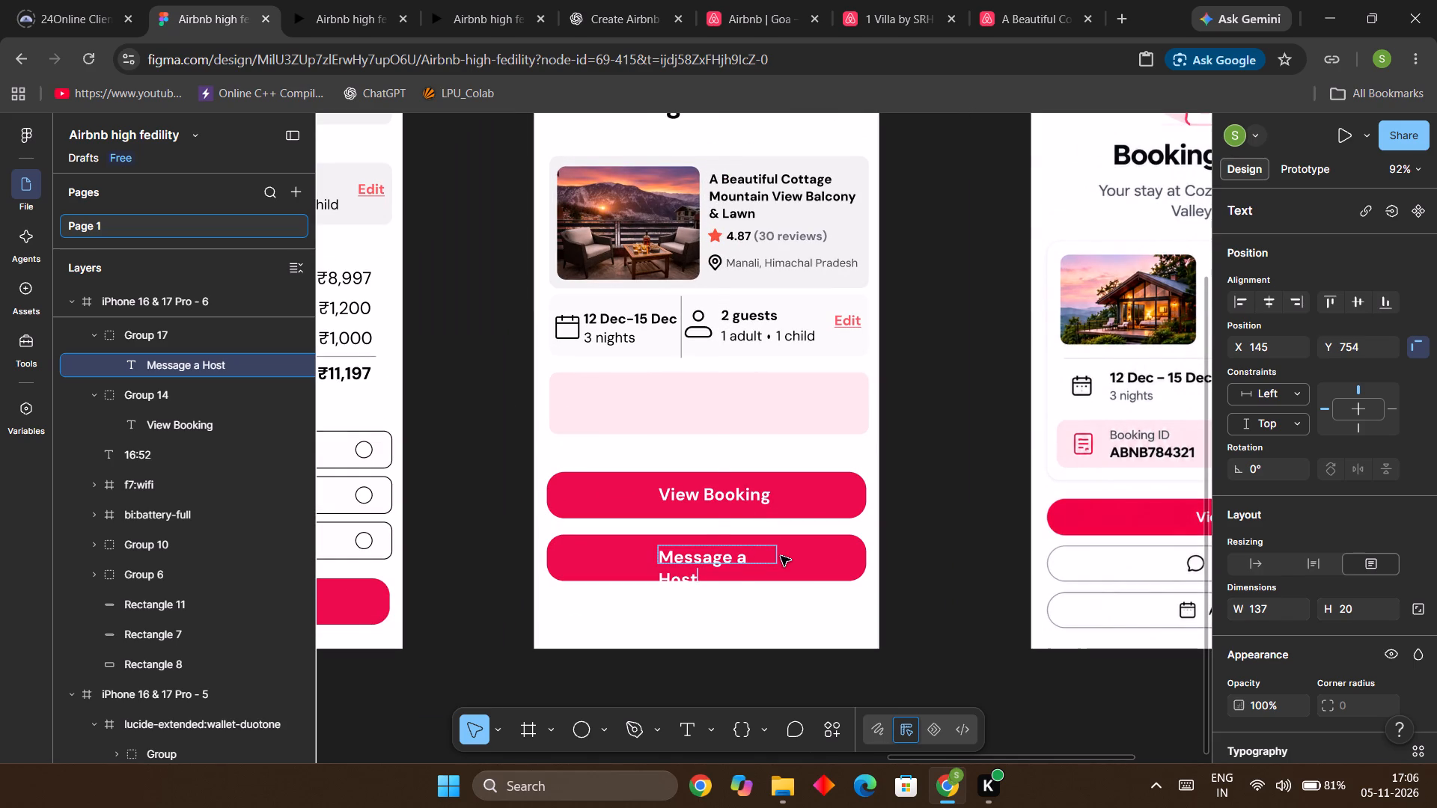
pyautogui.click(781, 556)
pyautogui.click(736, 557)
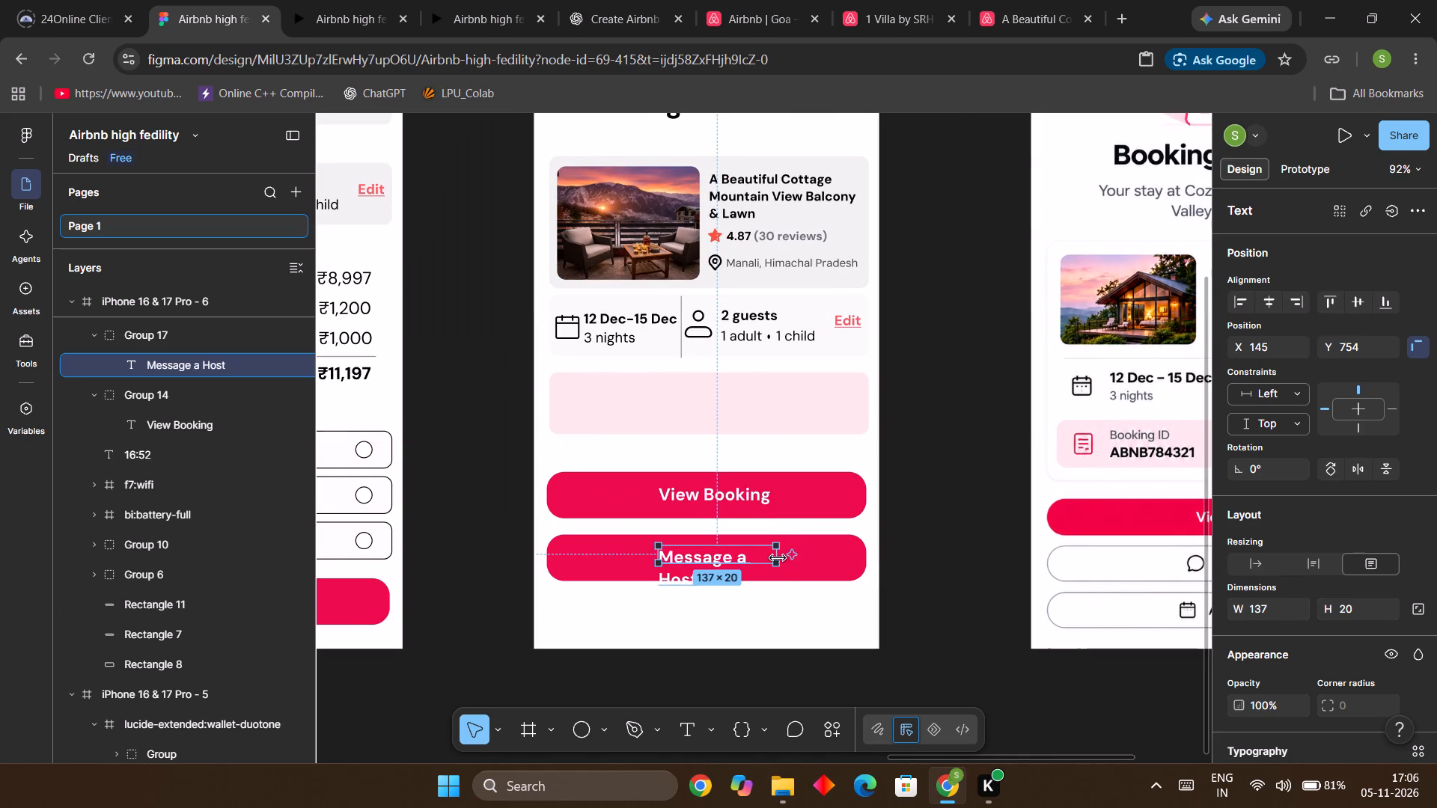
pyautogui.moveTo(778, 558); pyautogui.dragTo(796, 561)
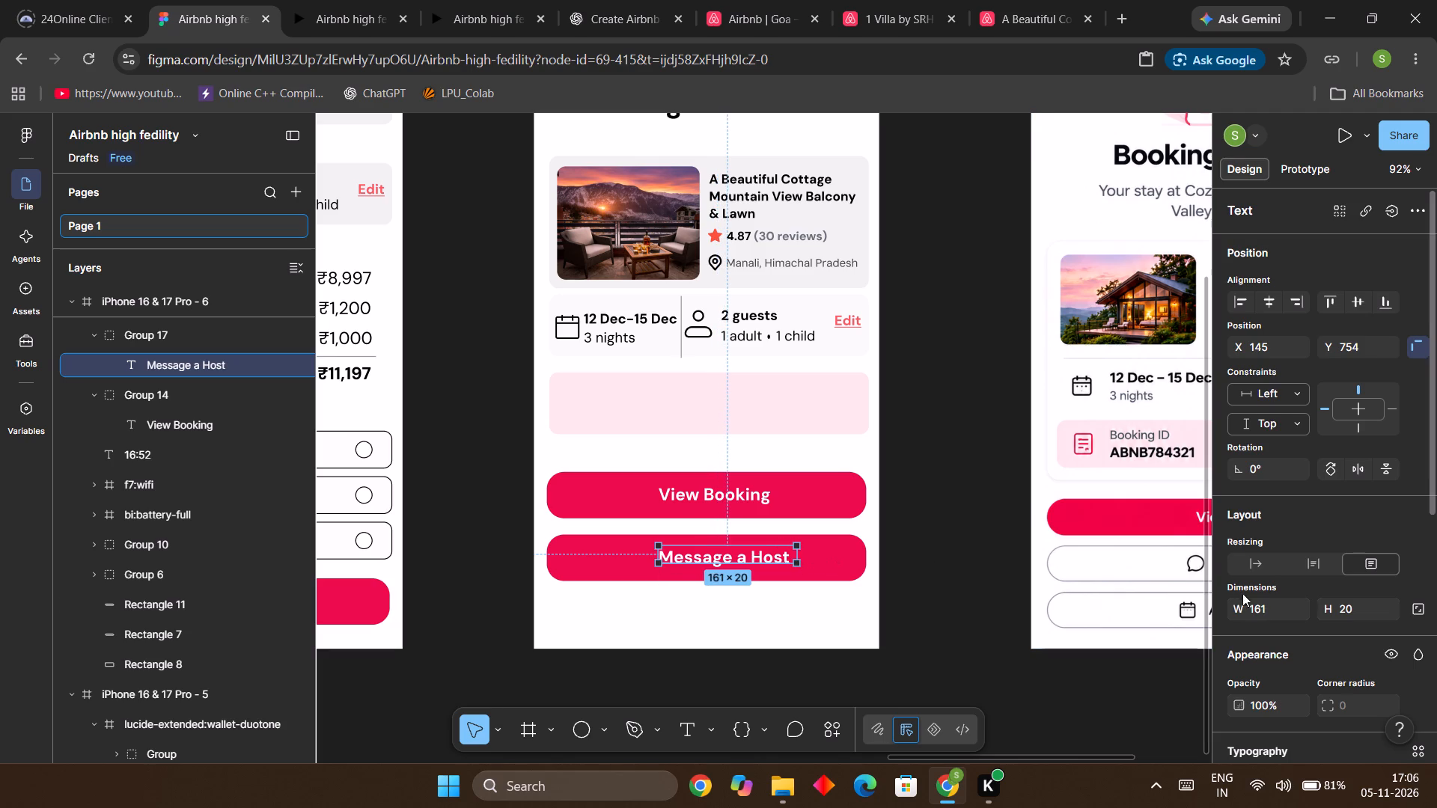
# Set the Message a Host label's fill colour to black.
pyautogui.scroll(-4, 1238, 632)
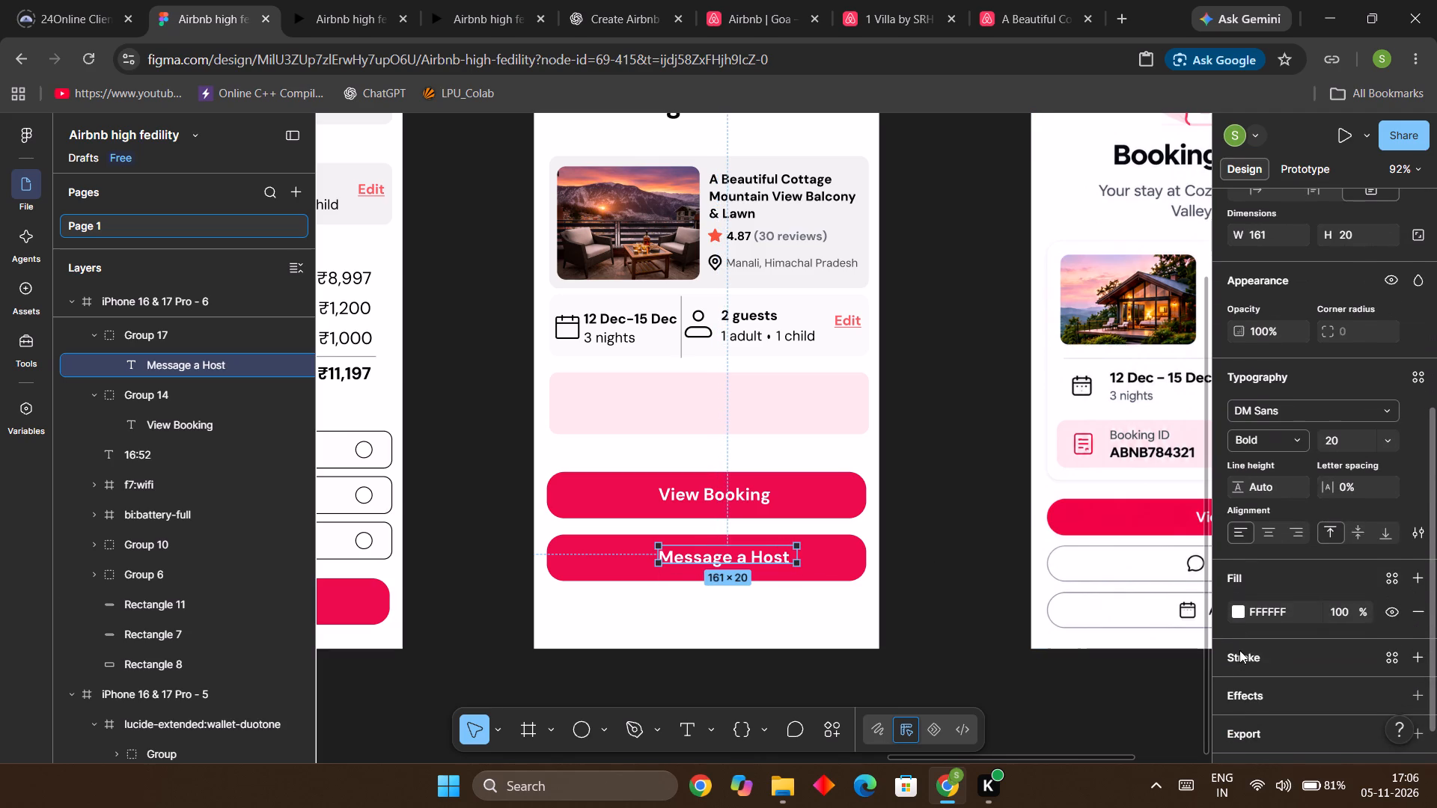
pyautogui.click(1239, 617)
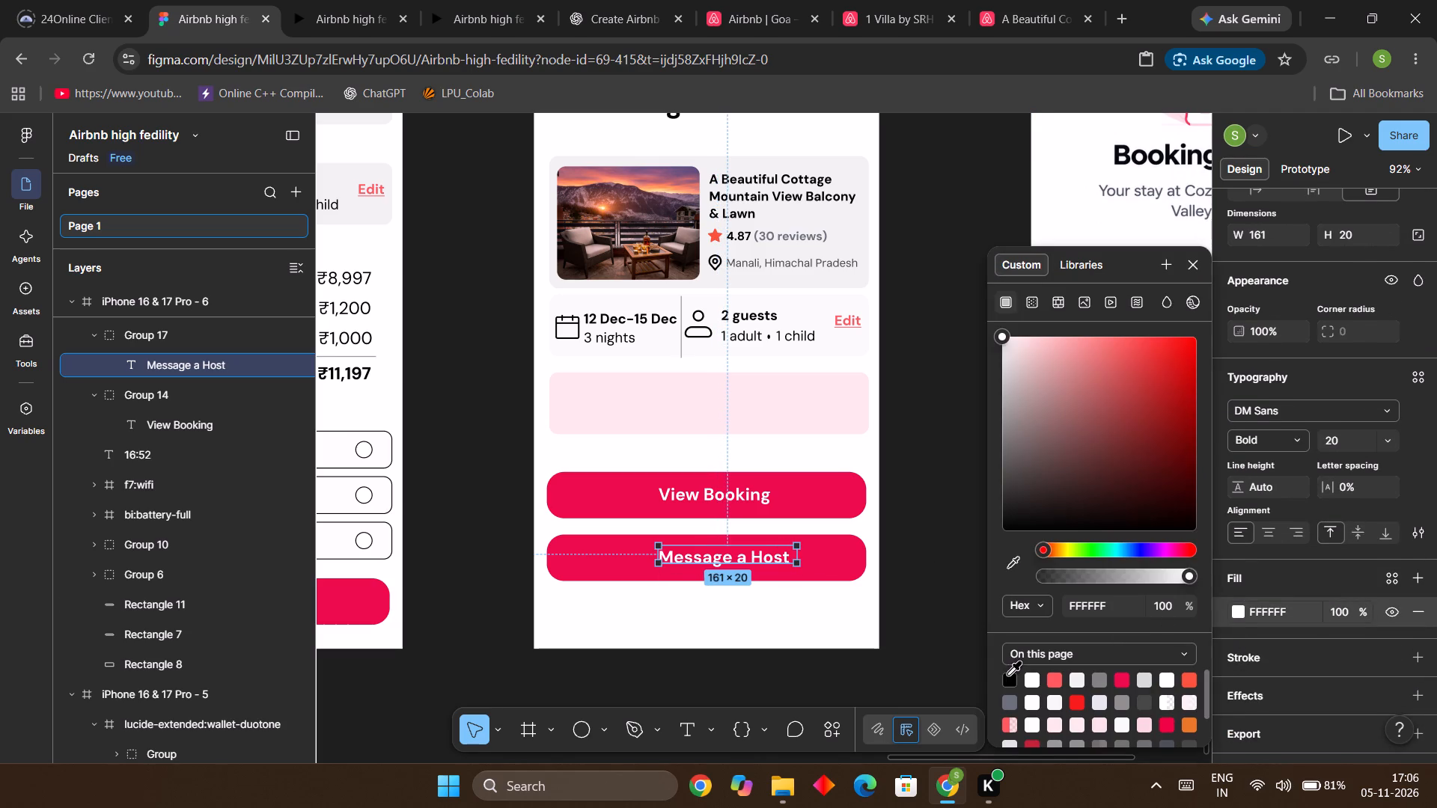
pyautogui.click(1009, 676)
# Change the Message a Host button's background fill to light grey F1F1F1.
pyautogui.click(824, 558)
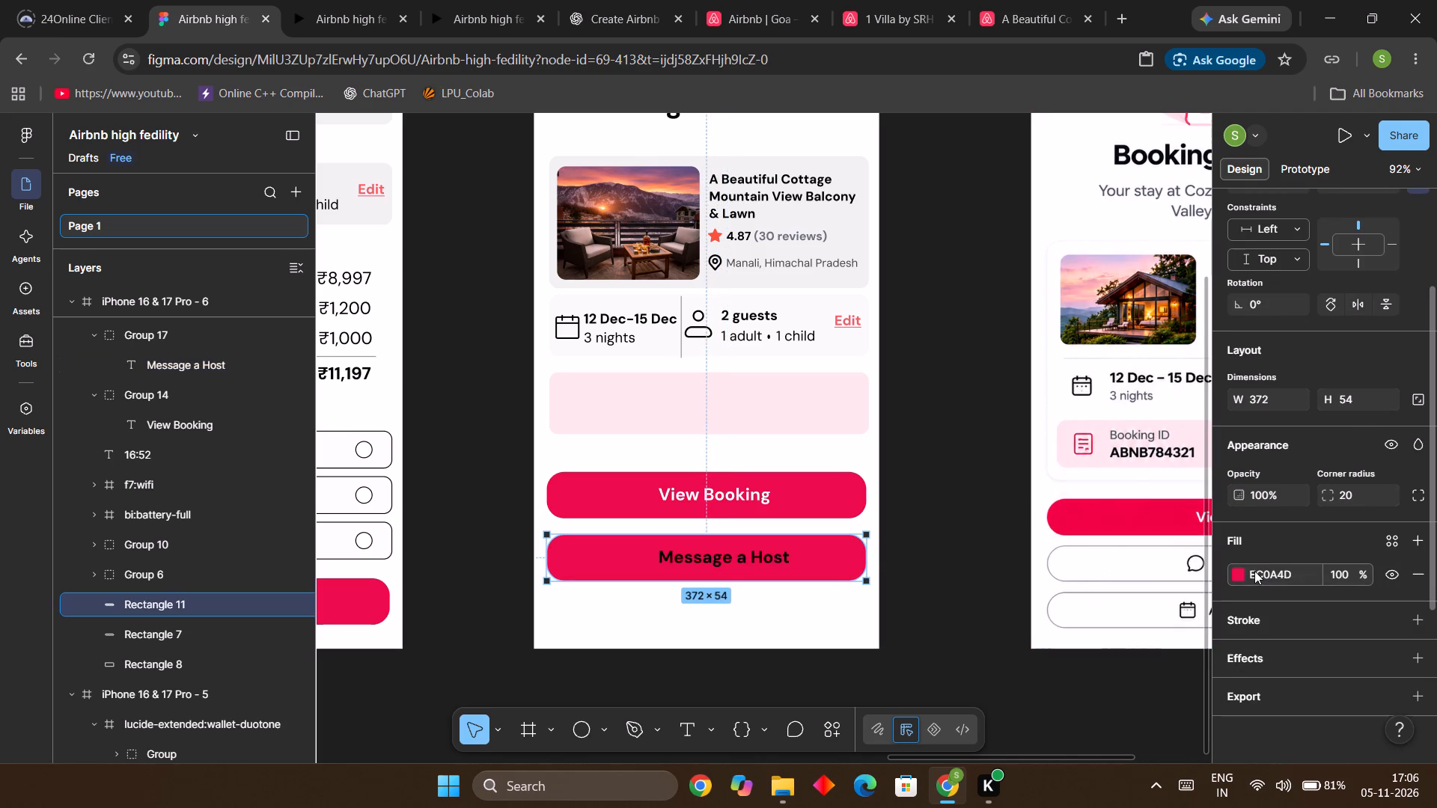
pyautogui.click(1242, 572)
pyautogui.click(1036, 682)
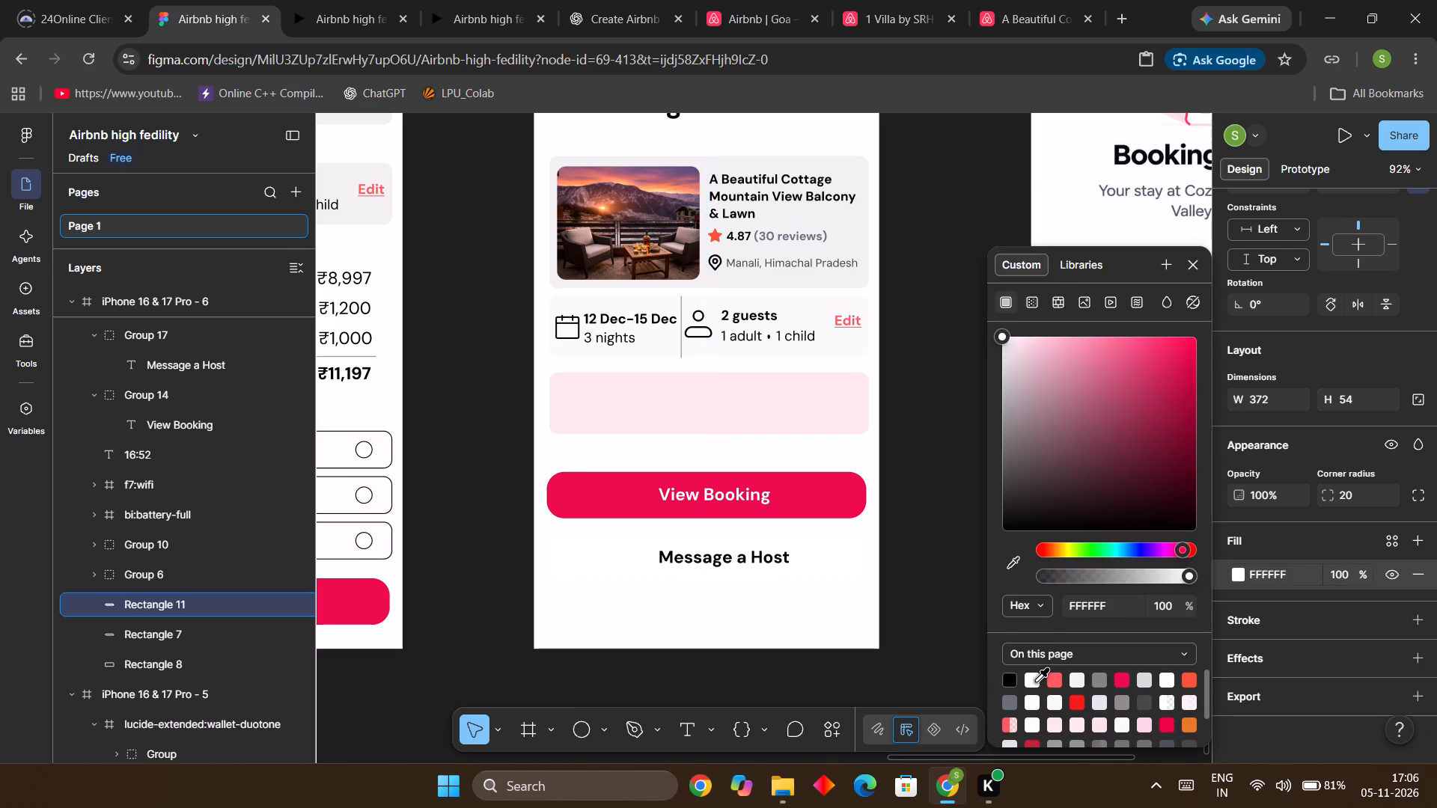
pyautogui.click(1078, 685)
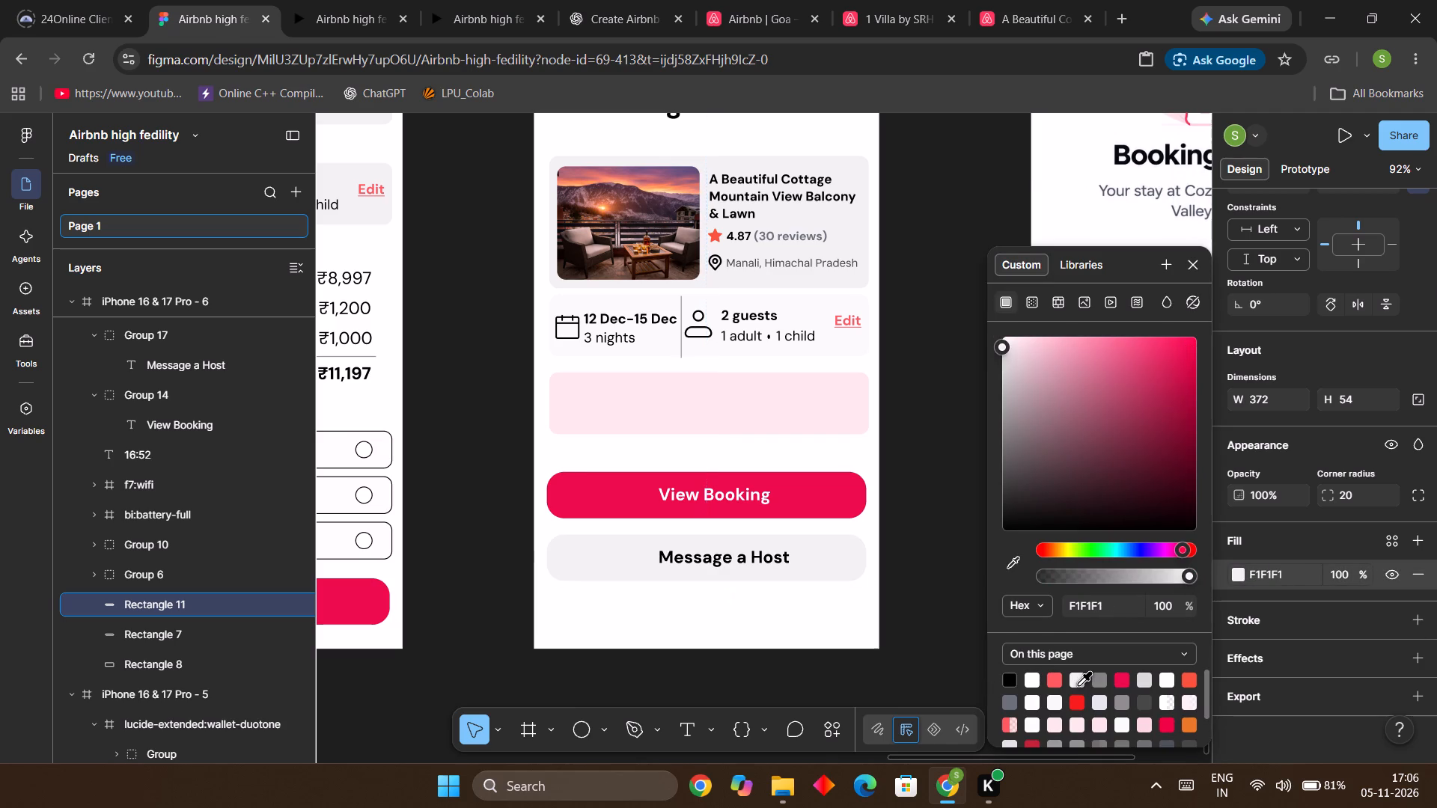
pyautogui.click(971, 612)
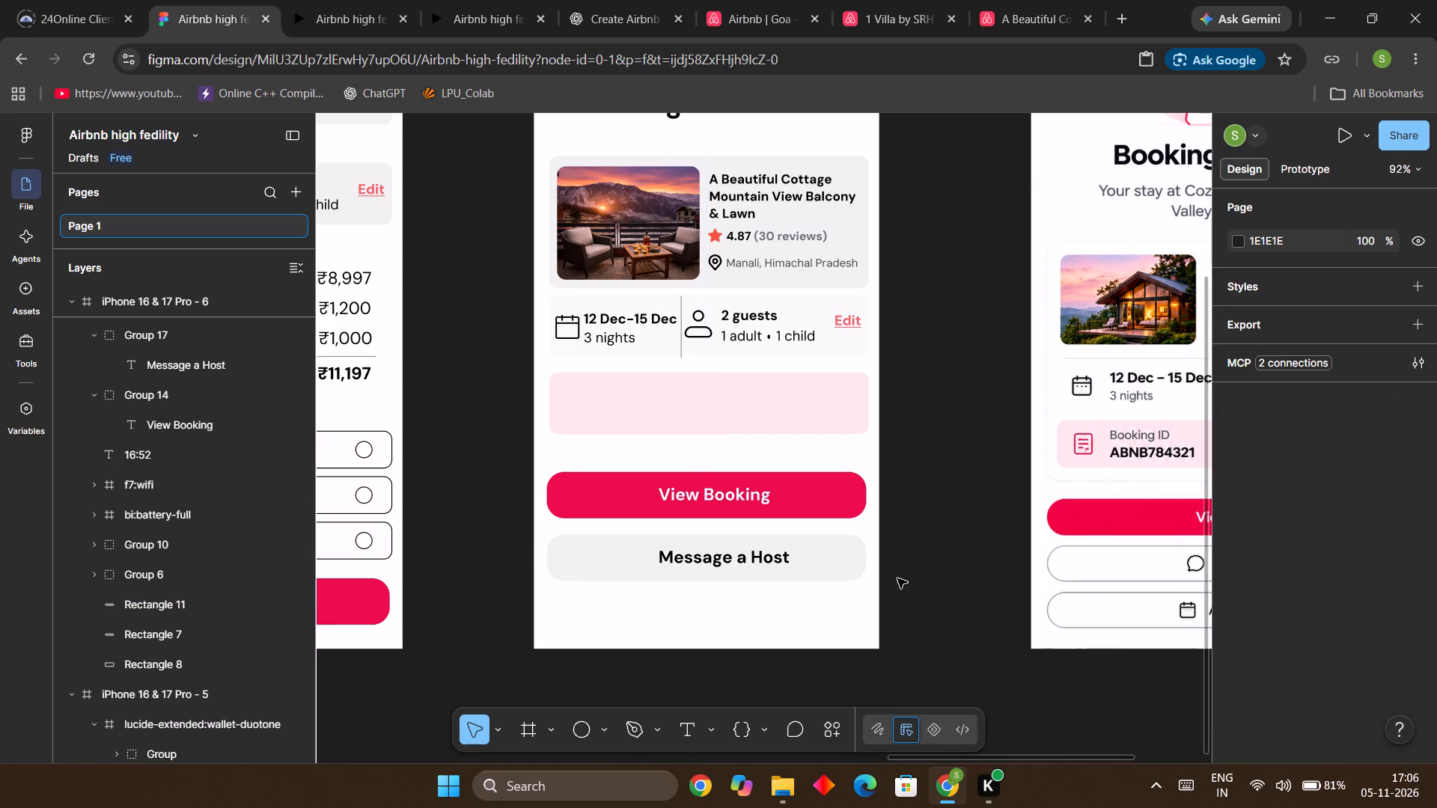
# Add a black 000000 inside stroke of weight 1 to the Message a Host button and set its fill to white FFFFFF.
pyautogui.click(850, 551)
pyautogui.scroll(-2, 1389, 702)
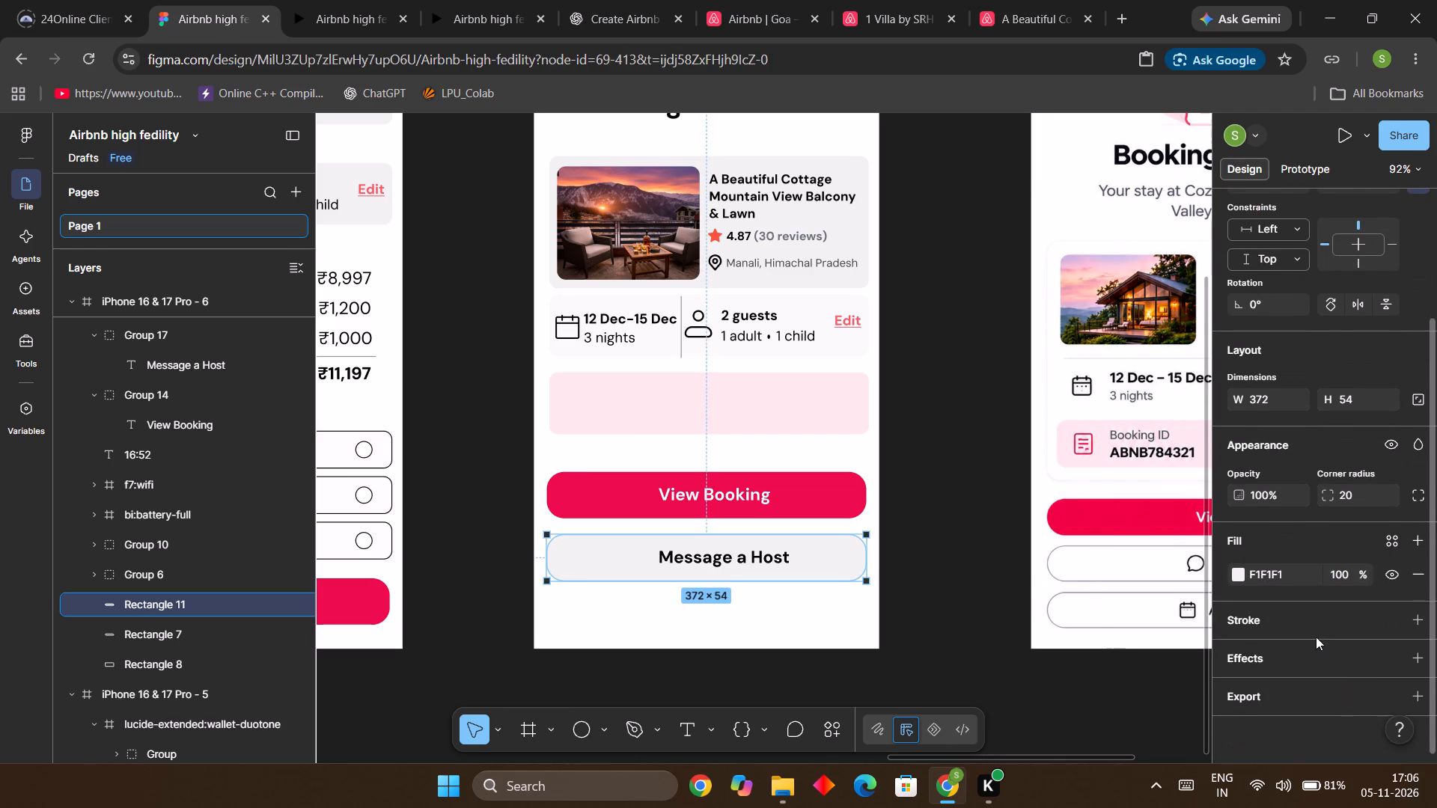
pyautogui.click(1281, 618)
pyautogui.click(1239, 579)
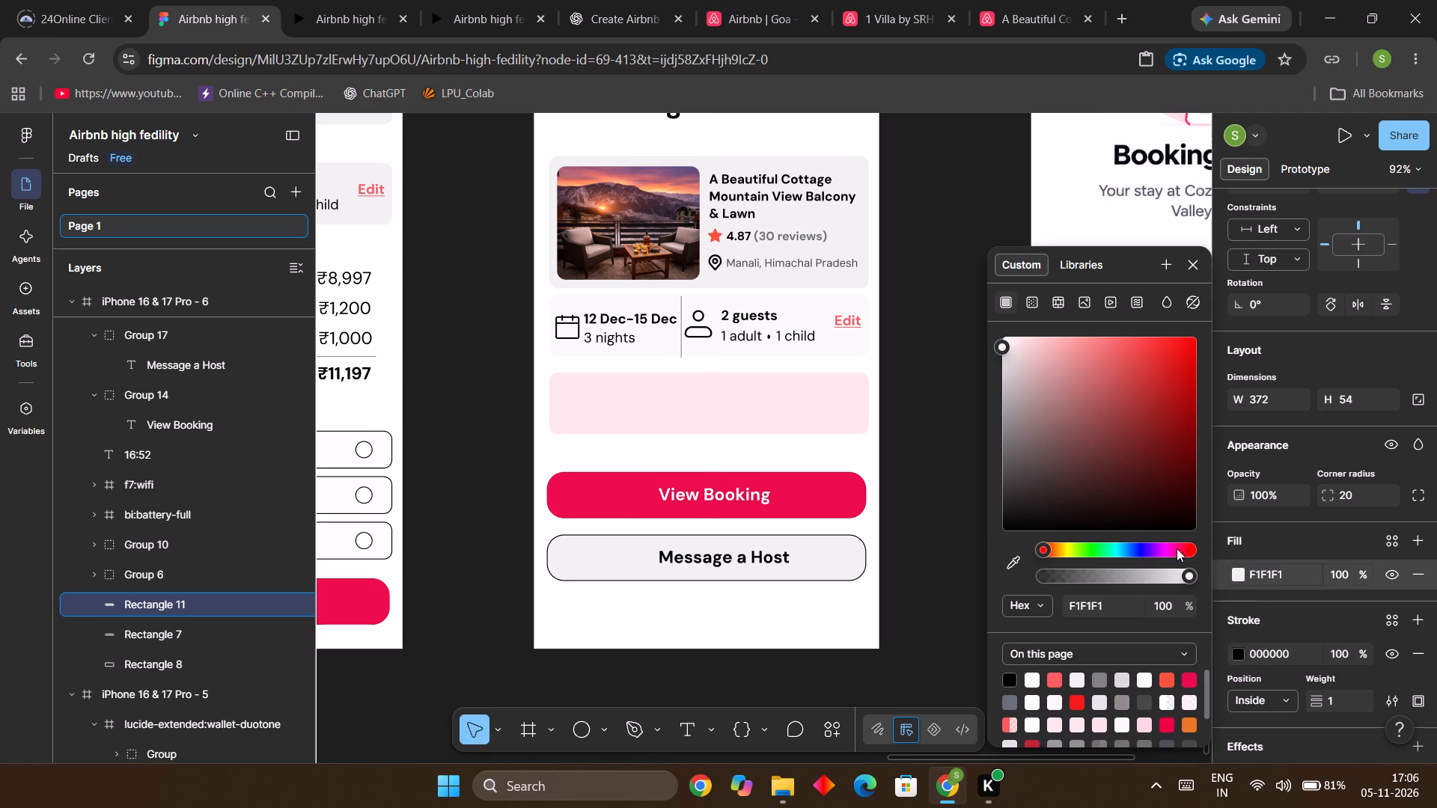
pyautogui.moveTo(1003, 345); pyautogui.dragTo(1001, 317)
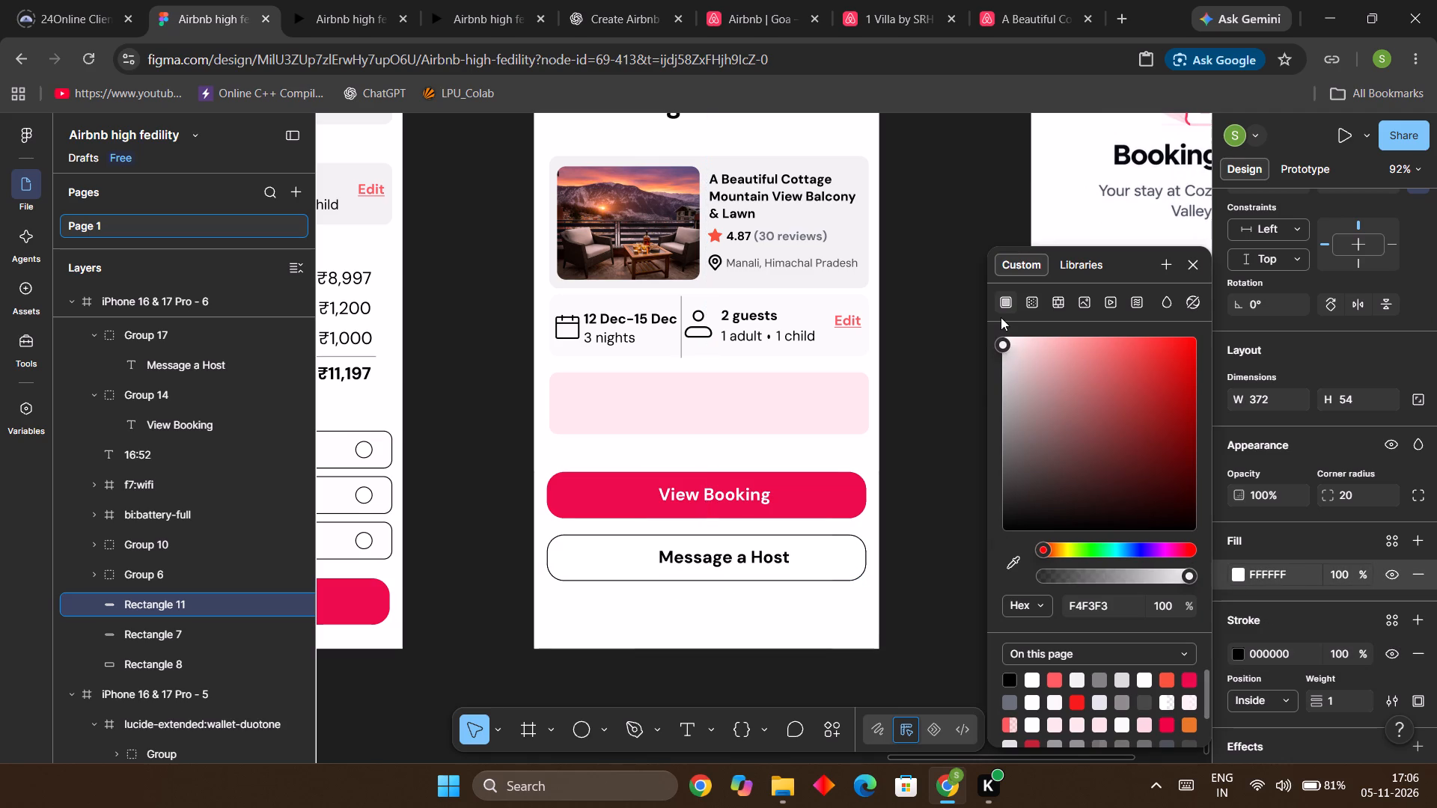
pyautogui.moveTo(1001, 317); pyautogui.dragTo(1001, 316)
pyautogui.click(929, 437)
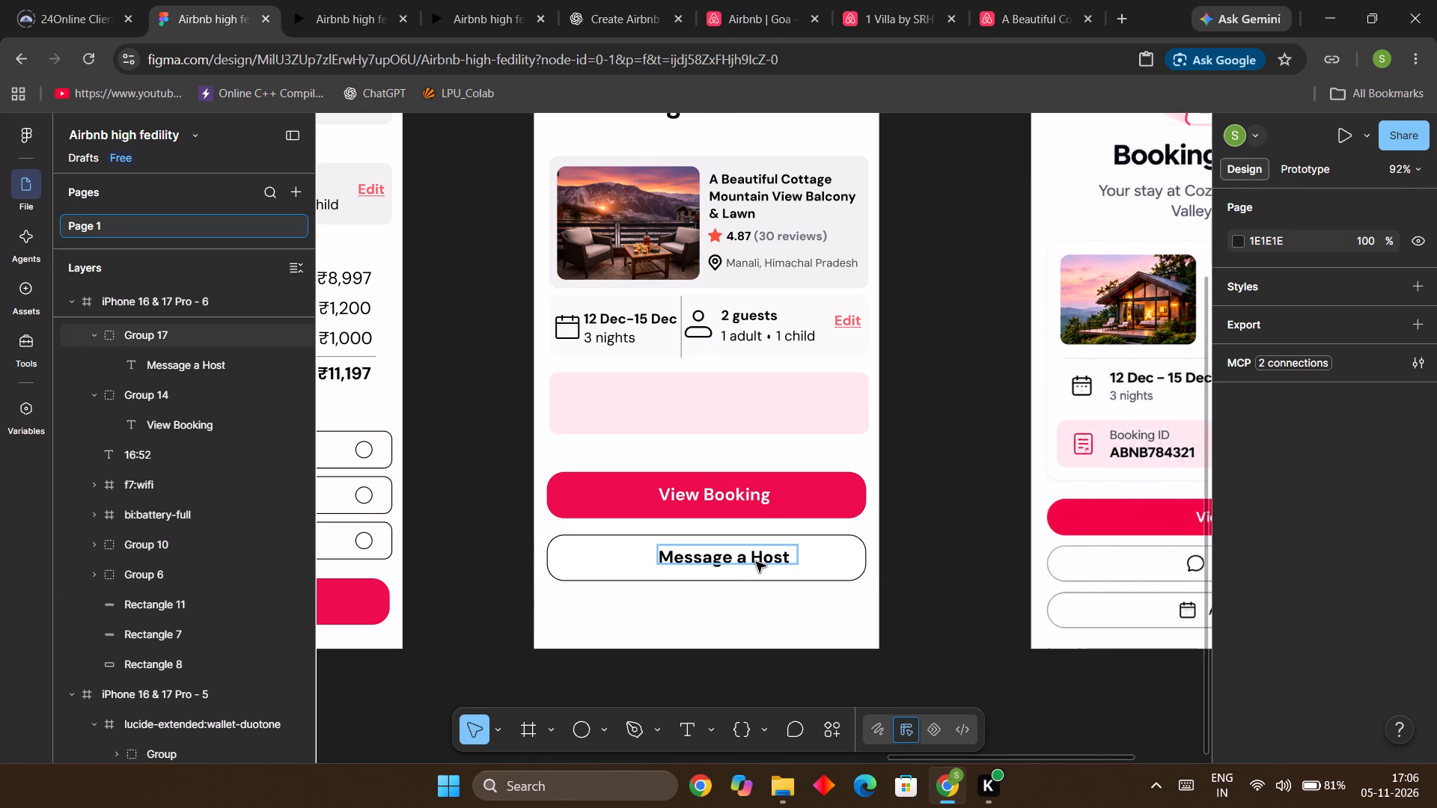
# Nudge the Message a Host label down to Y 756 and centre it horizontally in the frame.
pyautogui.click(756, 562)
pyautogui.press('Up')
pyautogui.press('Down')
pyautogui.press('Down')
pyautogui.press('Down')
pyautogui.press('Down')
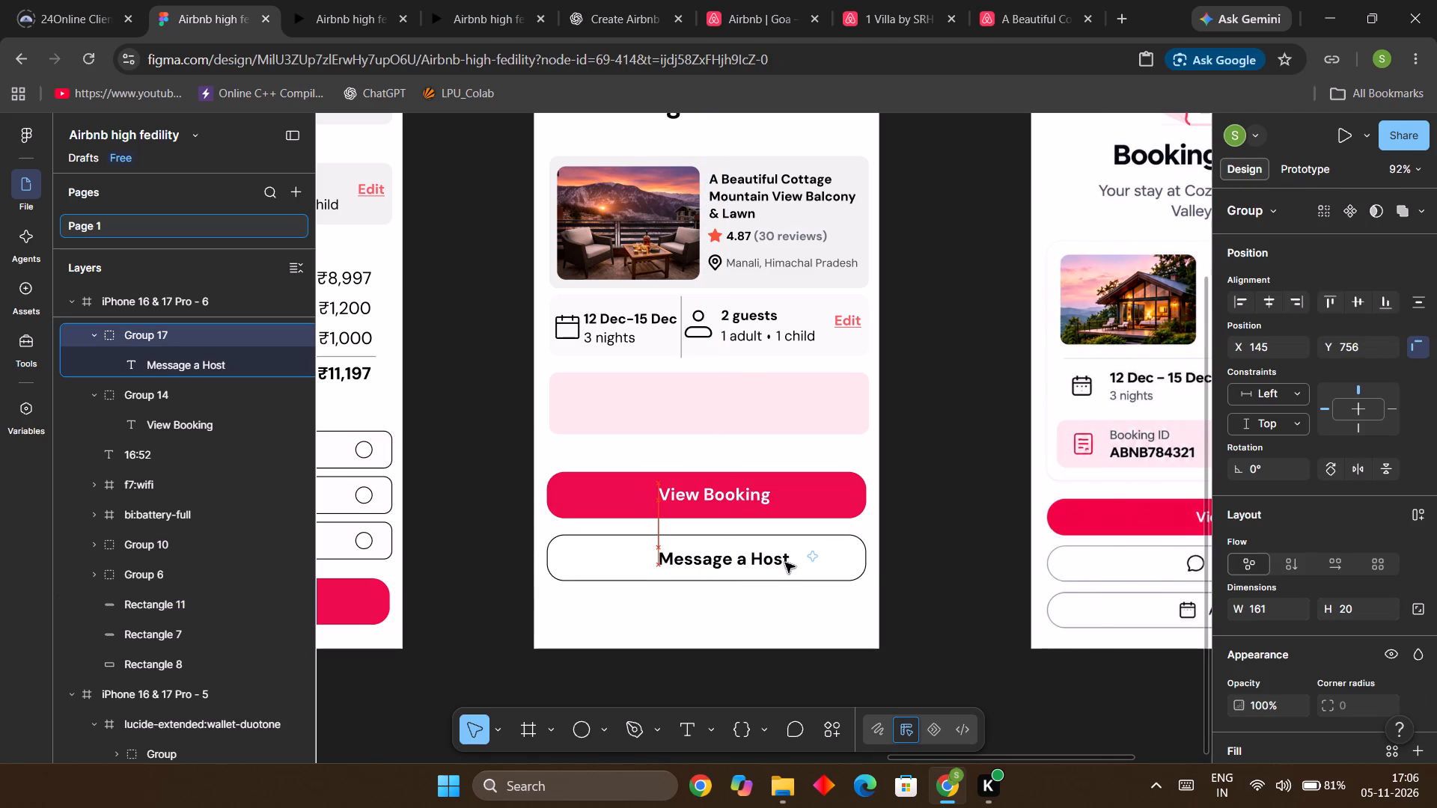
pyautogui.press('Down')
pyautogui.press('Down')
pyautogui.press('Up')
pyautogui.press('Up')
pyautogui.press('Up')
pyautogui.press('Left')
pyautogui.press('Left')
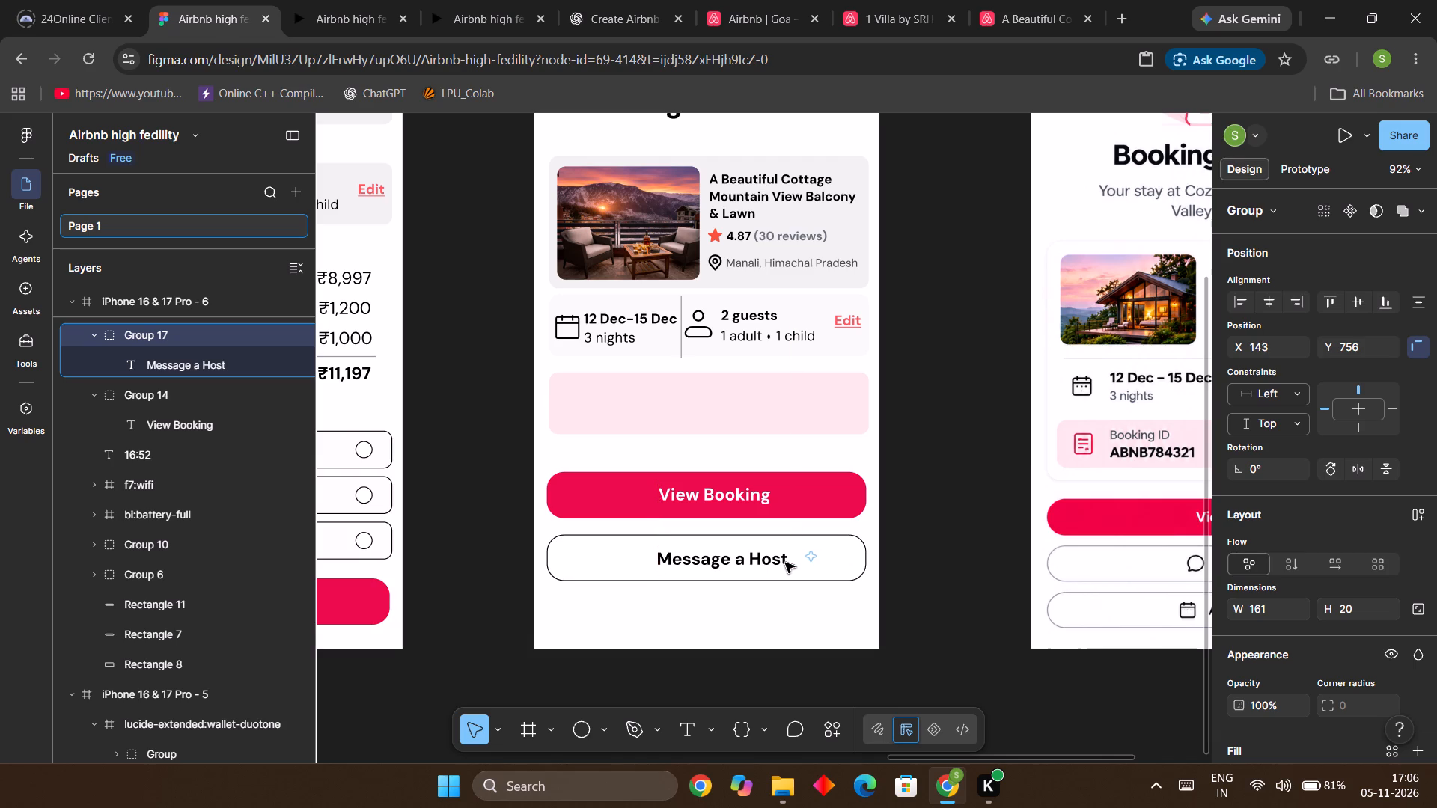
pyautogui.press('Left')
pyautogui.click(770, 562)
pyautogui.click(1274, 303)
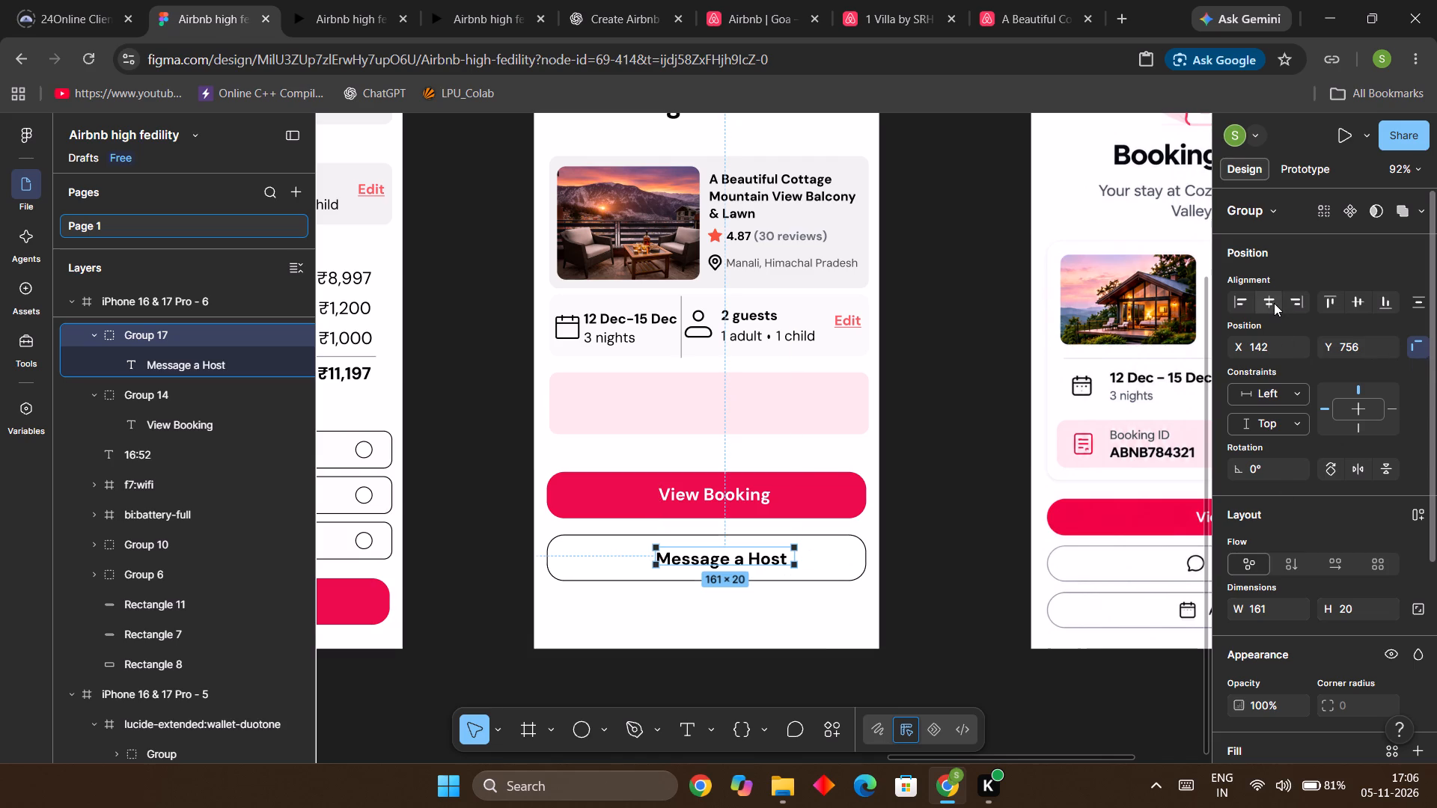
pyautogui.click(955, 512)
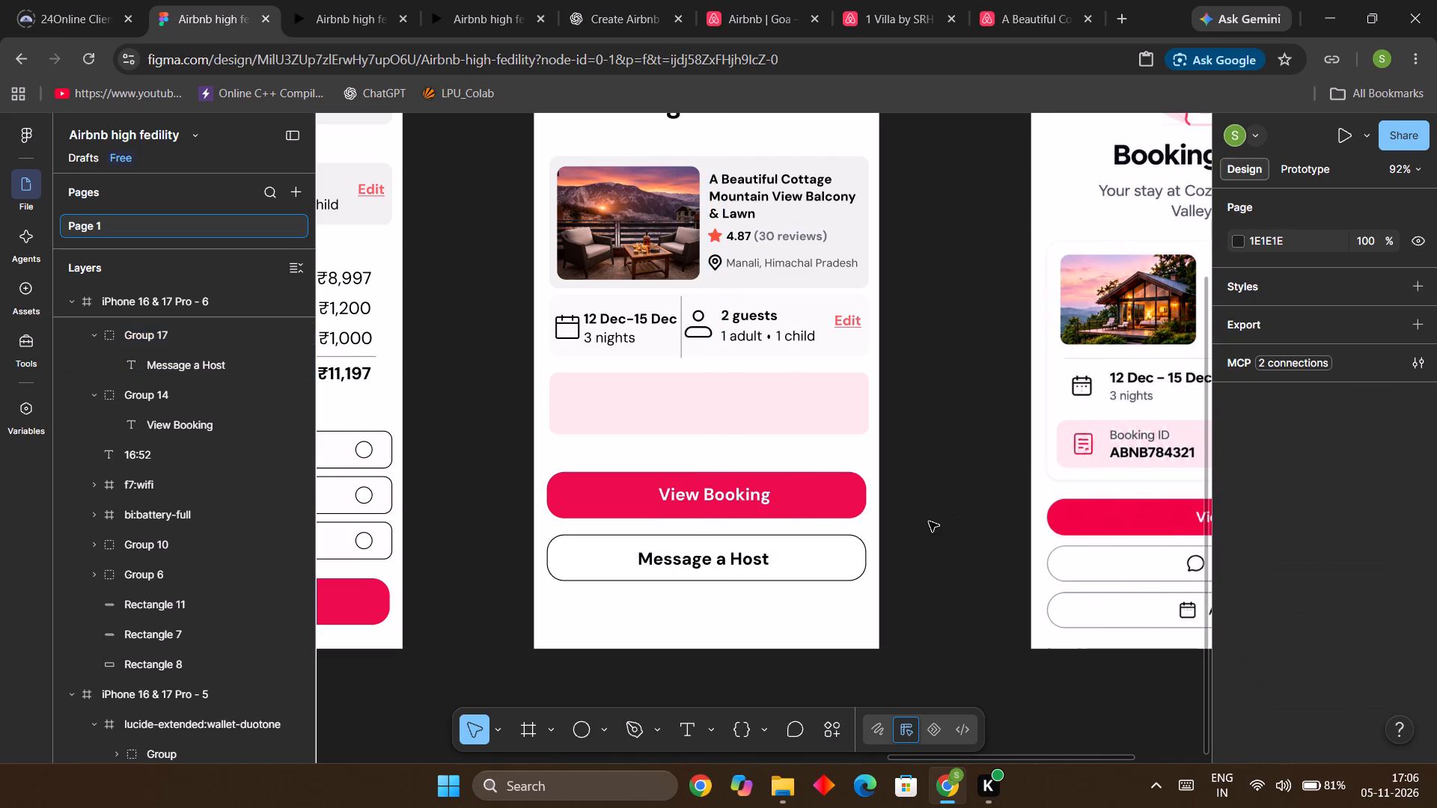
# Delete the Edit link from the dates and guests bar on the Booking Confirmed screen.
pyautogui.keyDown('ctrl'); pyautogui.scroll(-6, 929, 521); pyautogui.keyUp('ctrl')
pyautogui.click(937, 530)
pyautogui.keyDown('ctrl'); pyautogui.scroll(3, 908, 563); pyautogui.keyUp('ctrl')
pyautogui.scroll(1, 908, 563)
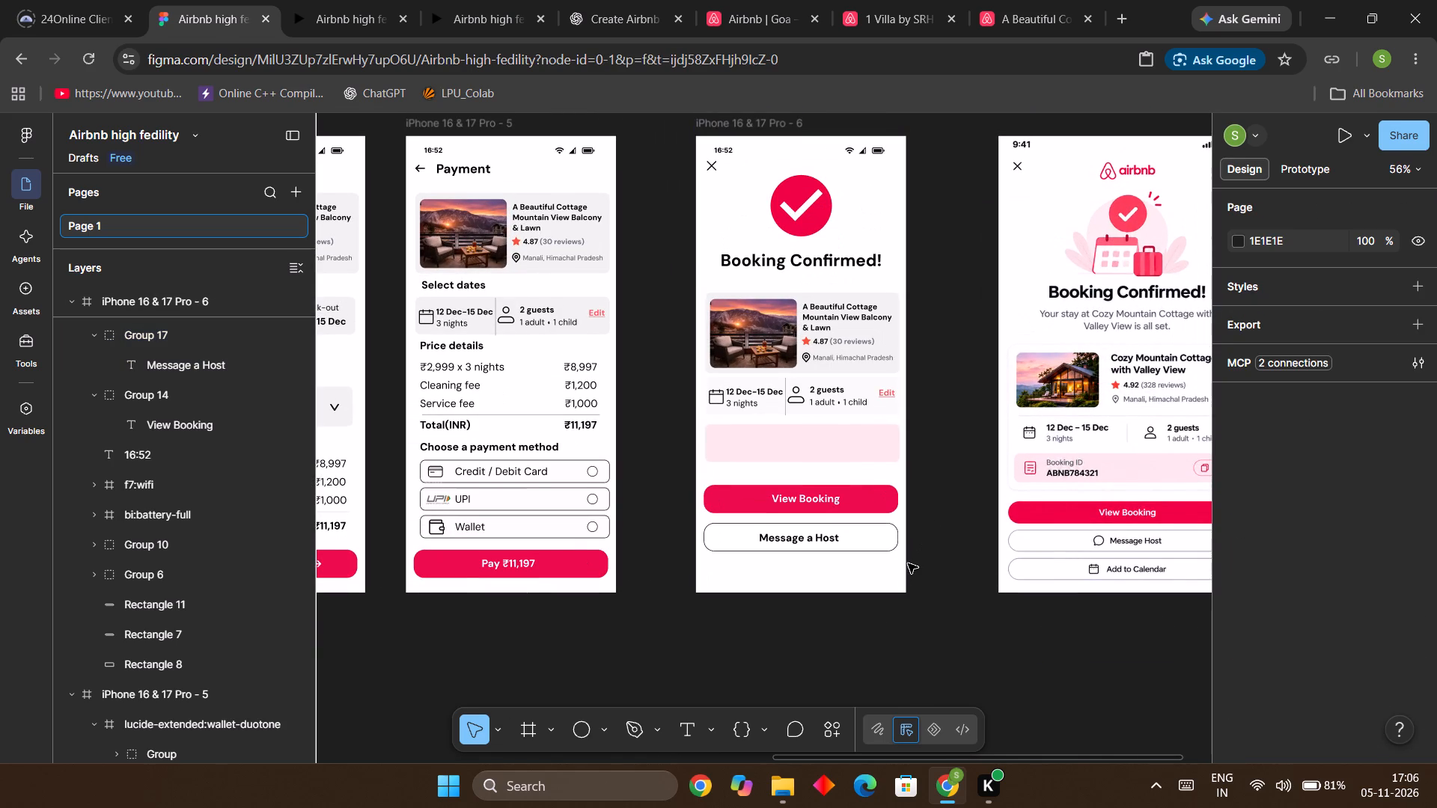
pyautogui.scroll(1, 921, 566)
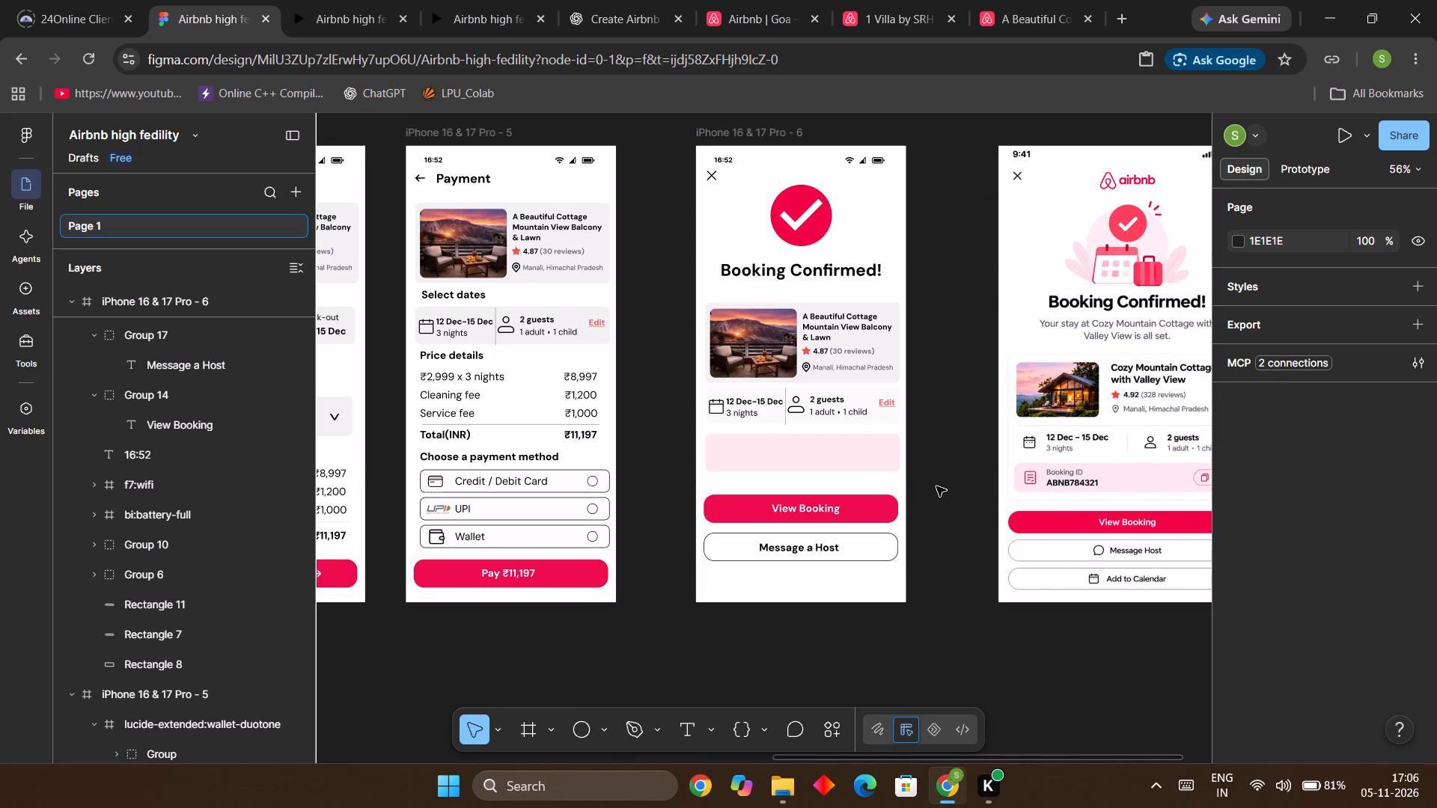
pyautogui.moveTo(938, 487); pyautogui.dragTo(953, 515)
pyautogui.press('Right')
pyautogui.press('Right')
pyautogui.press('Up')
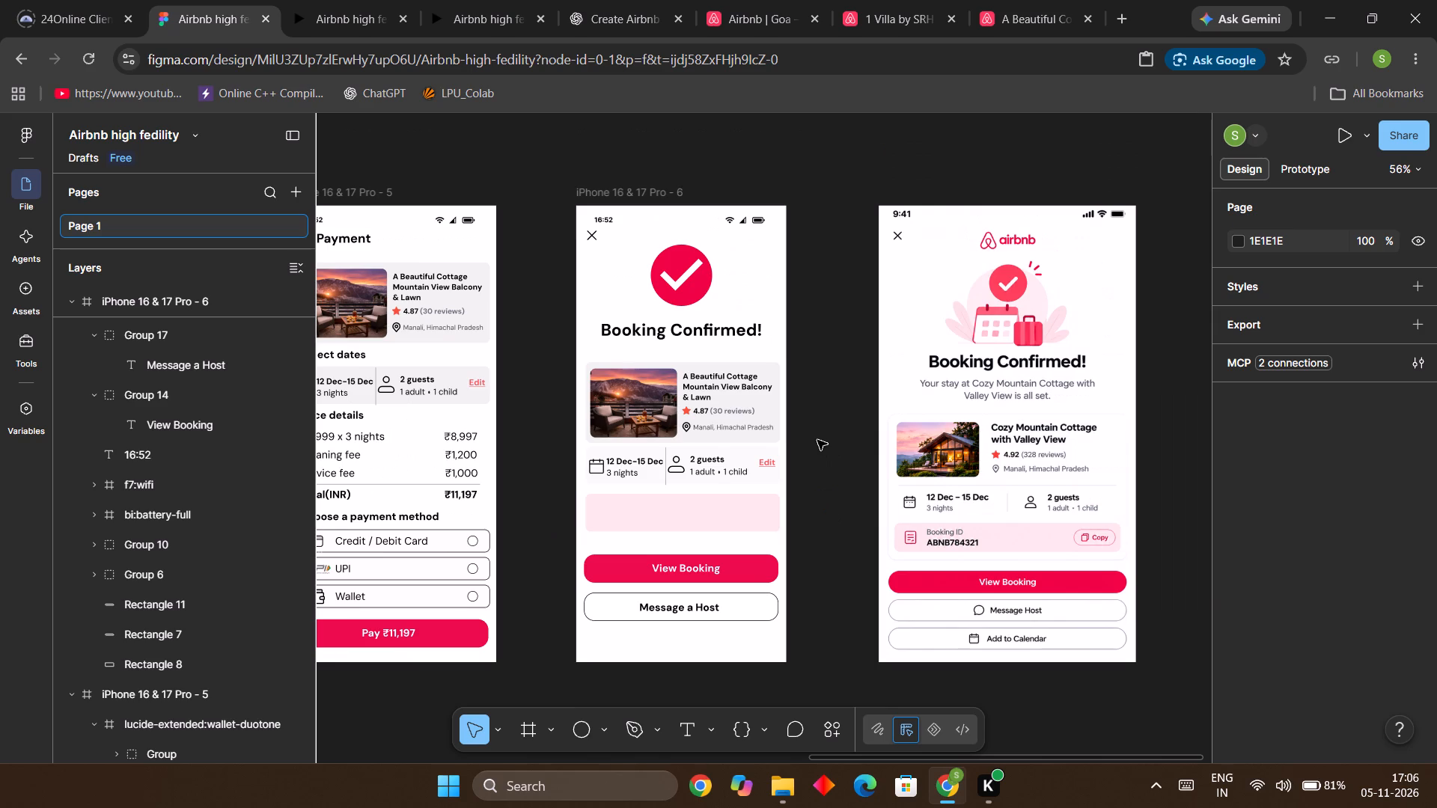
pyautogui.click(771, 460)
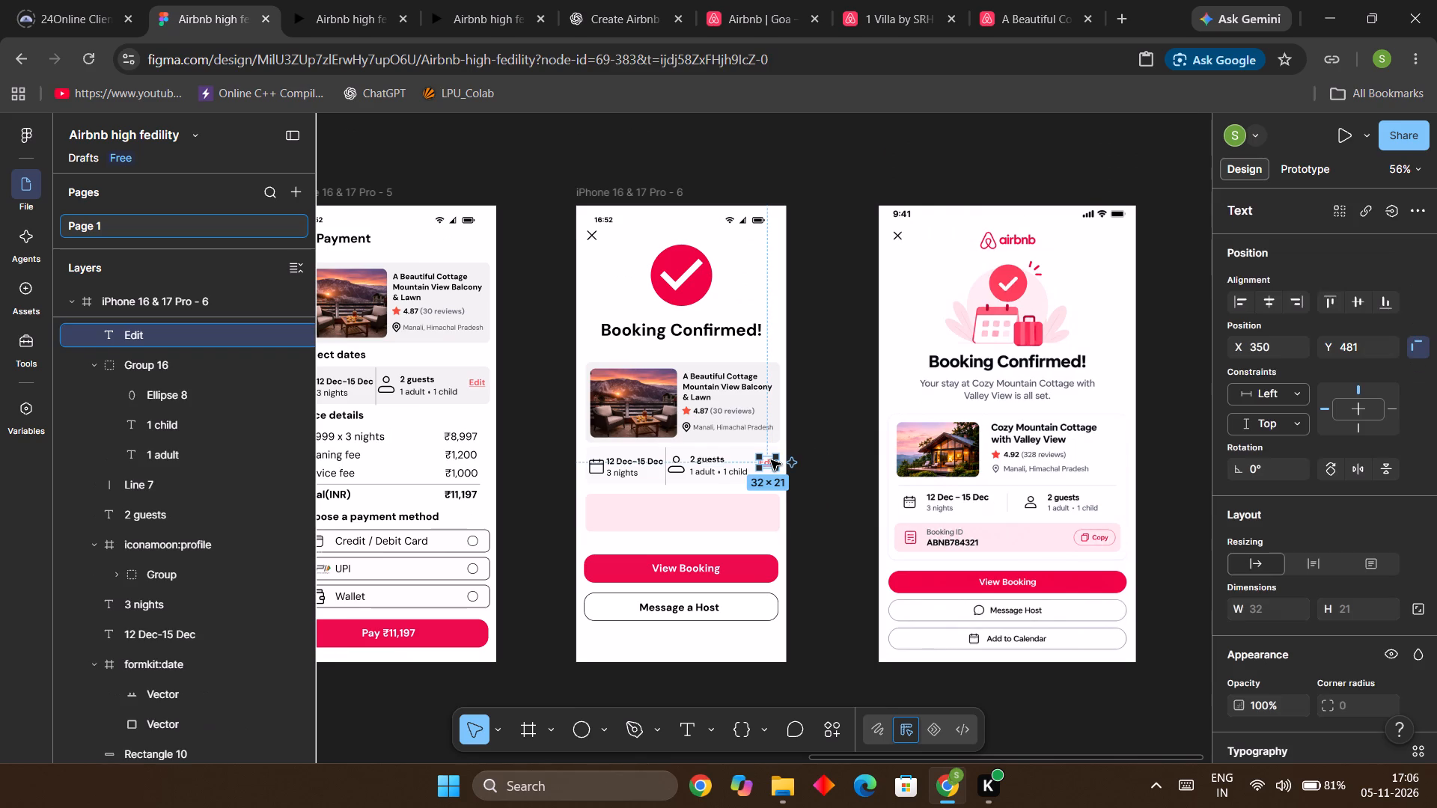
pyautogui.press('BackSpace')
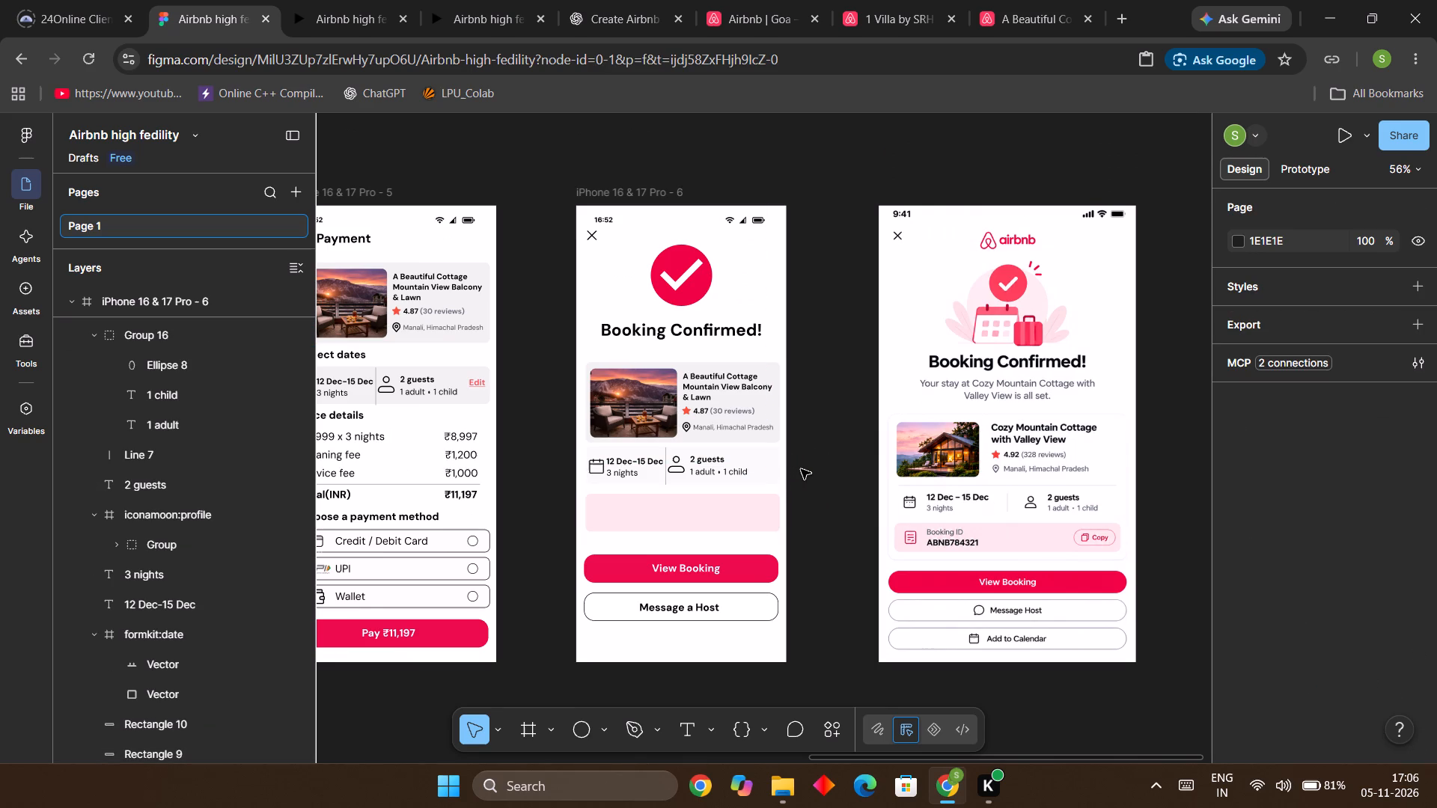
pyautogui.click(801, 469)
# Lock the light background rectangle behind the dates and guests details.
pyautogui.keyDown('ctrl'); pyautogui.scroll(4, 685, 477); pyautogui.keyUp('ctrl')
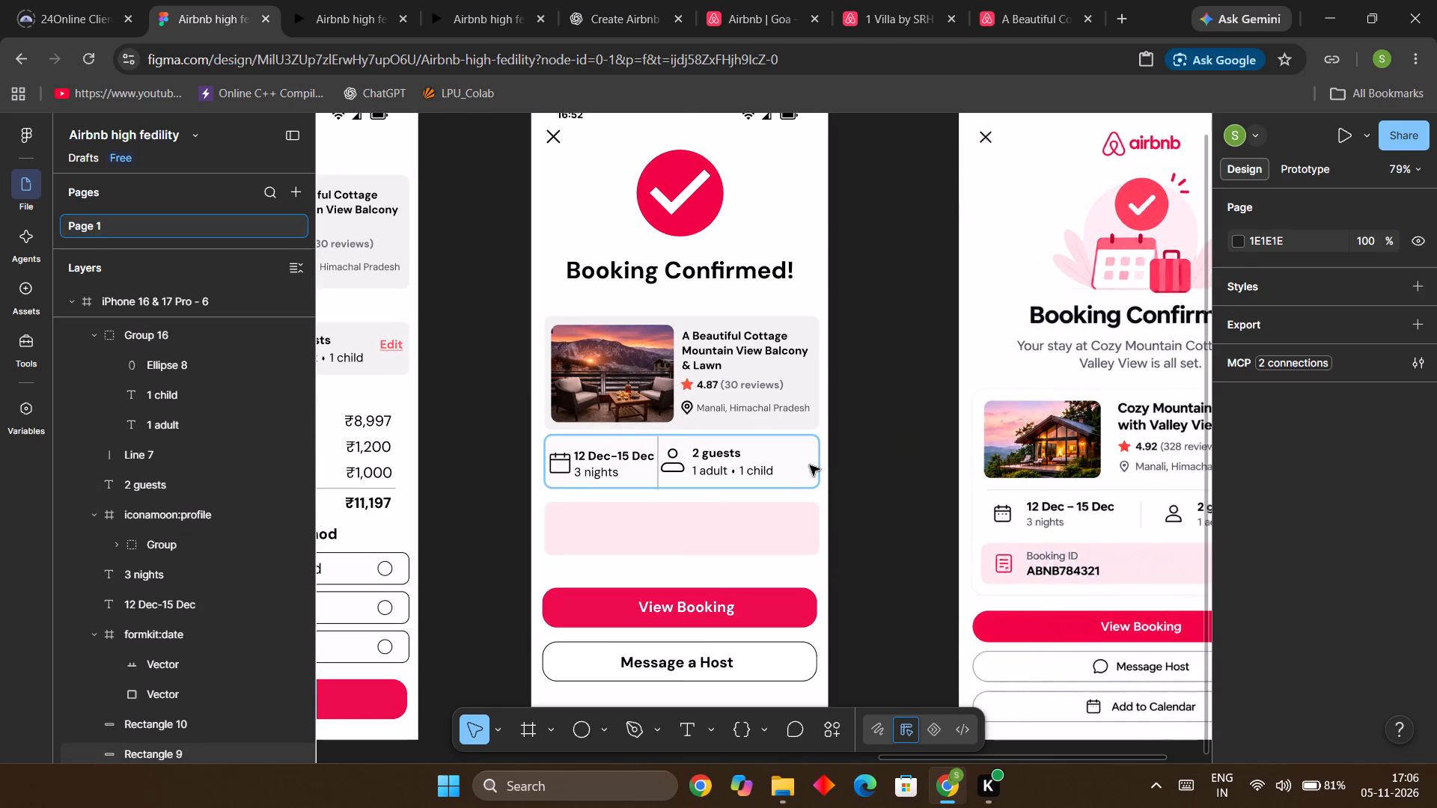
pyautogui.click(810, 465)
pyautogui.rightClick(810, 465)
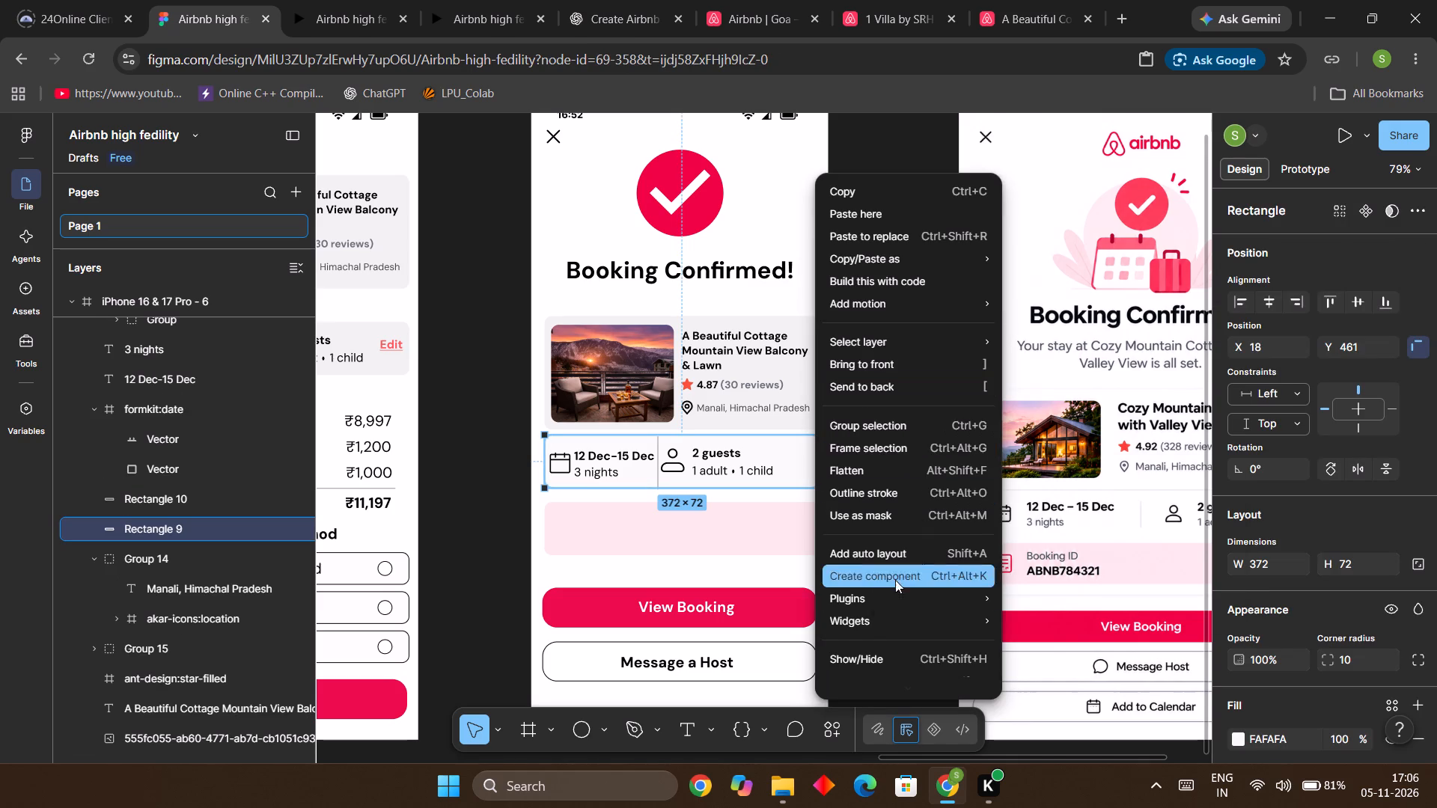
pyautogui.scroll(-7, 881, 619)
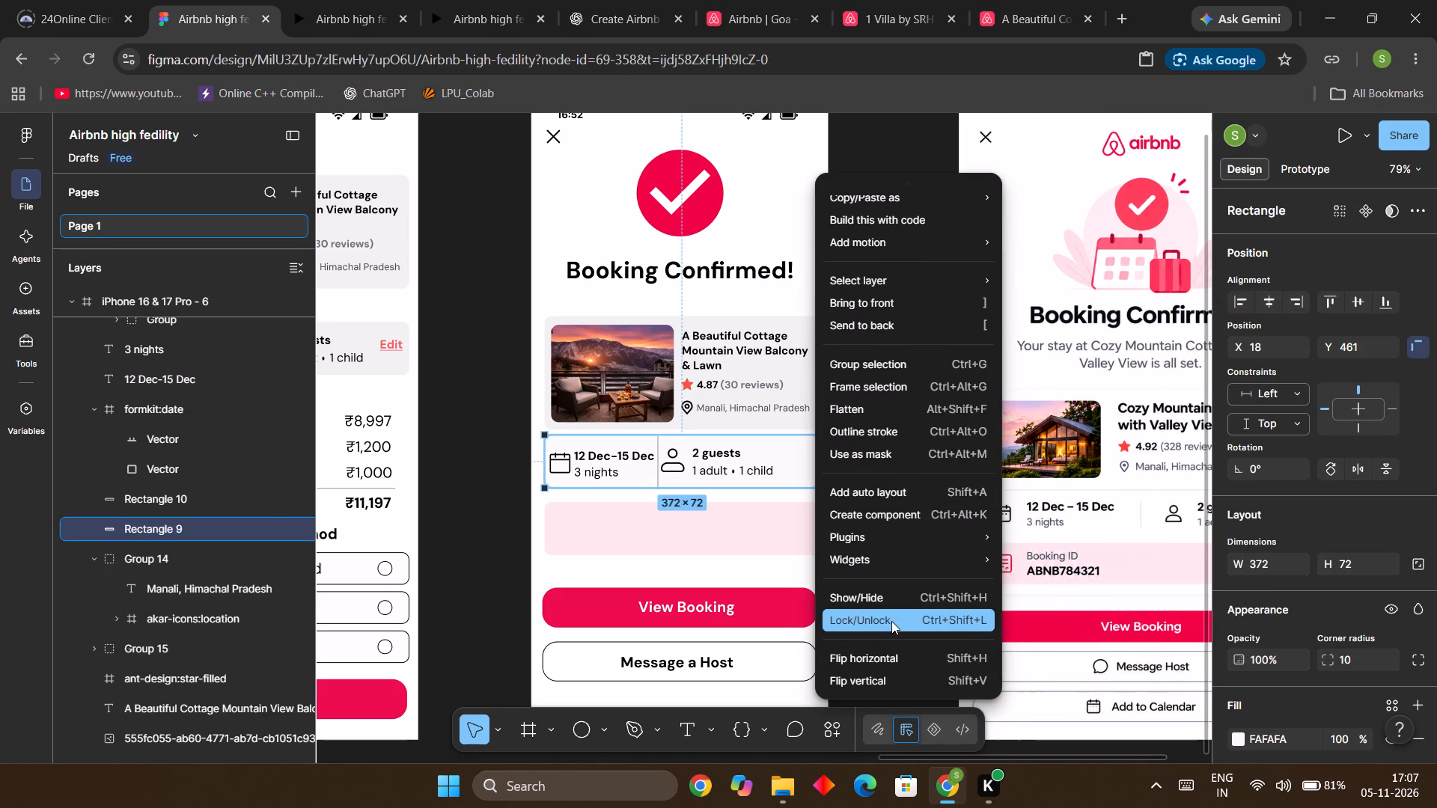
pyautogui.click(891, 621)
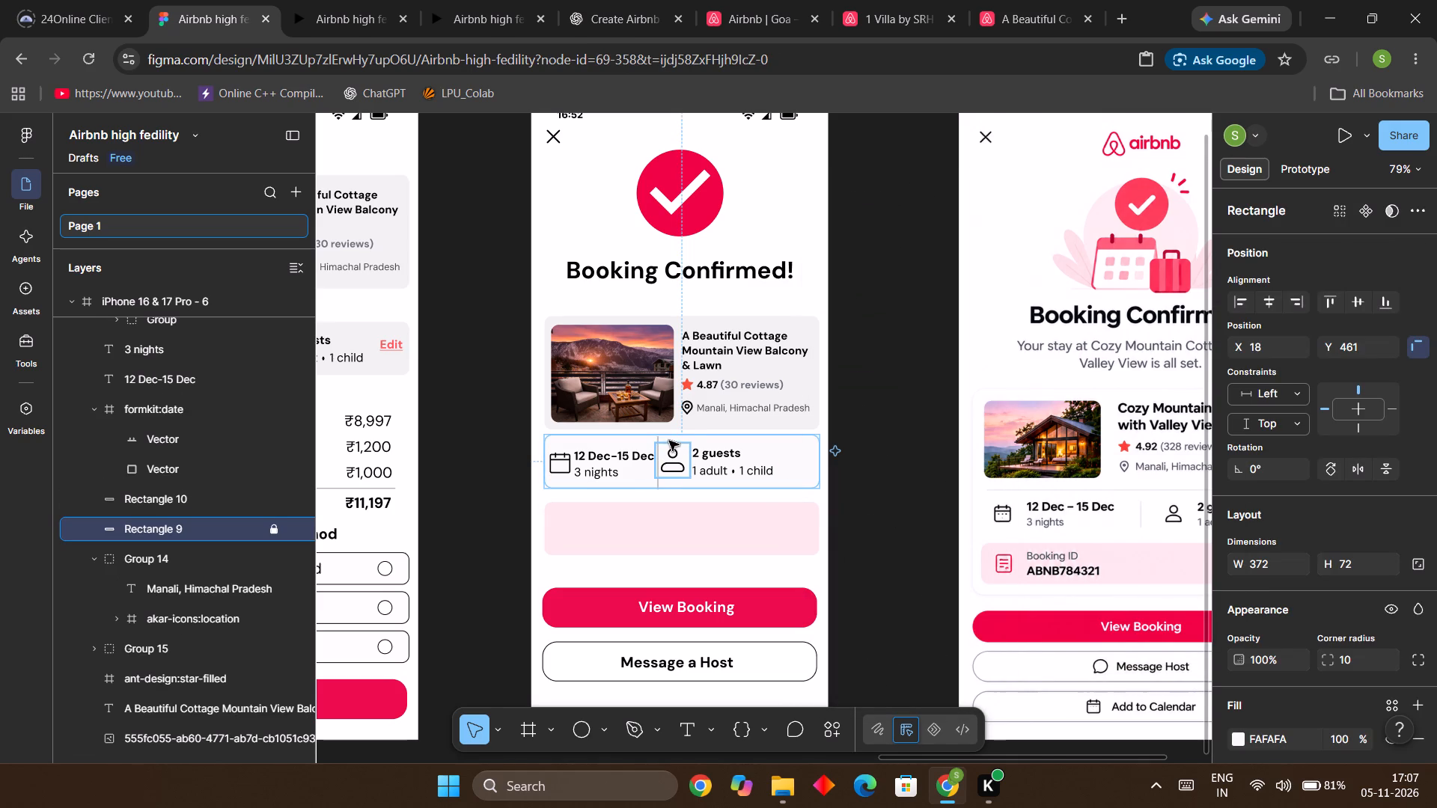
# Shift the profile icon and guest details in the dates and guests bar about 40 px to the right on the Booking Confirmed screen.
pyautogui.moveTo(674, 439); pyautogui.dragTo(742, 468)
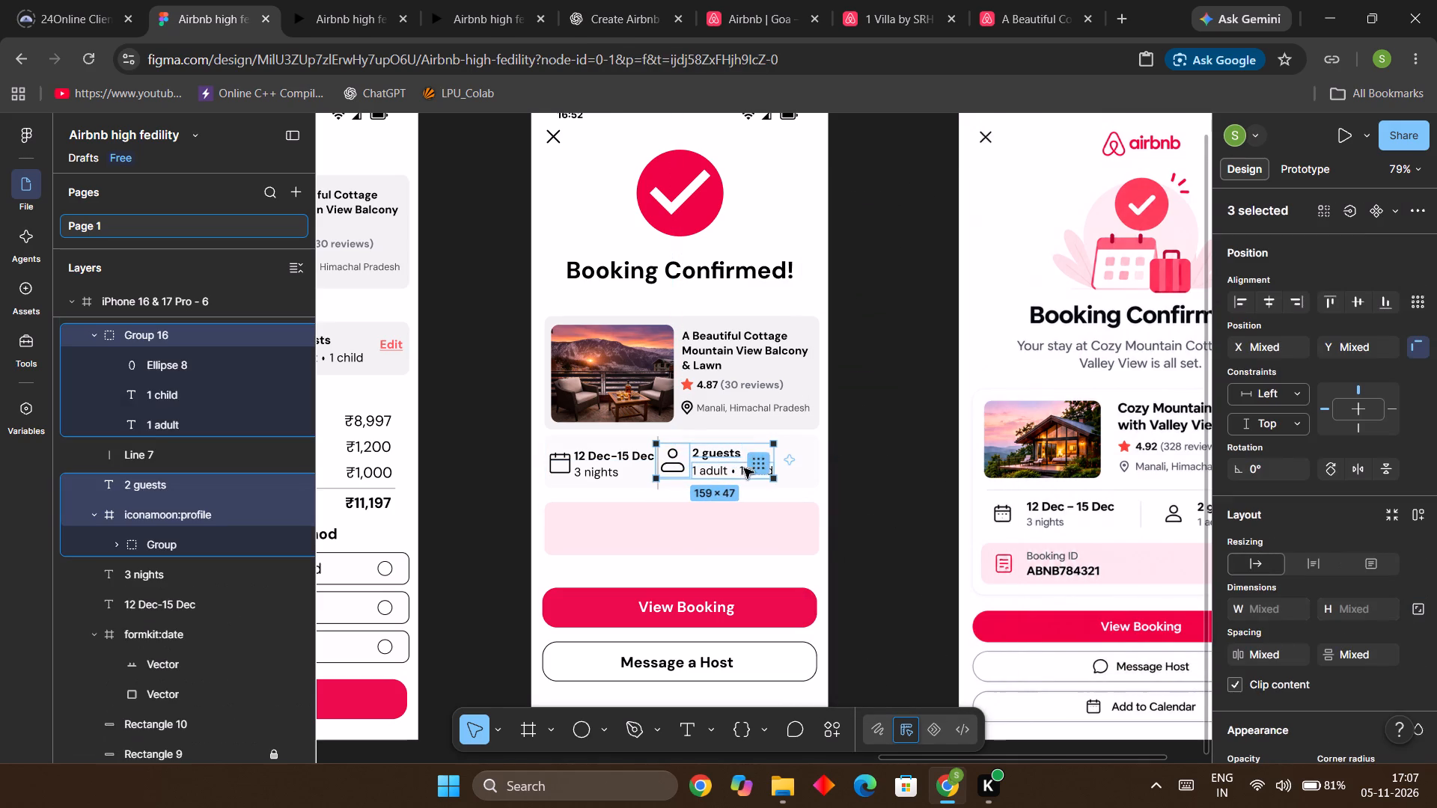
pyautogui.press('Right')
pyautogui.press('Right')
pyautogui.press('Right')
pyautogui.press('Right')
pyautogui.press('Right')
pyautogui.press('Right')
pyautogui.press('Right')
pyautogui.press('Right')
pyautogui.press('Right')
pyautogui.press('Right')
pyautogui.press('Right')
pyautogui.press('Right')
pyautogui.press('Right')
pyautogui.press('Right')
pyautogui.press('Right')
pyautogui.press('Right')
pyautogui.press('Right')
pyautogui.press('Right')
pyautogui.press('Right')
pyautogui.press('Right')
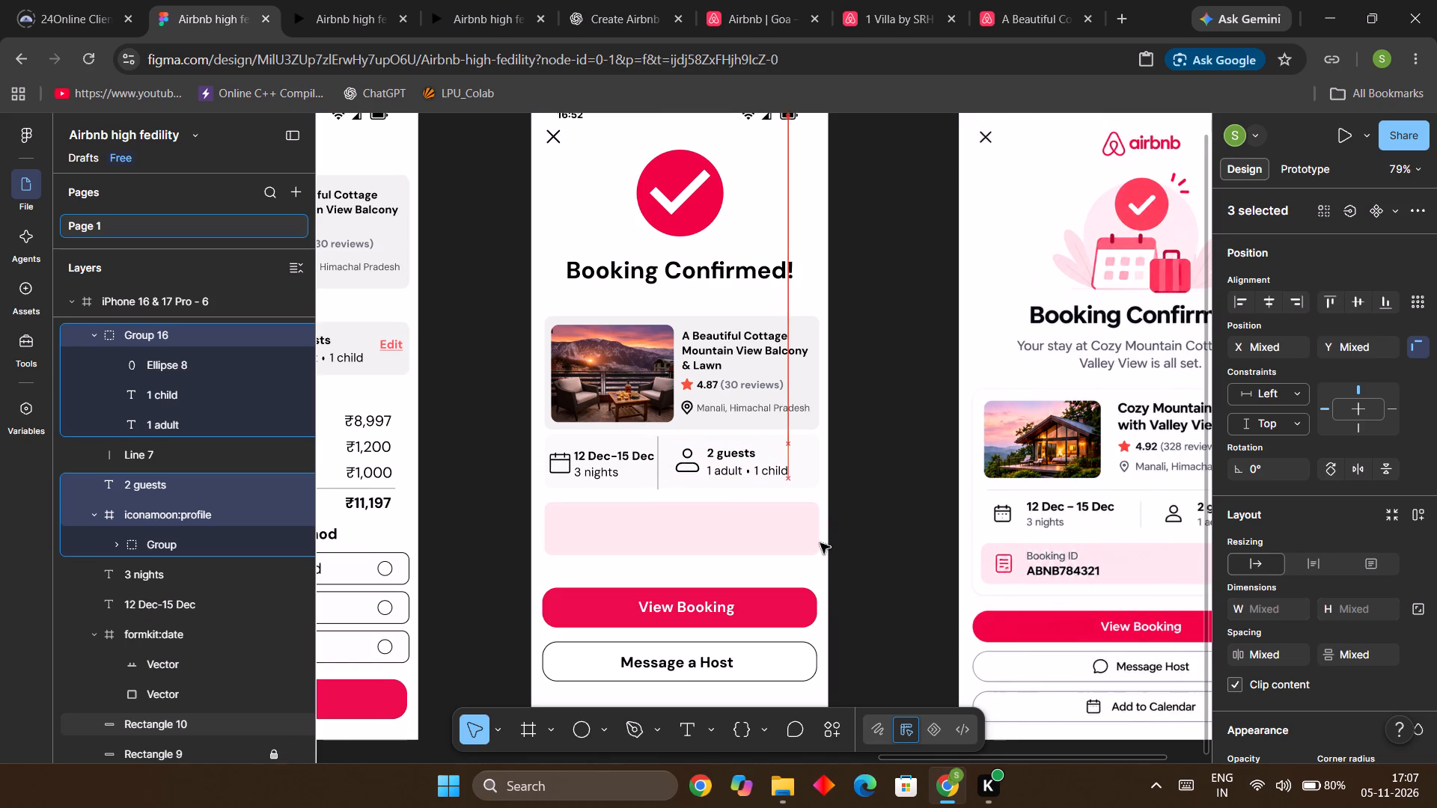
pyautogui.press('Right')
pyautogui.press('Right')
pyautogui.press('Right')
pyautogui.press('Right')
pyautogui.press('Right')
pyautogui.press('Right')
pyautogui.press('Right')
pyautogui.press('Right')
pyautogui.press('Right')
pyautogui.press('Right')
pyautogui.press('Right')
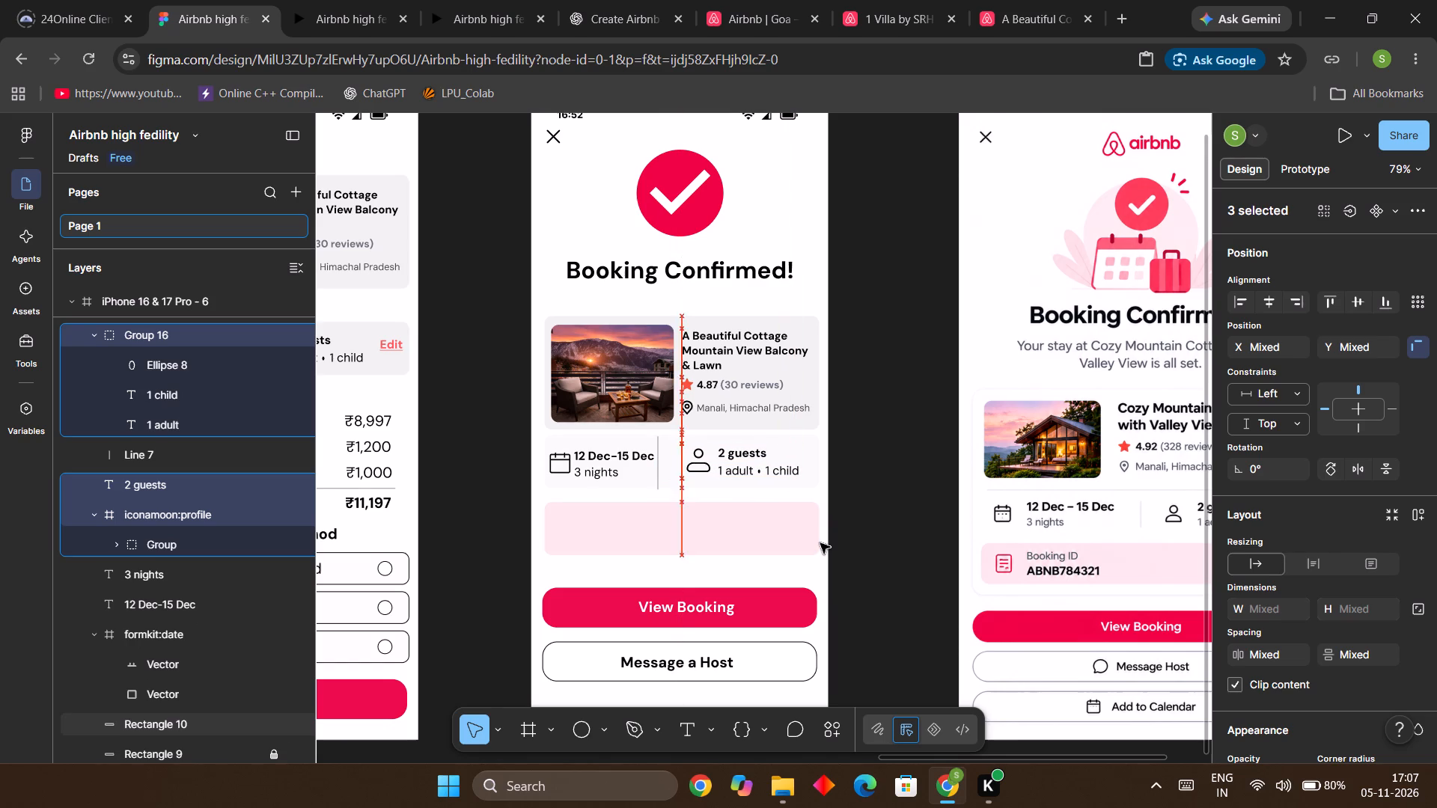
pyautogui.press('Right')
pyautogui.press('Right')
pyautogui.press('Right')
pyautogui.press('Right')
pyautogui.press('Right')
pyautogui.press('Right')
pyautogui.press('Right')
pyautogui.press('Right')
pyautogui.press('Right')
pyautogui.press('Right')
pyautogui.press('Right')
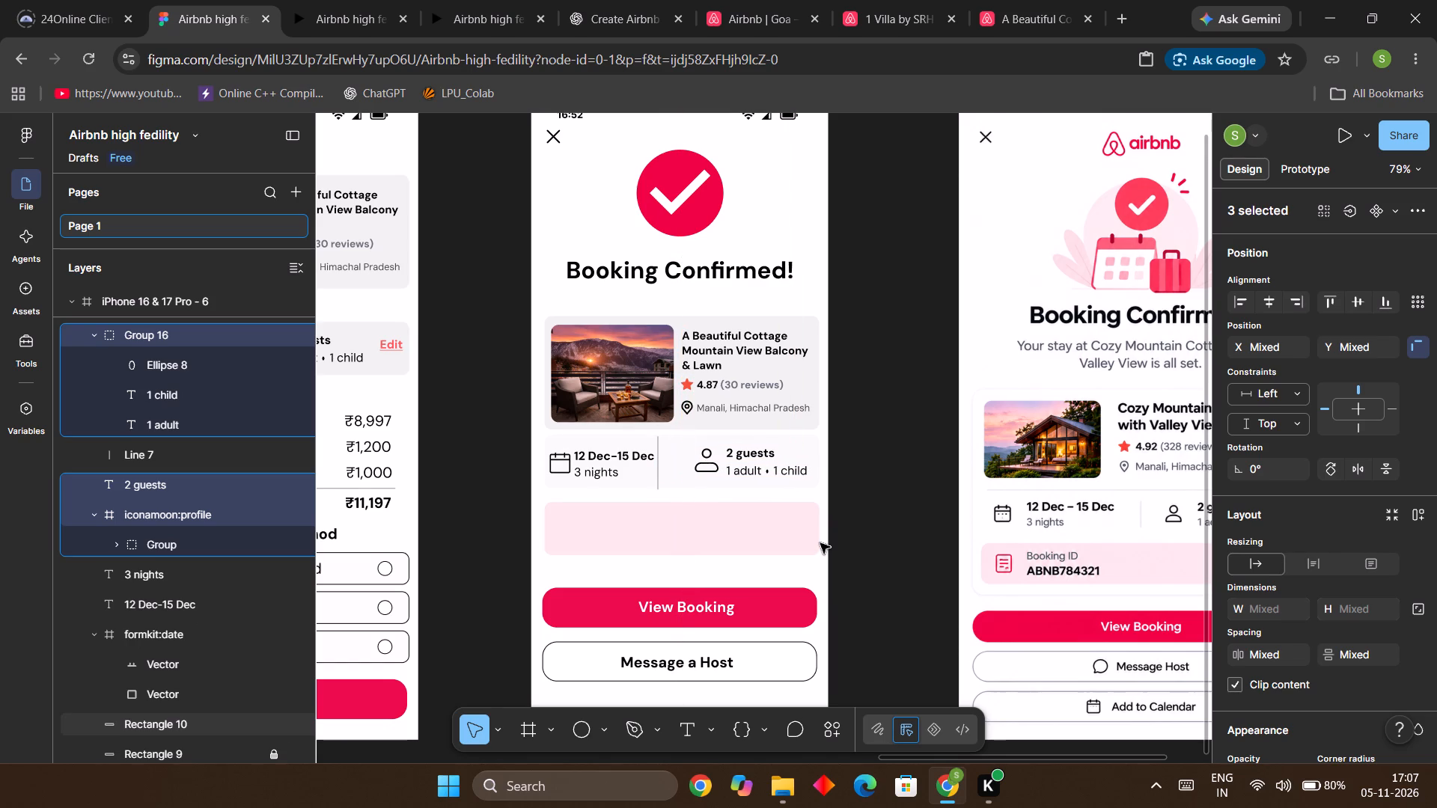
pyautogui.press('Left')
pyautogui.press('Left')
pyautogui.press('Left')
pyautogui.press('Left')
pyautogui.press('Left')
pyautogui.press('Left')
pyautogui.press('Left')
pyautogui.press('Right')
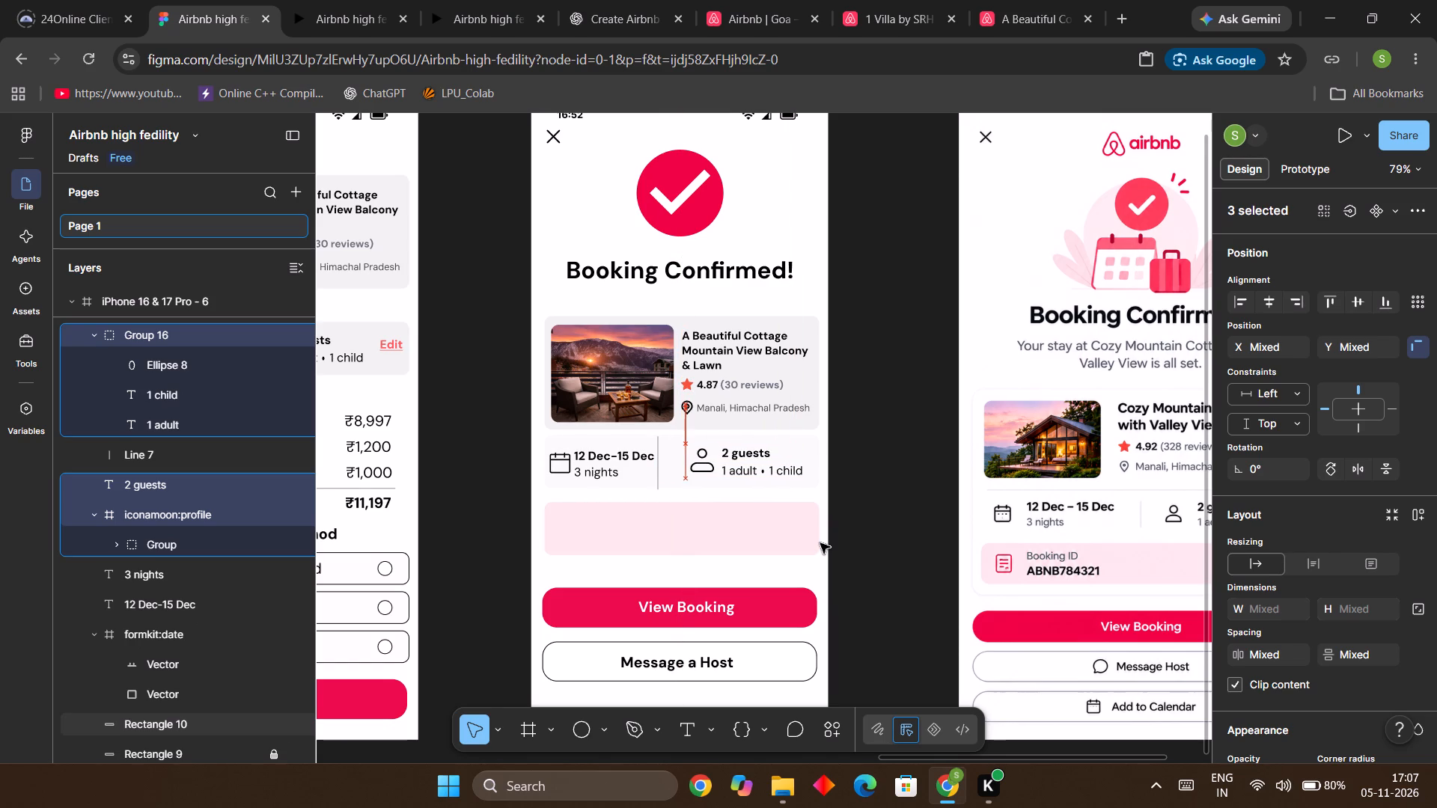
# Move the vertical divider line between the dates and guests details to X 193.
pyautogui.click(658, 471)
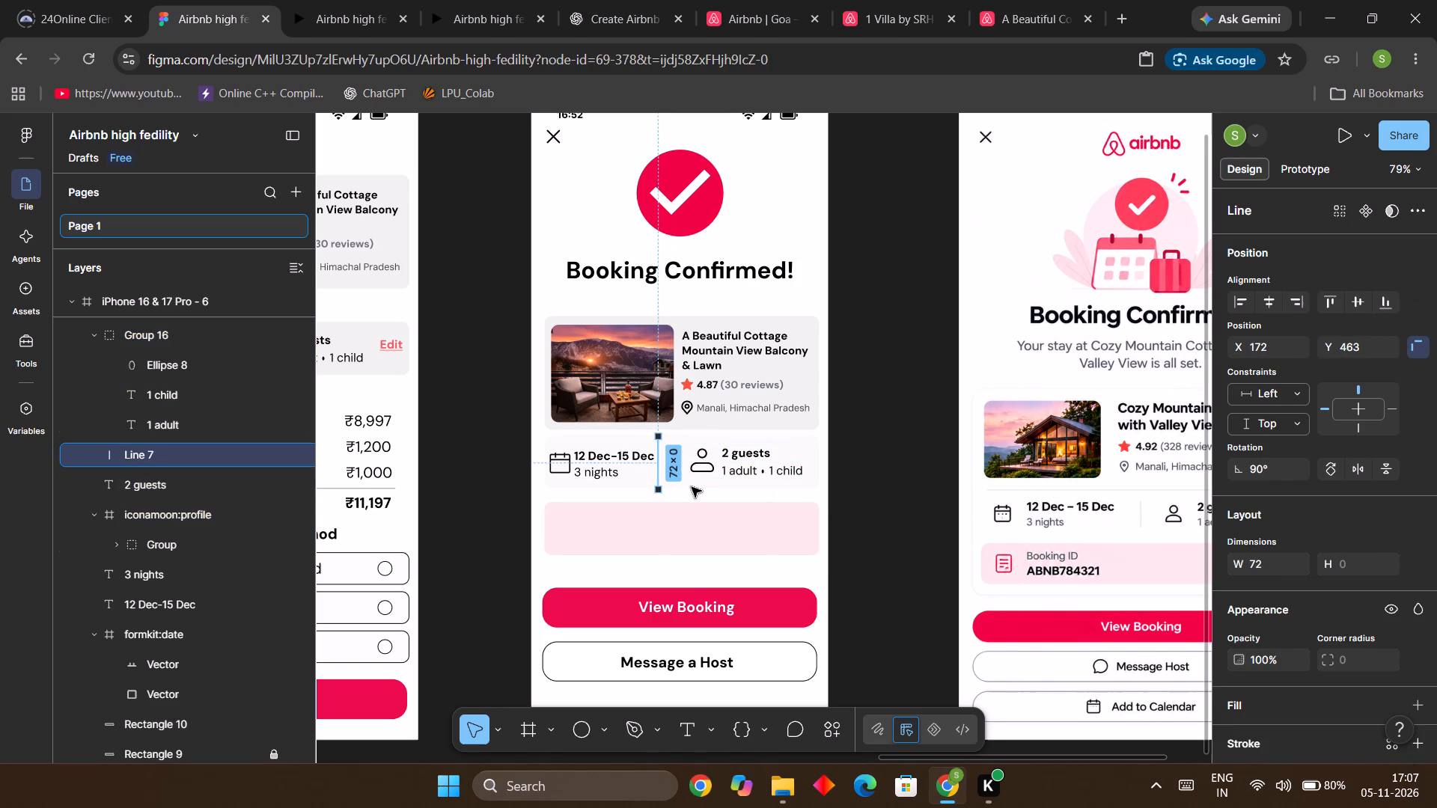
pyautogui.press('Right')
pyautogui.press('Right')
pyautogui.press('Right')
pyautogui.press('Right')
pyautogui.press('Right')
pyautogui.press('Right')
pyautogui.press('Right')
pyautogui.press('Right')
pyautogui.press('Right')
pyautogui.press('Right')
pyautogui.press('Right')
pyautogui.press('Right')
pyautogui.press('Right')
pyautogui.press('Right')
pyautogui.press('Right')
pyautogui.press('Right')
pyautogui.press('Right')
pyautogui.press('Right')
pyautogui.press('Right')
pyautogui.press('Right')
pyautogui.press('Right')
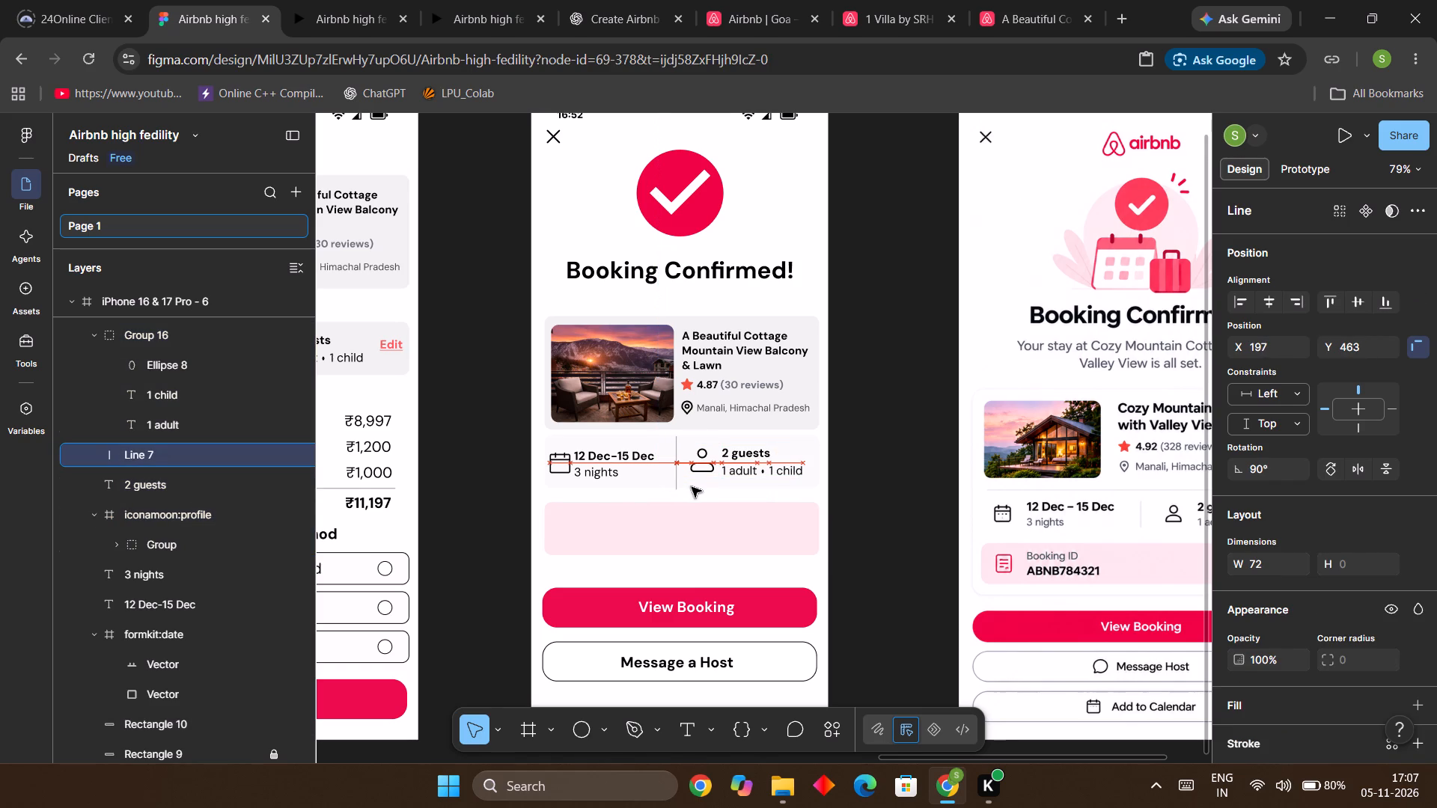
pyautogui.press('Left')
pyautogui.press('Left')
pyautogui.press('Left')
pyautogui.press('Left')
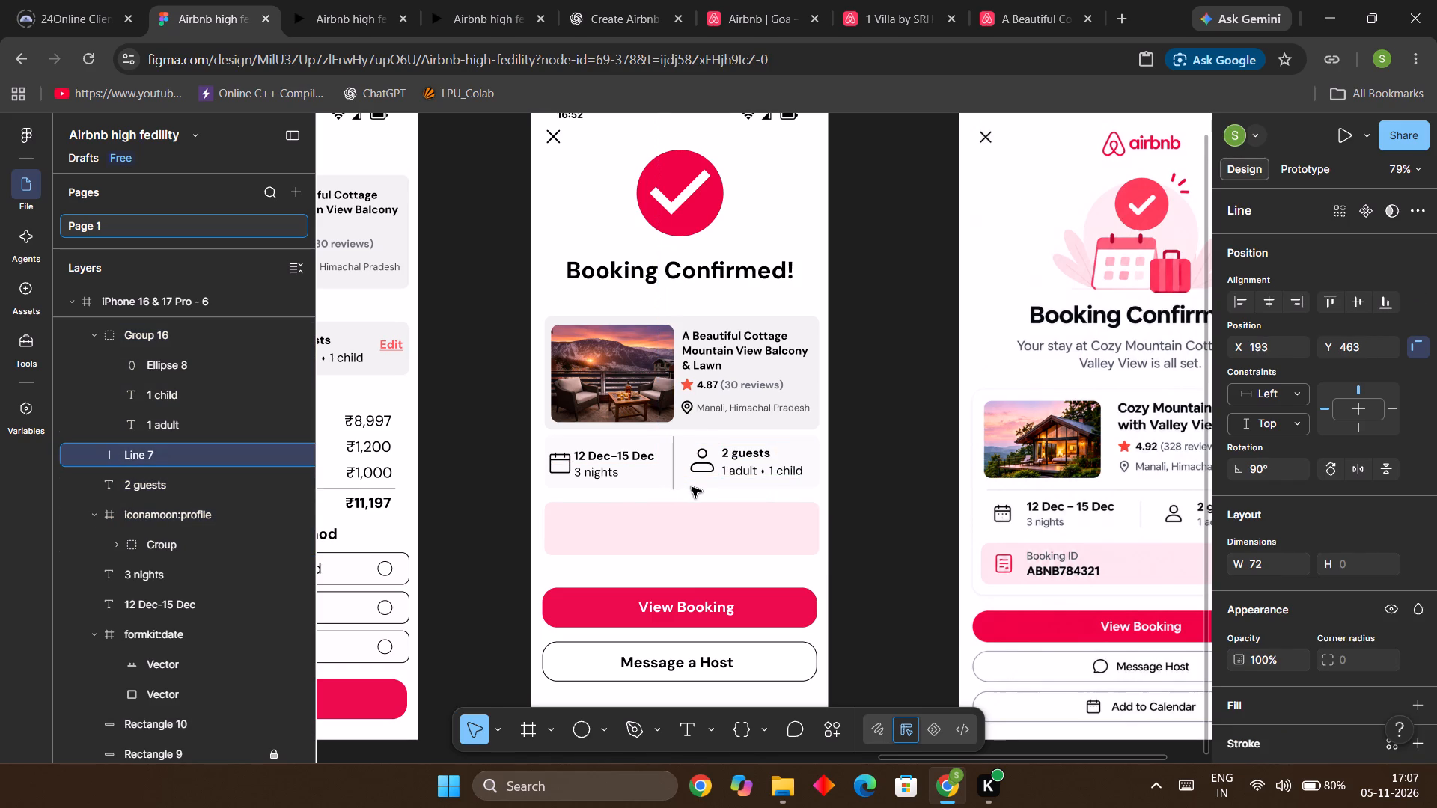
# Shift the calendar icon, 12 Dec-15 Dec and 3 nights texts together about 13 px to the right within the bar.
pyautogui.moveTo(557, 441); pyautogui.dragTo(567, 455)
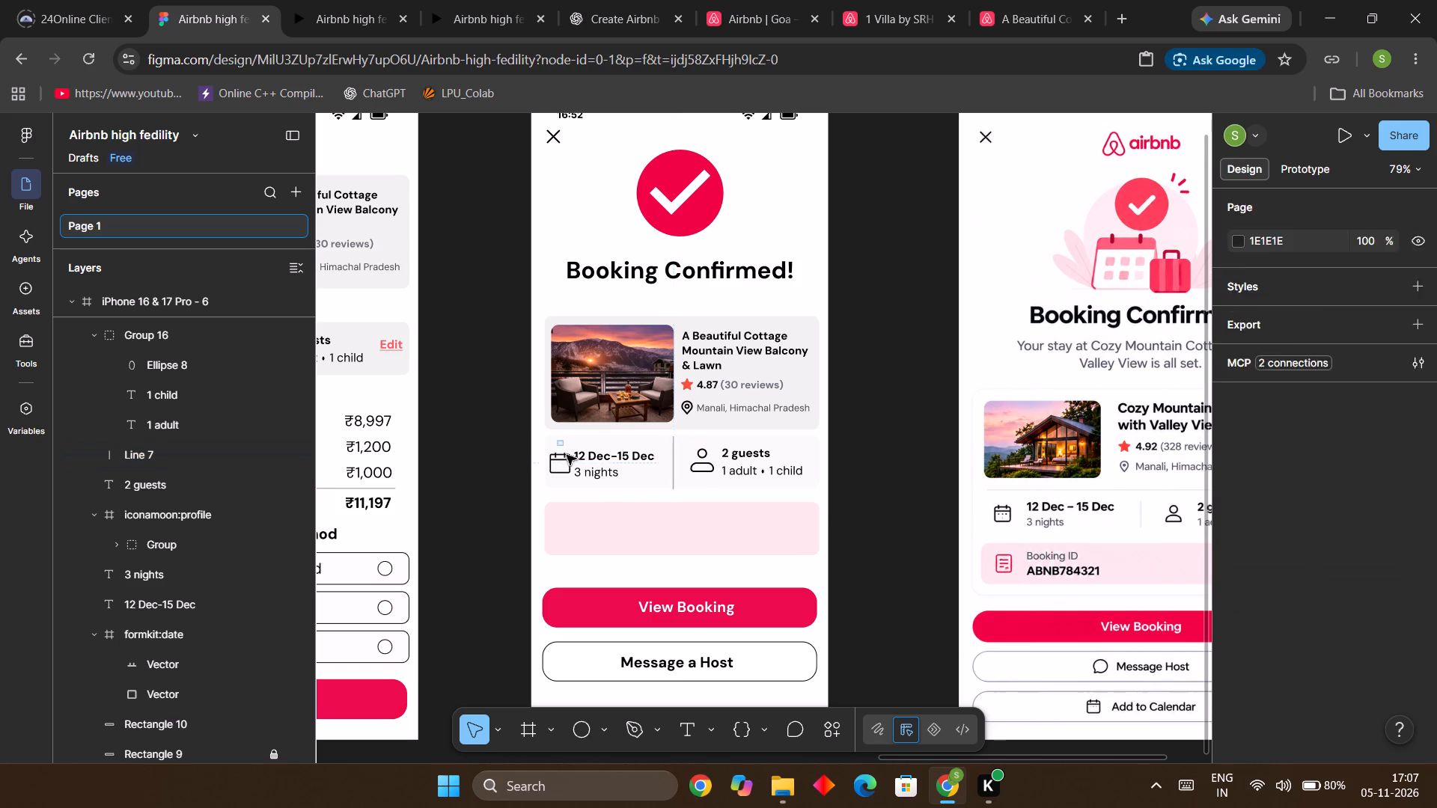
pyautogui.moveTo(567, 455); pyautogui.dragTo(647, 477)
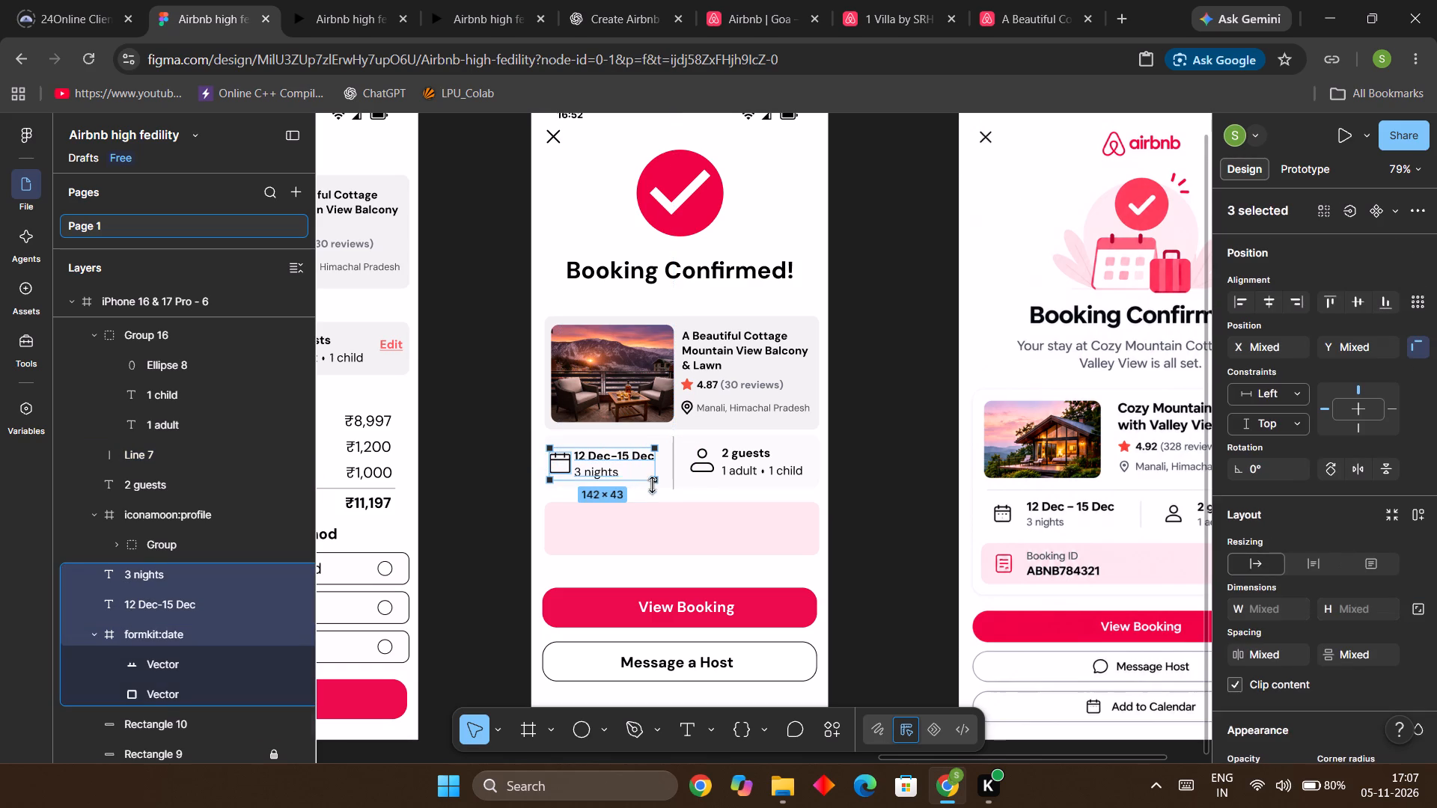
pyautogui.press('Right')
pyautogui.press('Right')
pyautogui.press('Right')
pyautogui.press('Right')
pyautogui.press('Right')
pyautogui.press('Right')
pyautogui.press('Right')
pyautogui.press('Right')
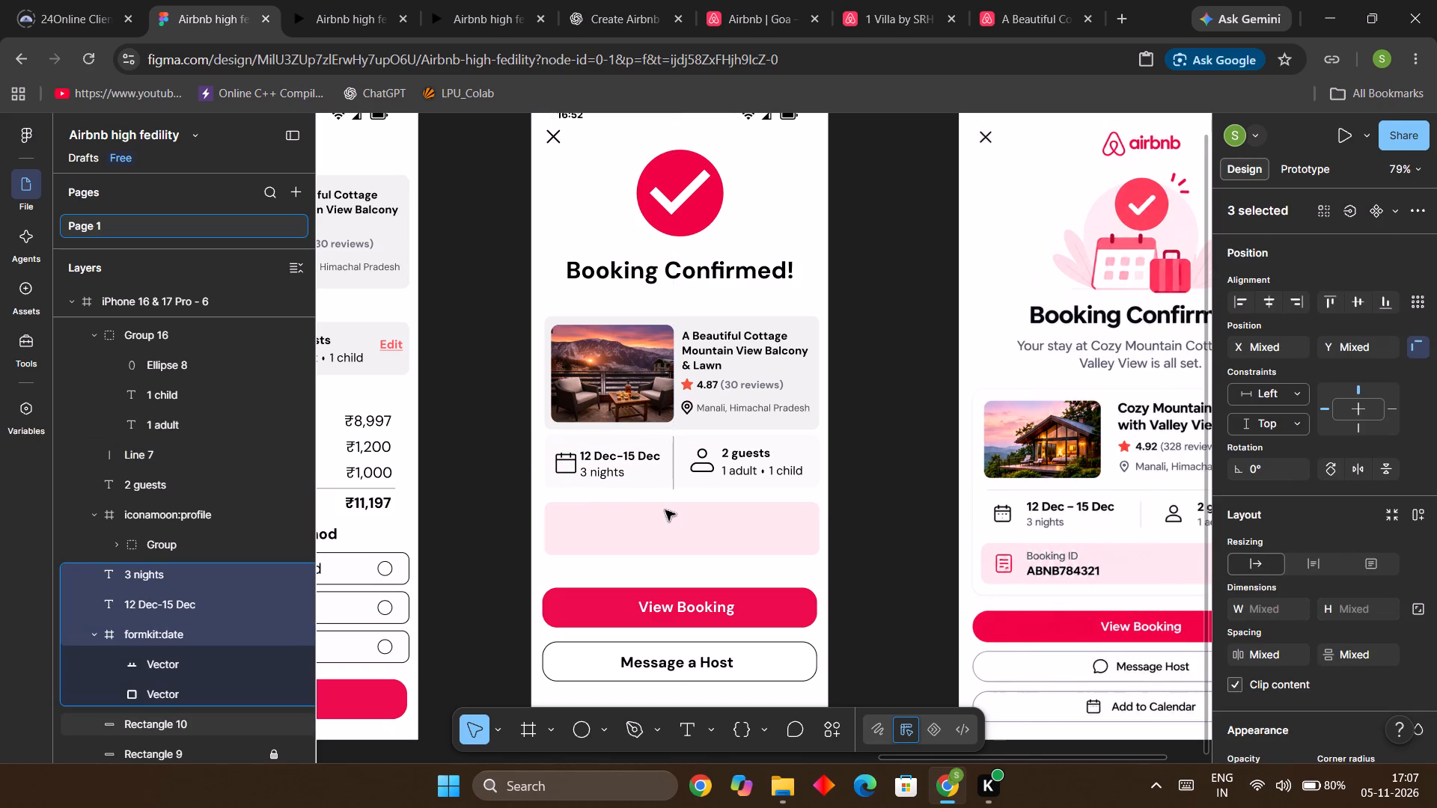
pyautogui.press('Right')
pyautogui.press('Right')
pyautogui.press('Right')
pyautogui.press('Right')
pyautogui.press('Right')
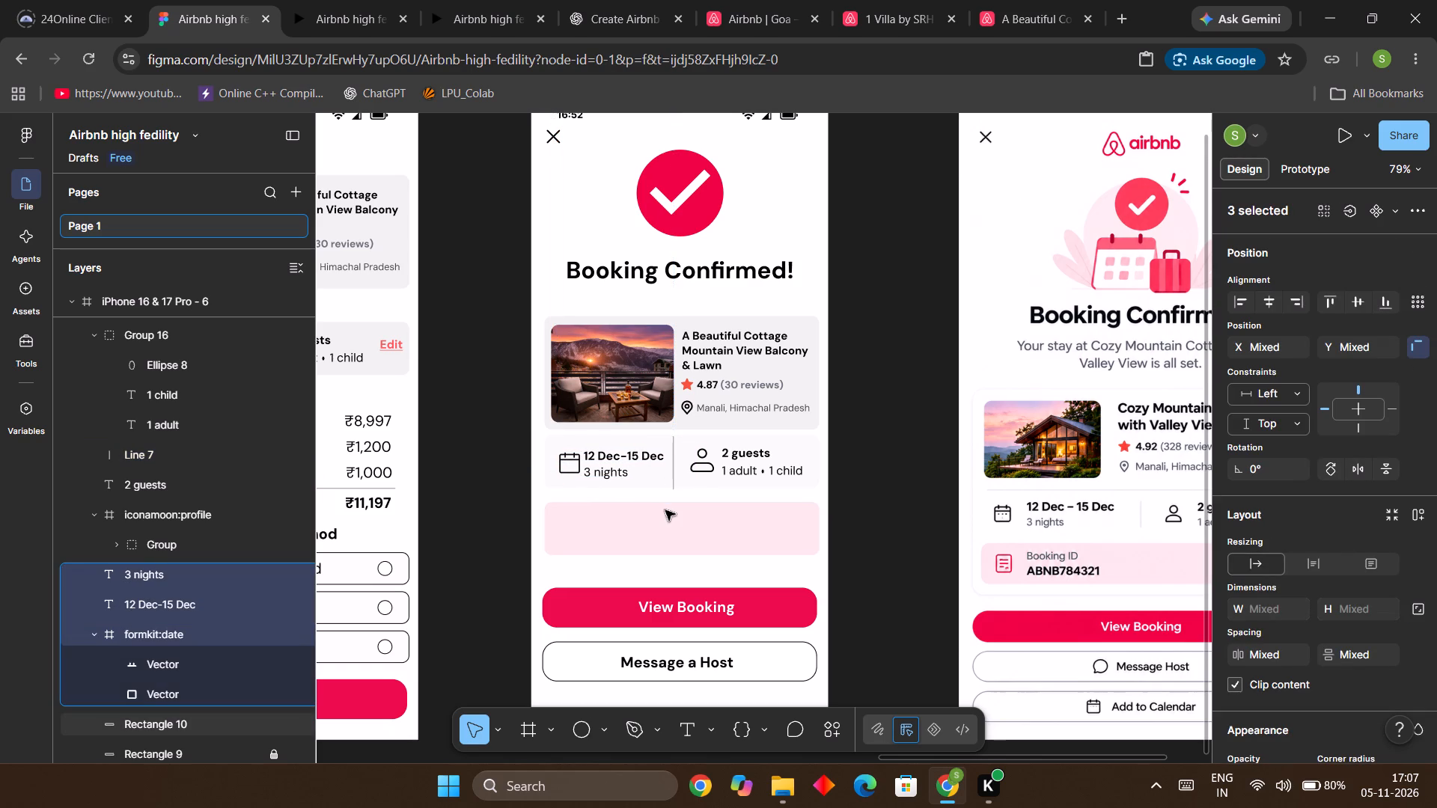
pyautogui.click(927, 364)
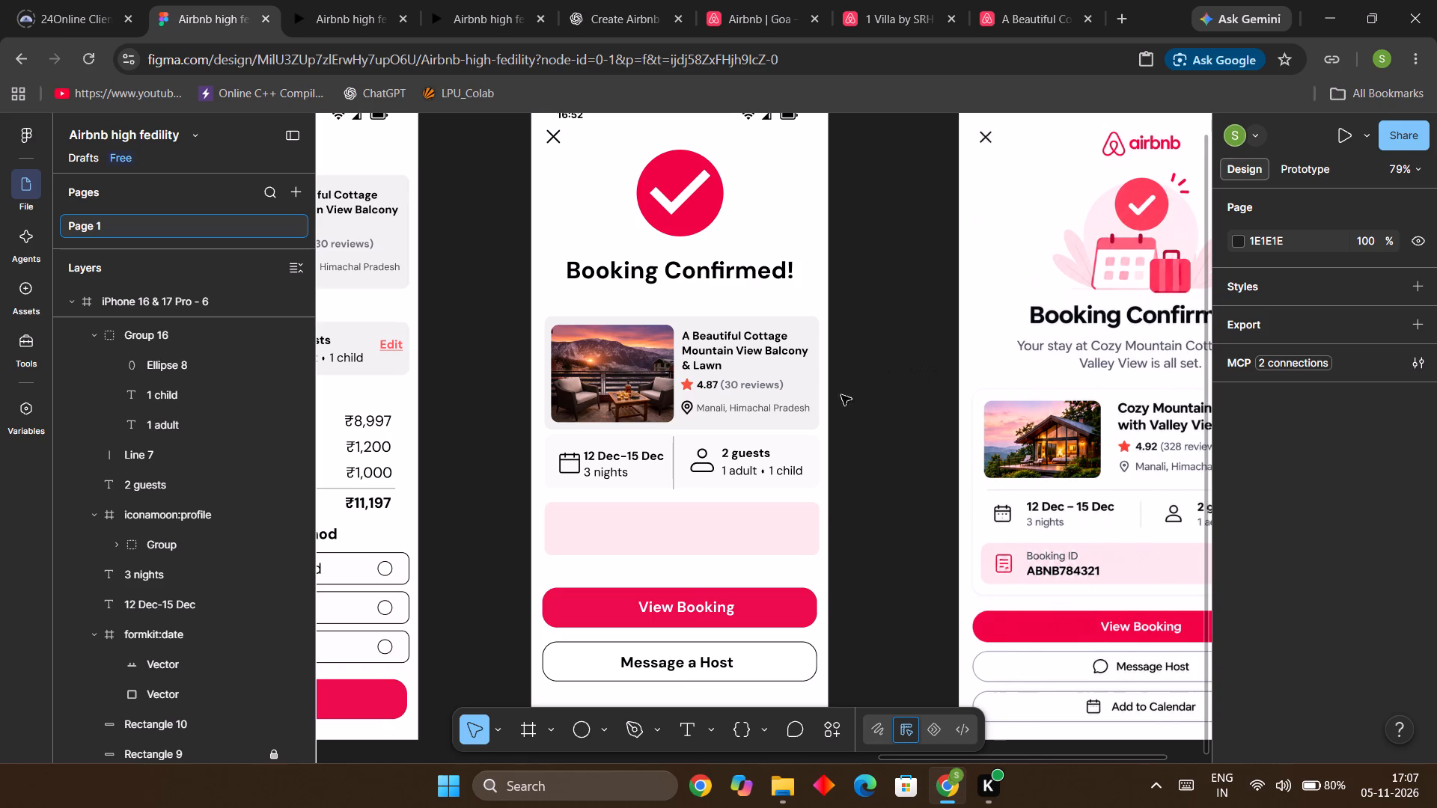
pyautogui.click(893, 459)
# Remove the word "a" from the Message a Host button label on the Booking Confirmed screen.
pyautogui.keyDown('ctrl'); pyautogui.scroll(-2, 885, 456); pyautogui.keyUp('ctrl')
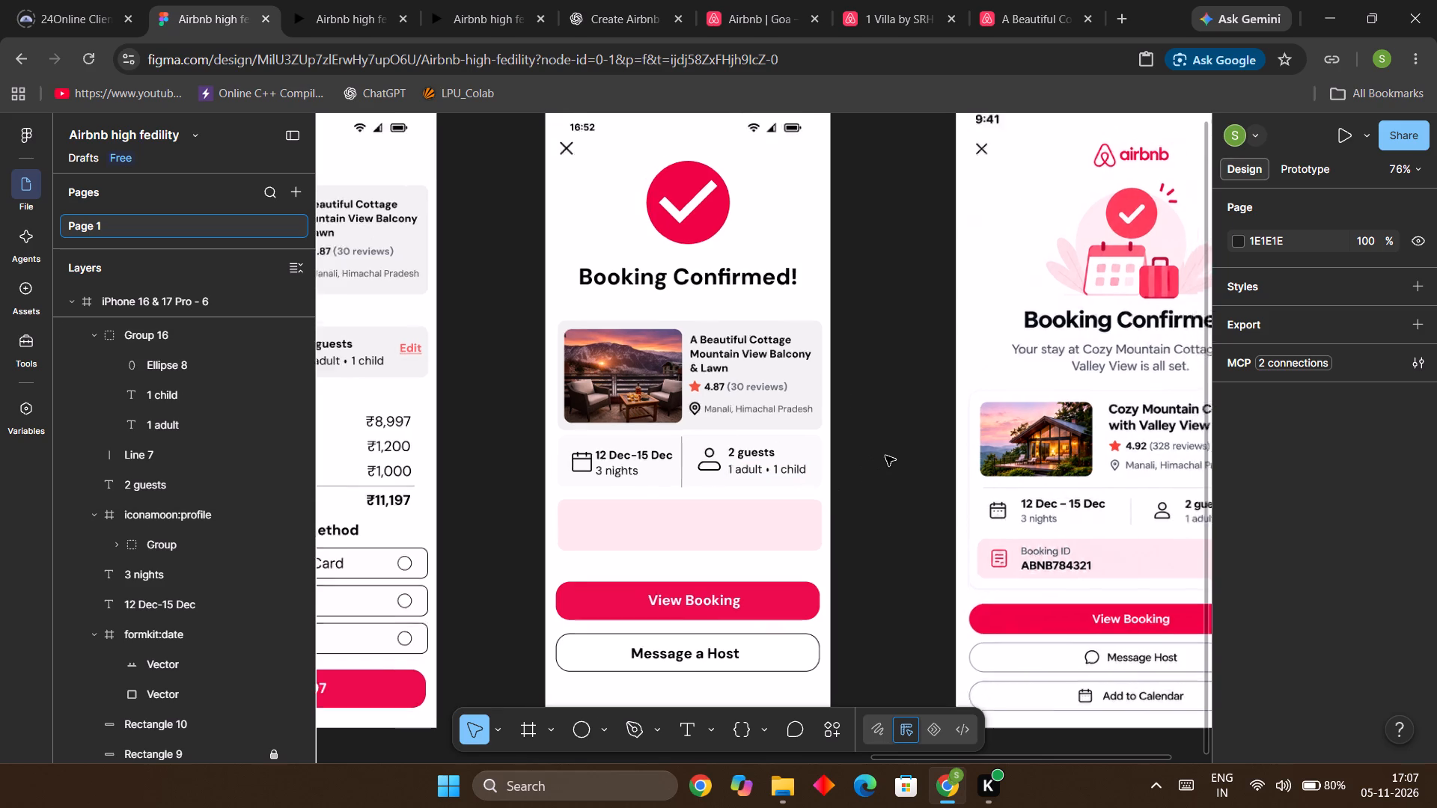
pyautogui.keyDown('ctrl'); pyautogui.scroll(-1, 885, 456); pyautogui.keyUp('ctrl')
pyautogui.scroll(-2, 885, 455)
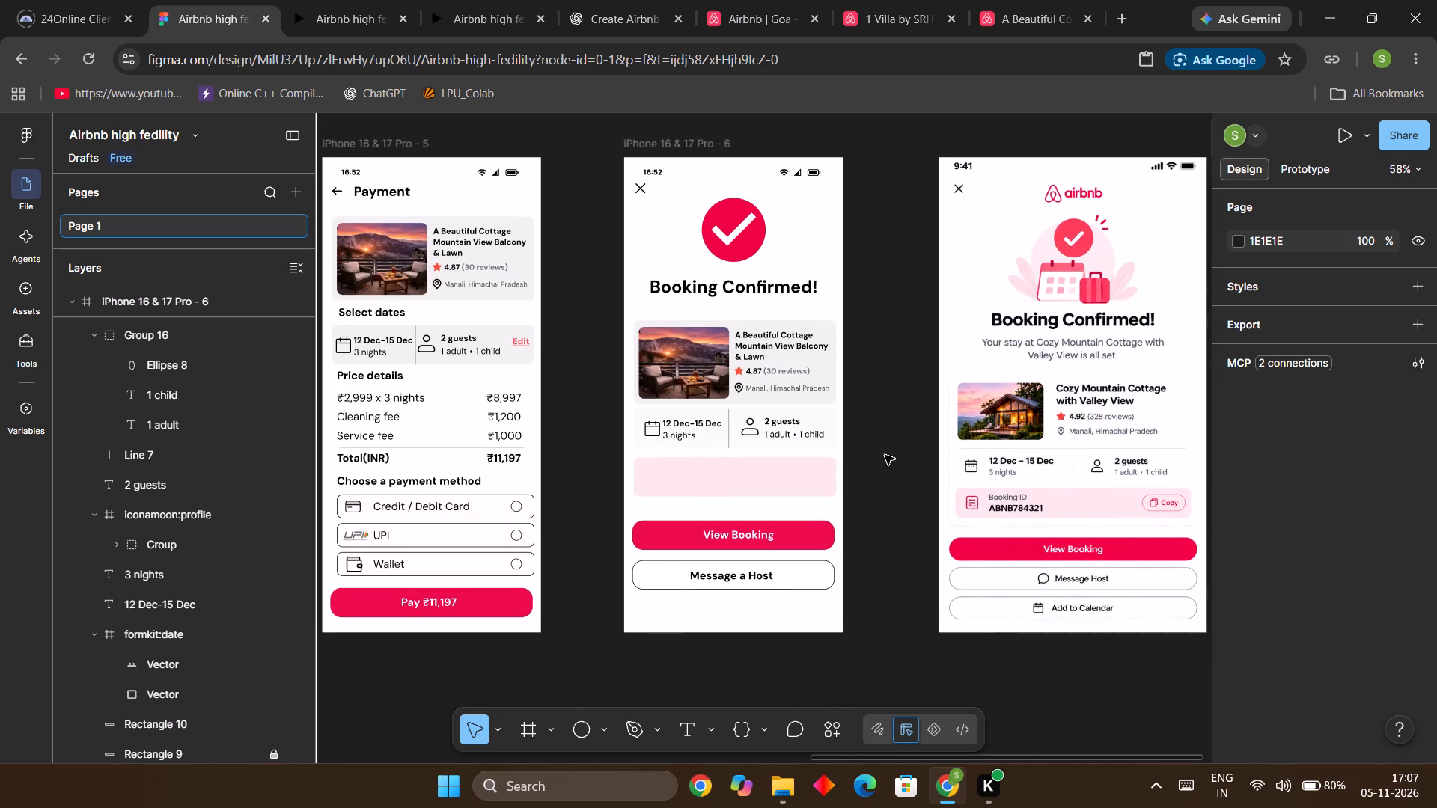
pyautogui.scroll(-1, 884, 454)
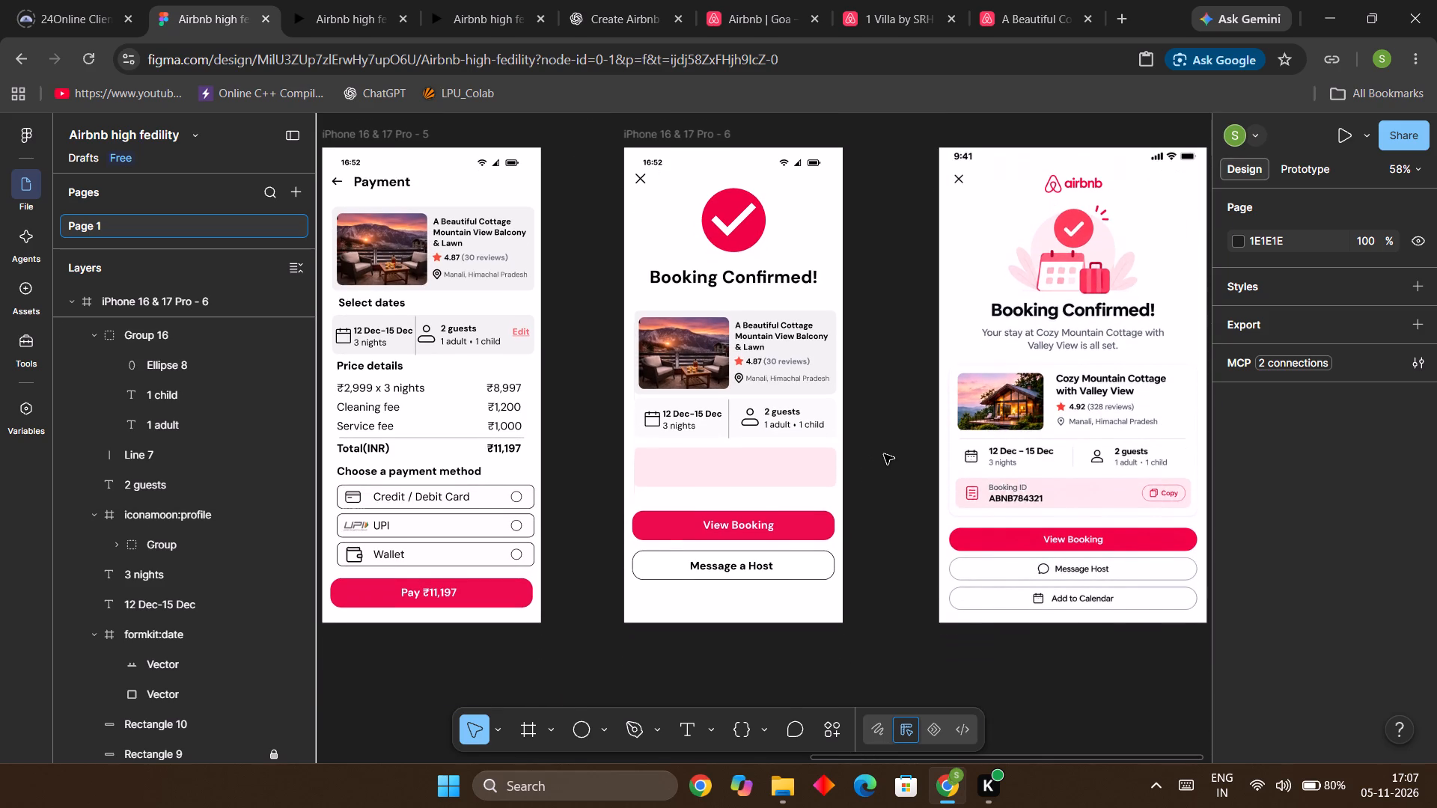
pyautogui.scroll(-1, 884, 454)
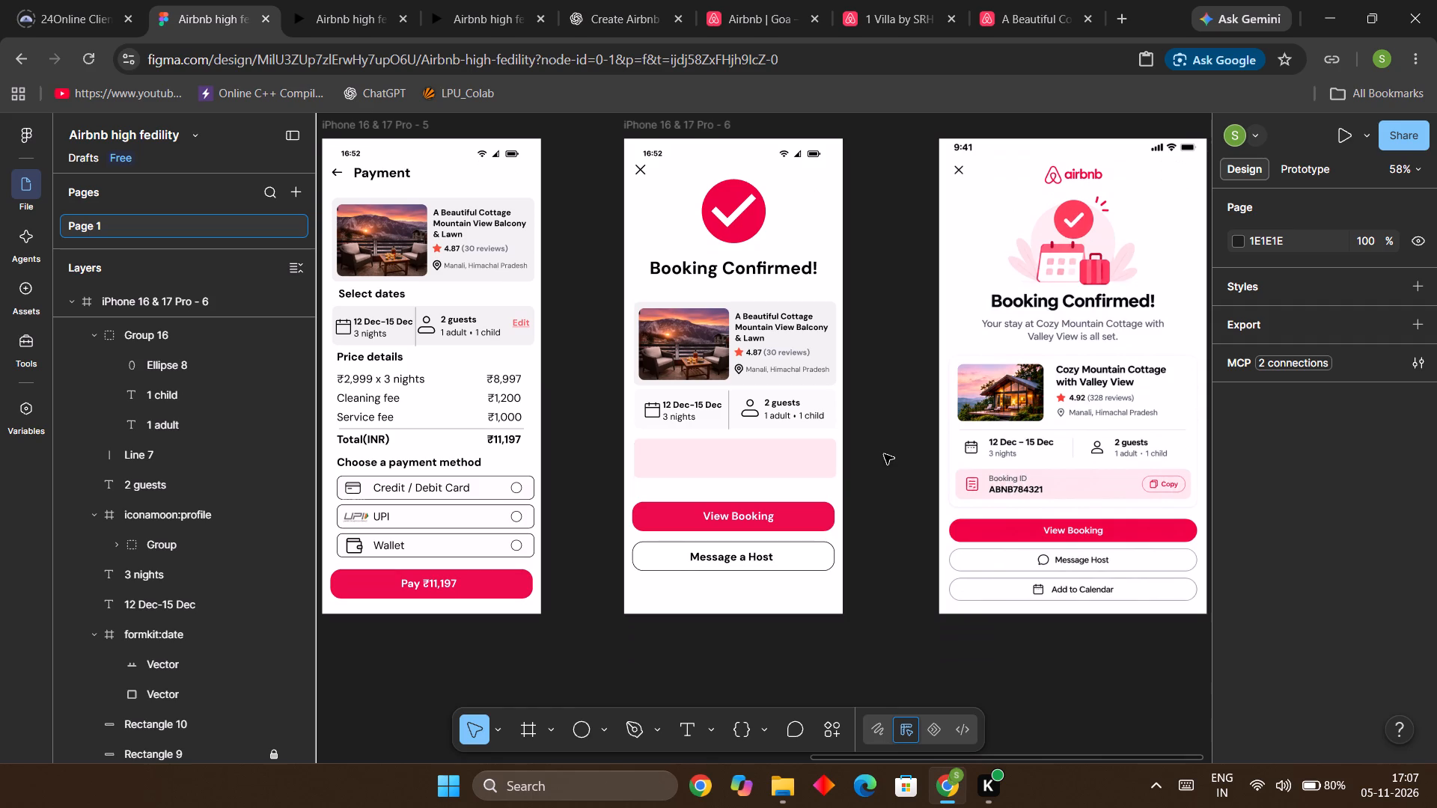
pyautogui.tripleClick(745, 558)
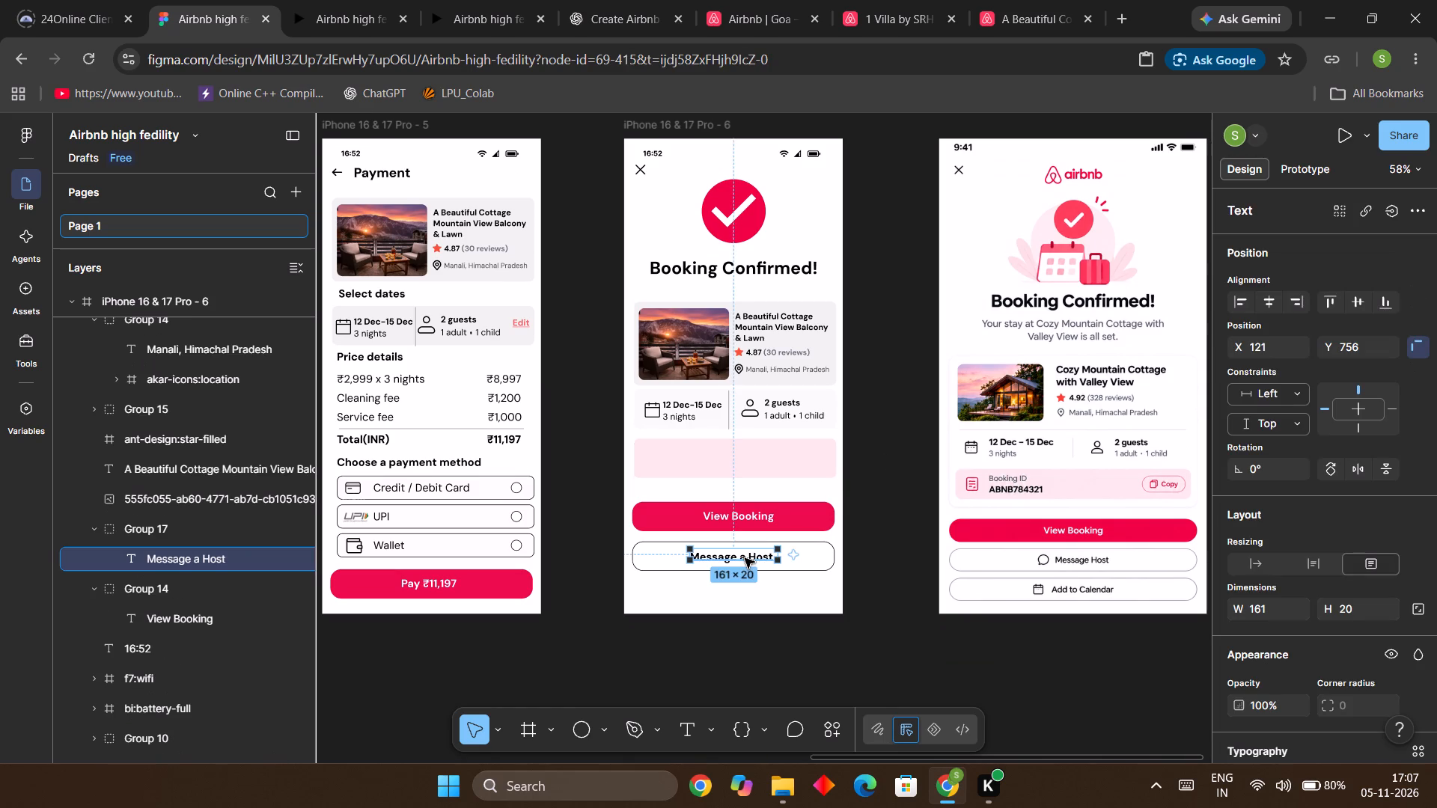
pyautogui.doubleClick(744, 558)
pyautogui.click(754, 557)
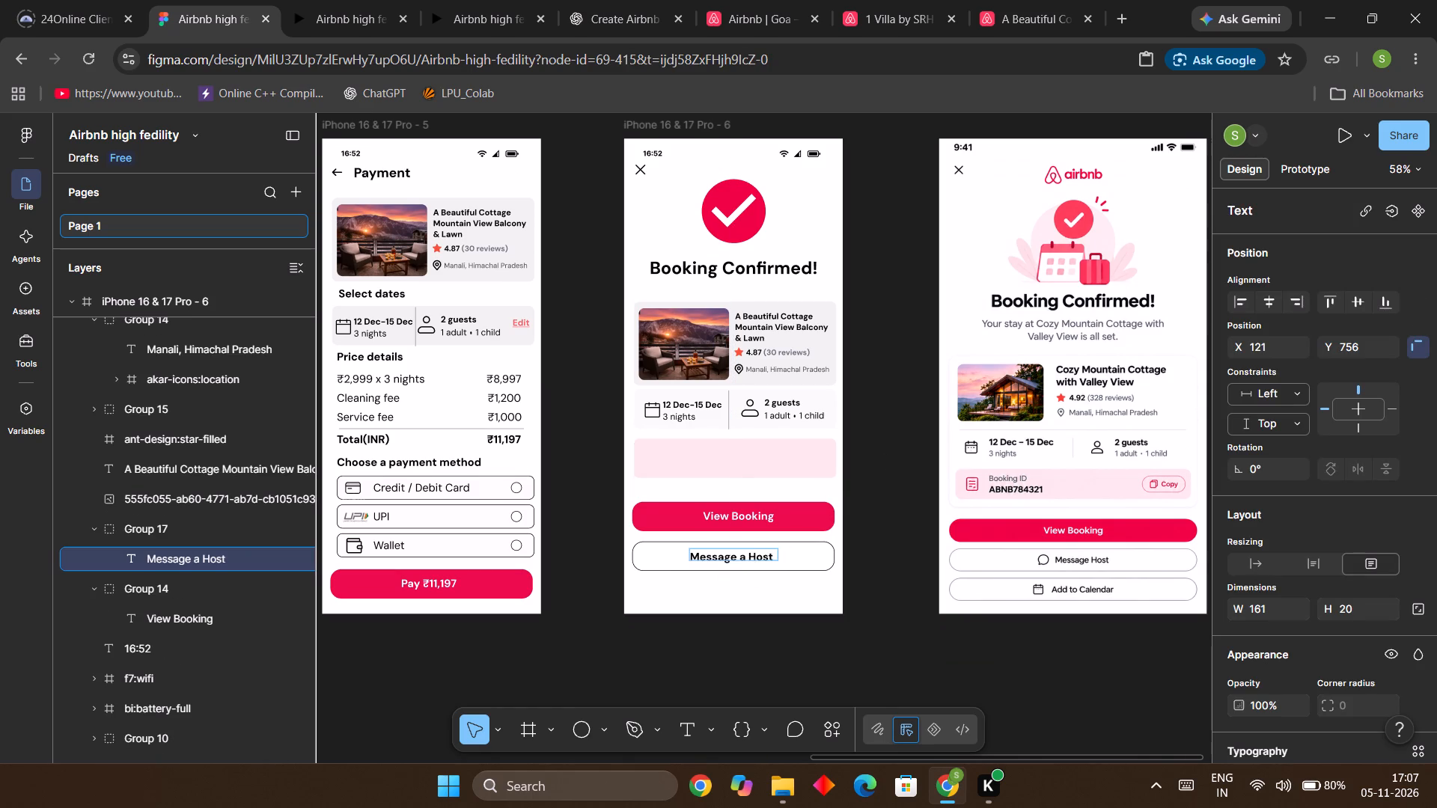
pyautogui.press('Left')
pyautogui.press('Left')
pyautogui.press('BackSpace')
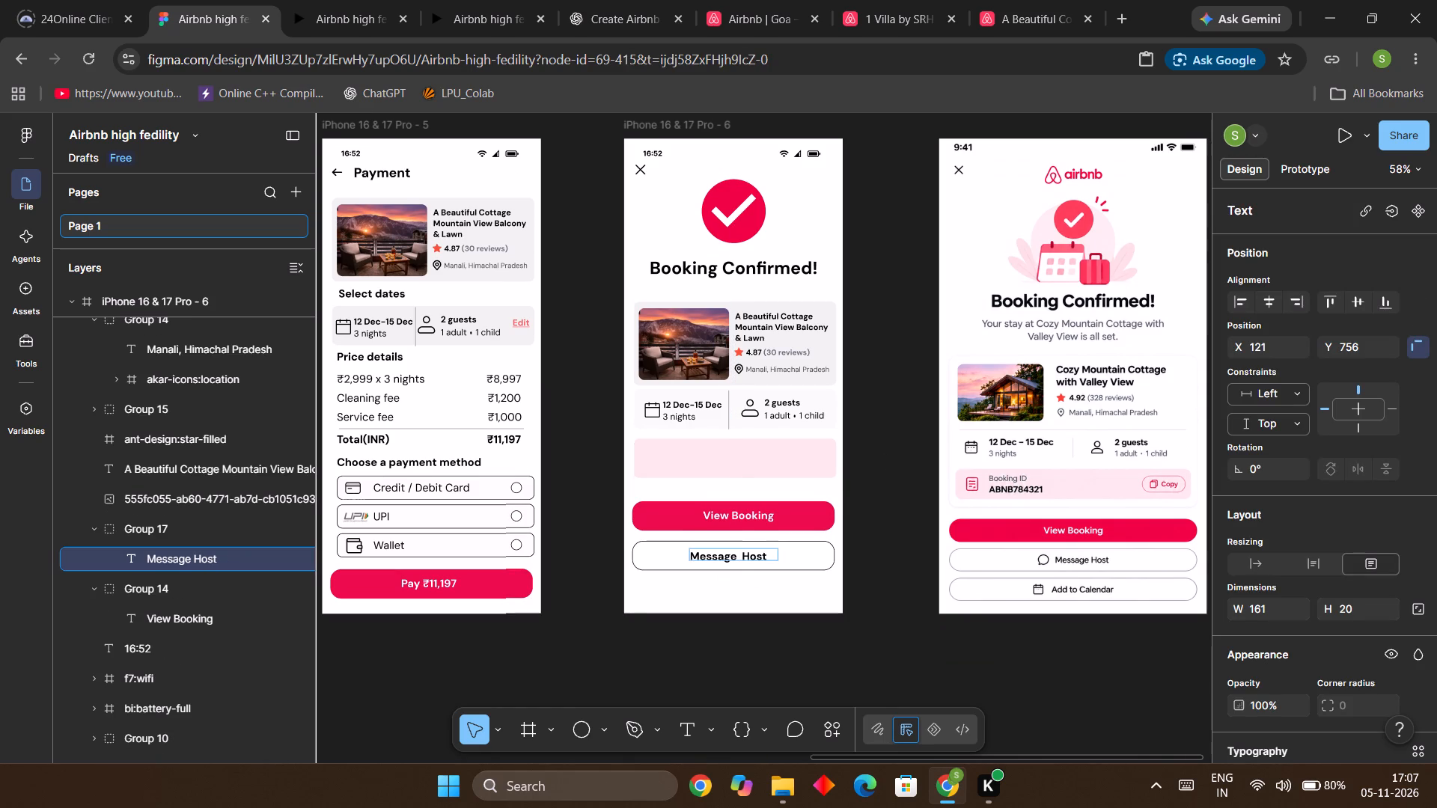
pyautogui.click(878, 500)
pyautogui.click(879, 500)
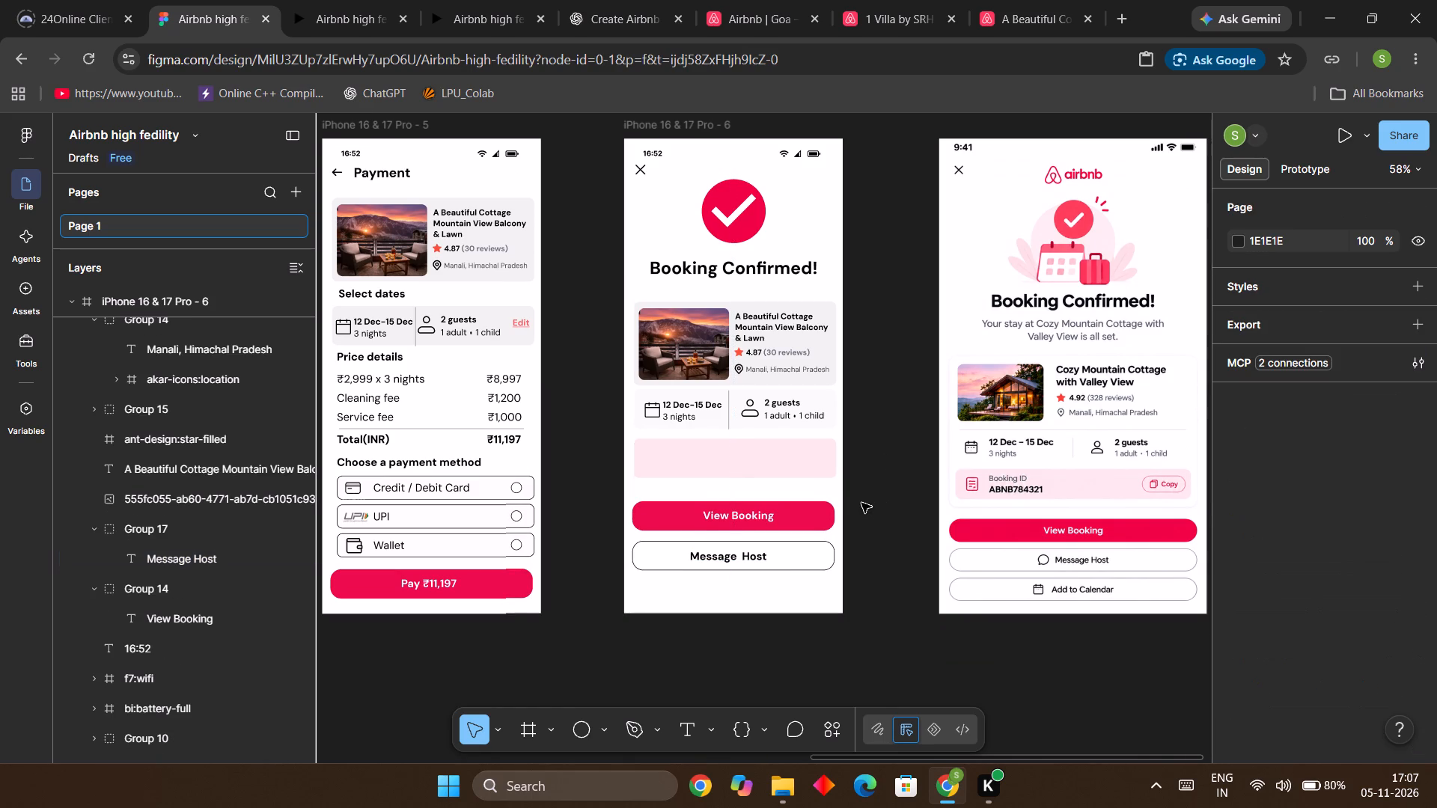
pyautogui.keyDown('ctrl'); pyautogui.scroll(-4, 861, 503); pyautogui.keyUp('ctrl')
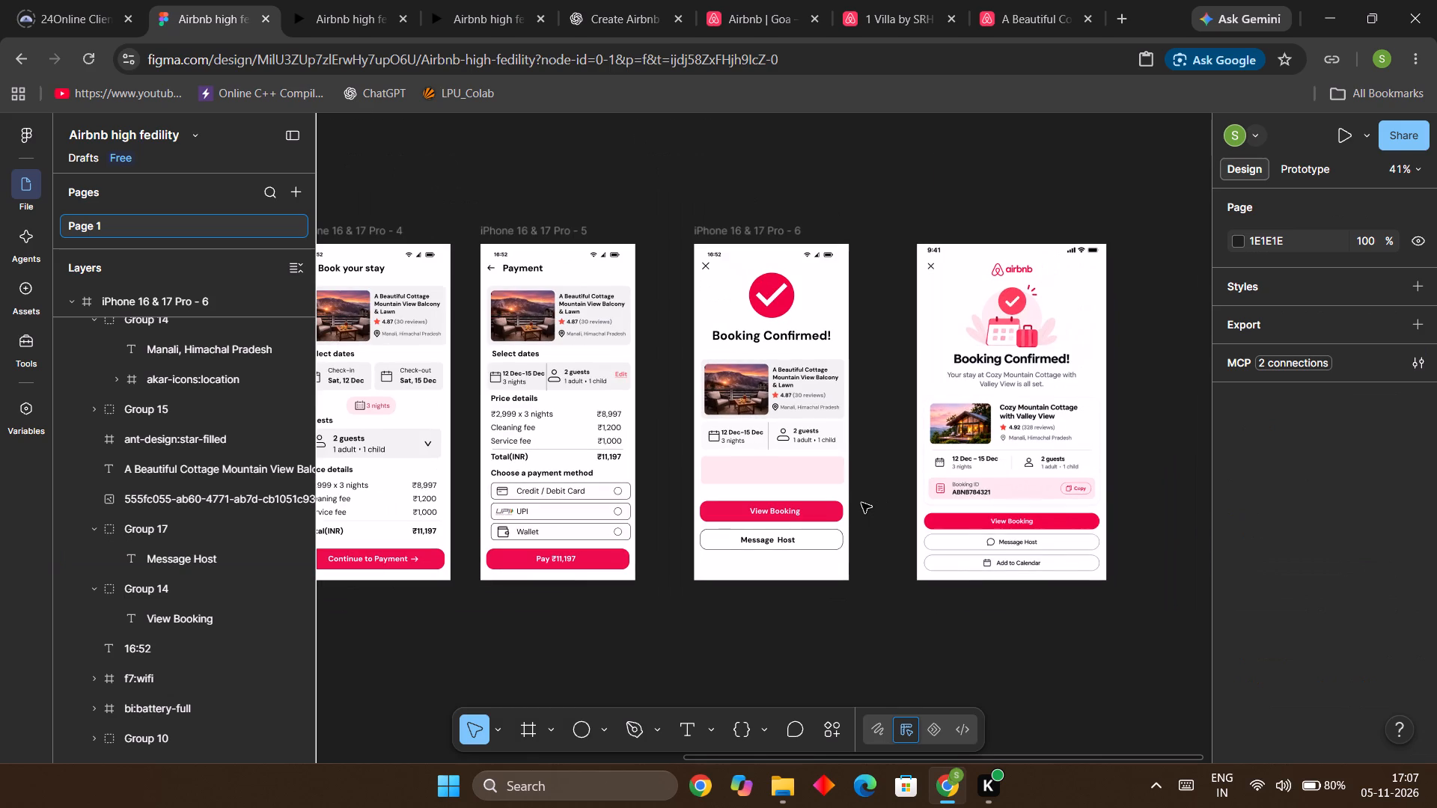
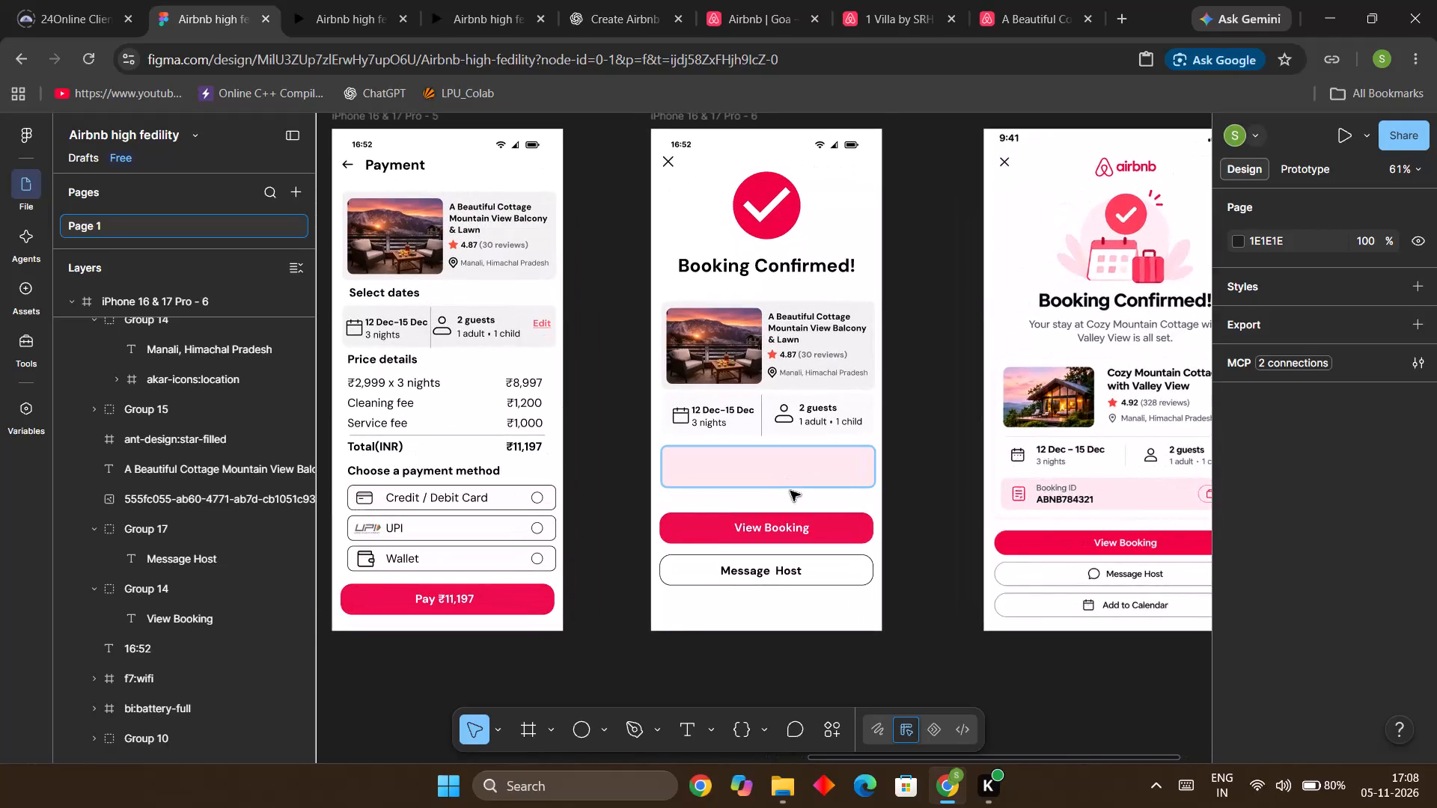
# Open the Iconify plugin and search its icons for "recipt".
pyautogui.keyDown('ctrl'); pyautogui.scroll(2, 790, 491); pyautogui.keyUp('ctrl')
pyautogui.click(825, 733)
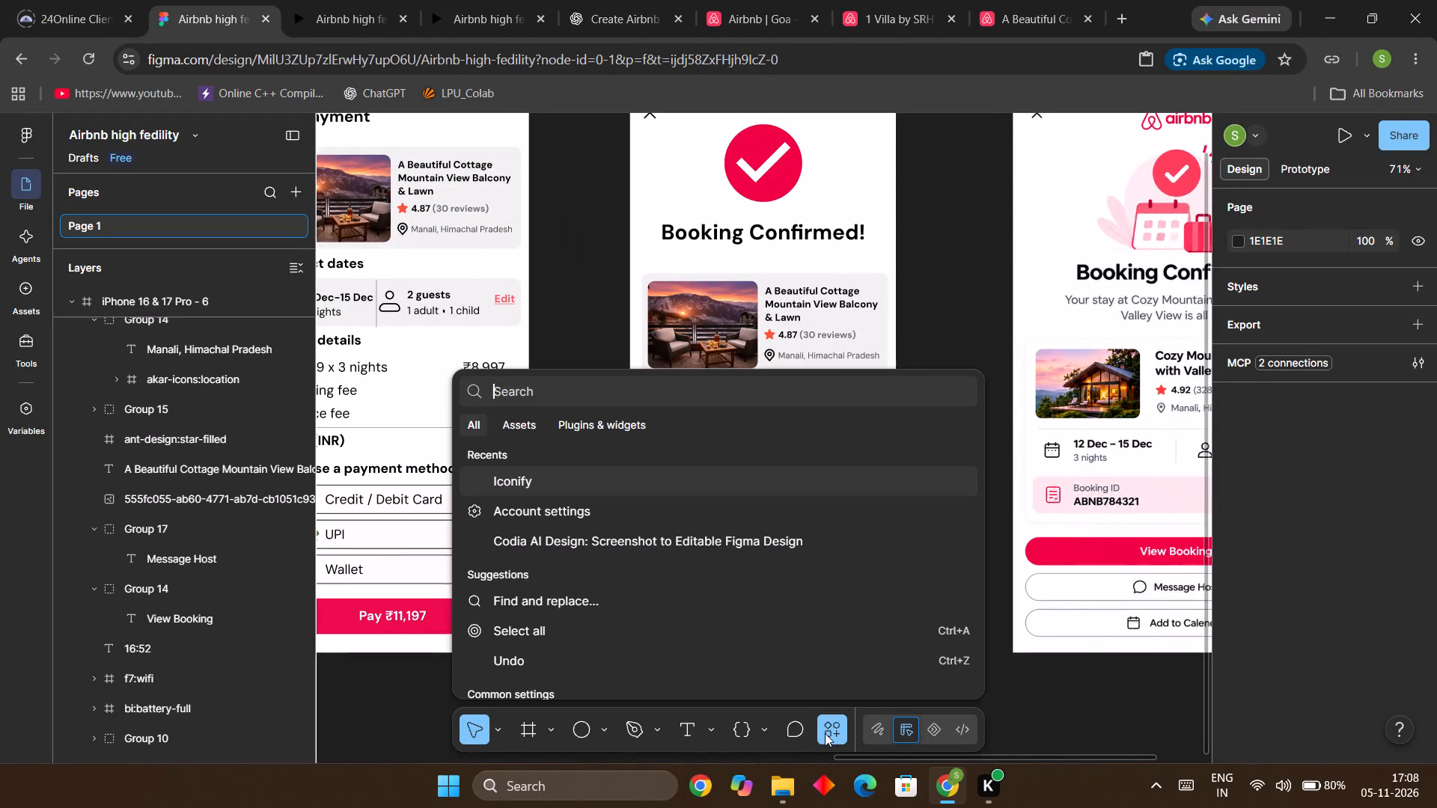
pyautogui.click(580, 463)
pyautogui.click(575, 477)
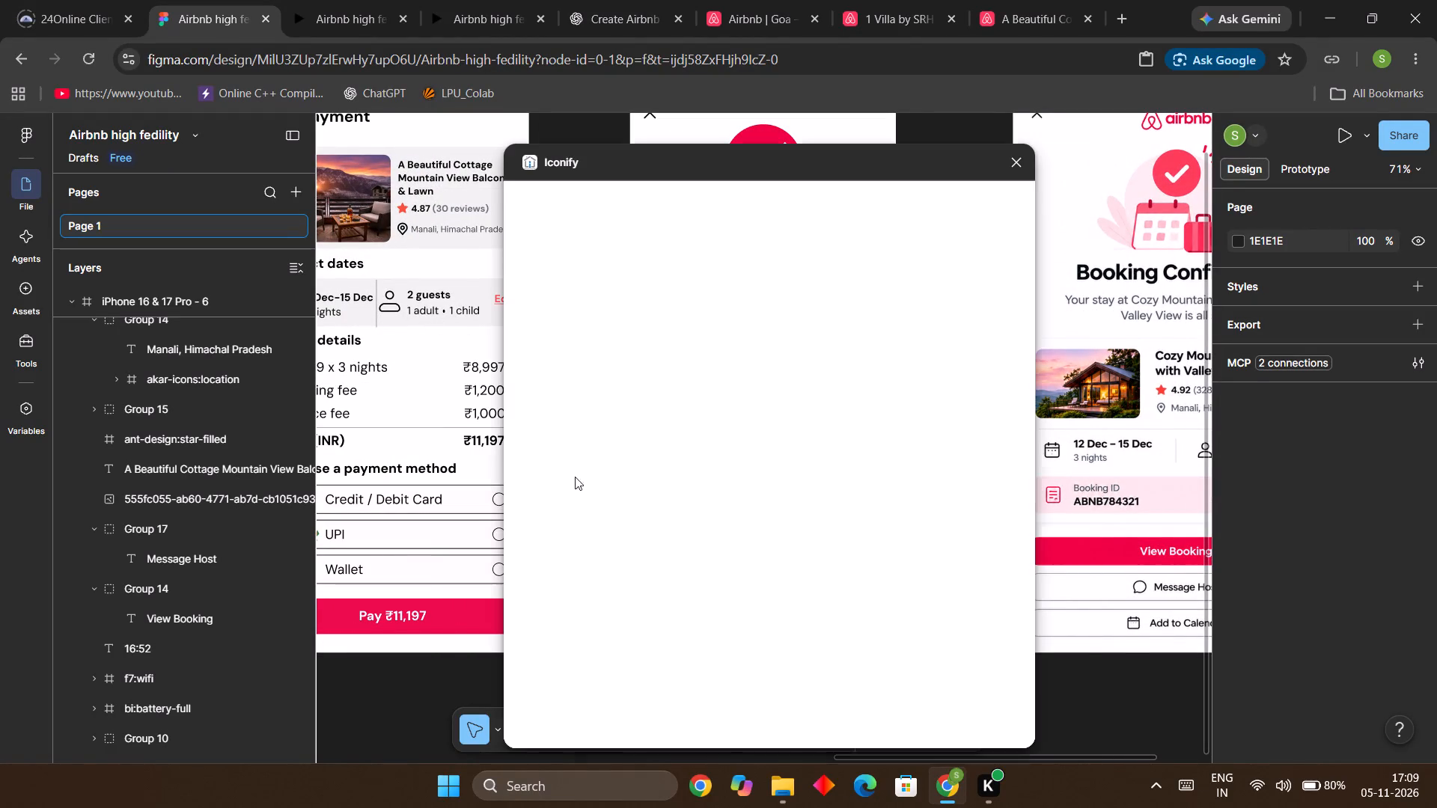
pyautogui.click(658, 237)
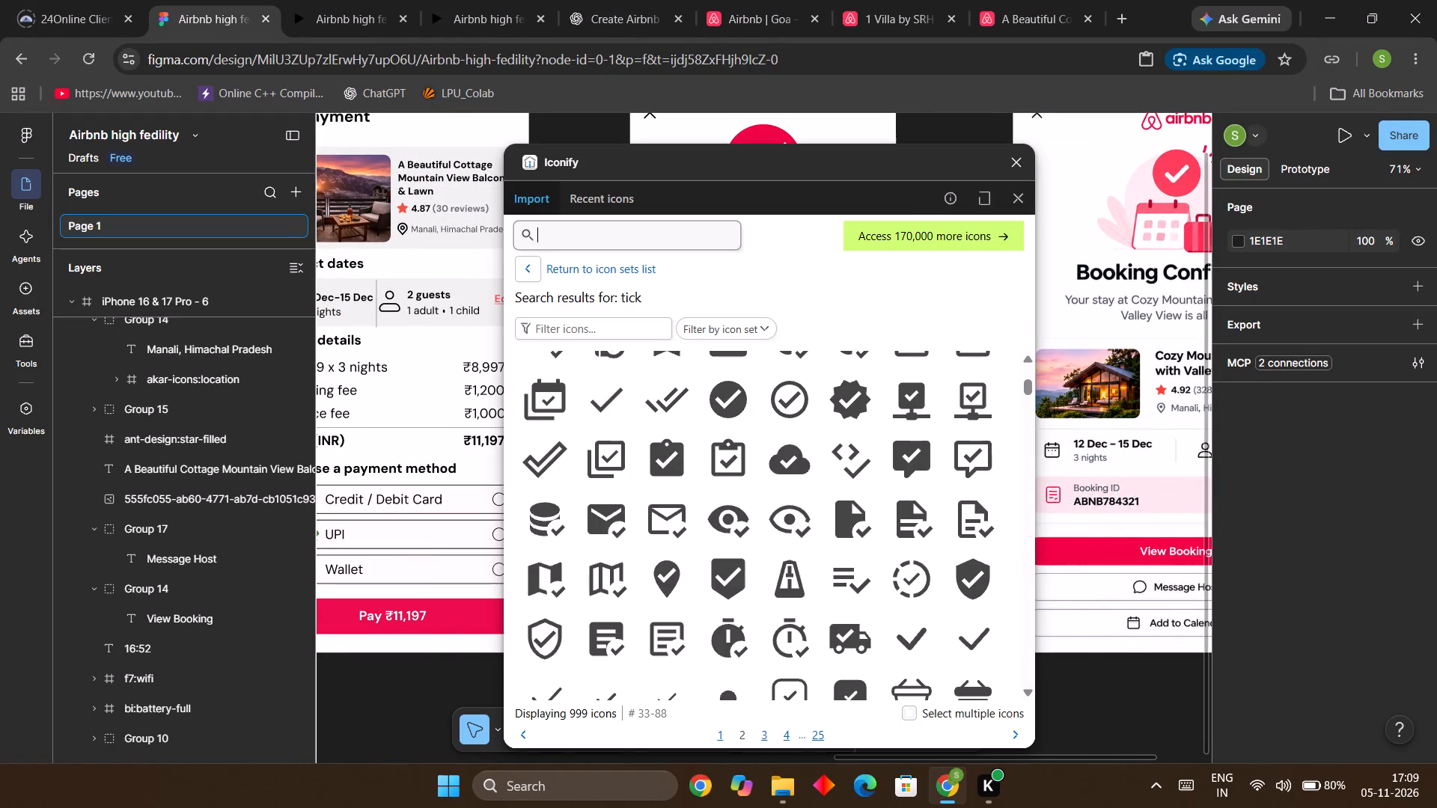
pyautogui.write('reci')
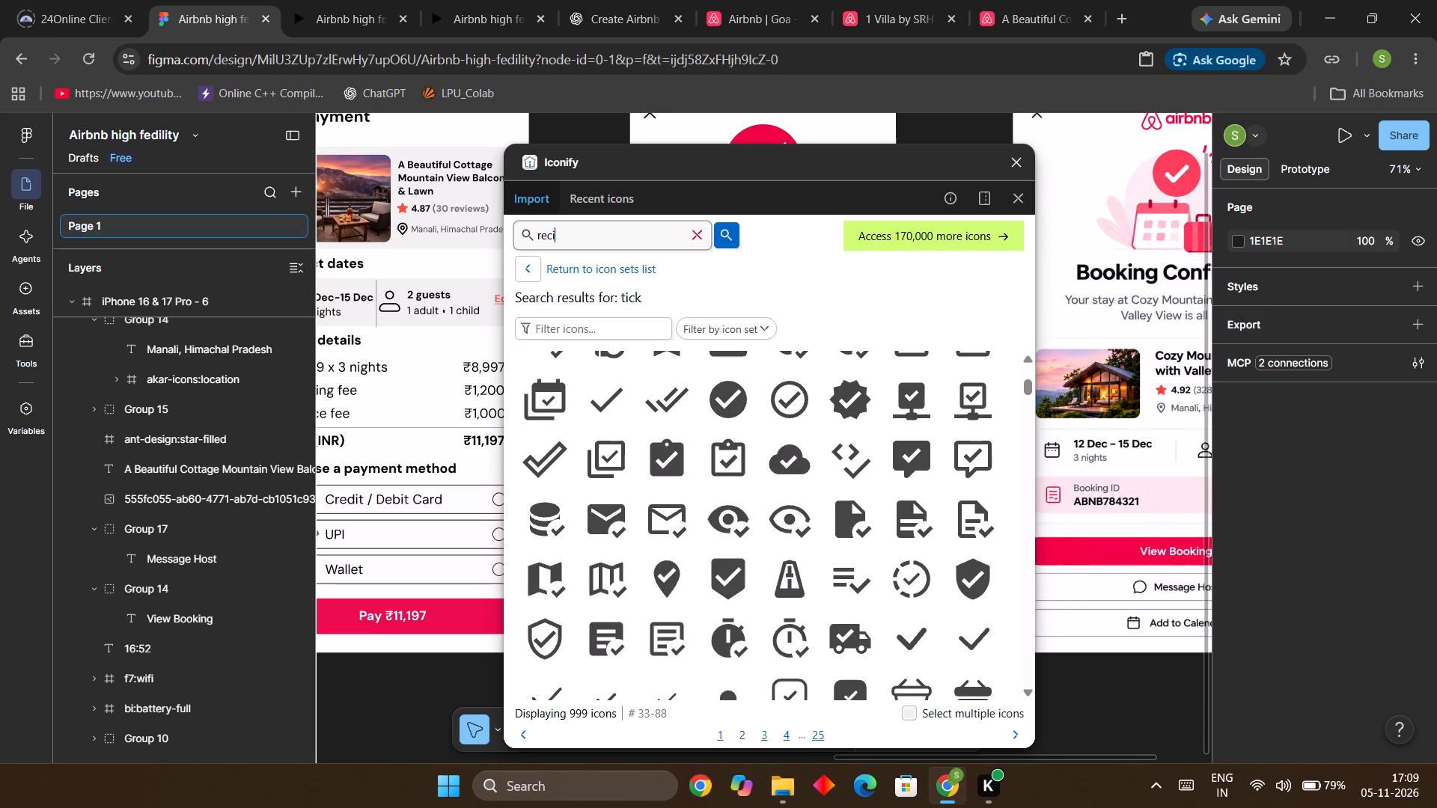
pyautogui.press('p')
pyautogui.press('t')
pyautogui.press('Return')
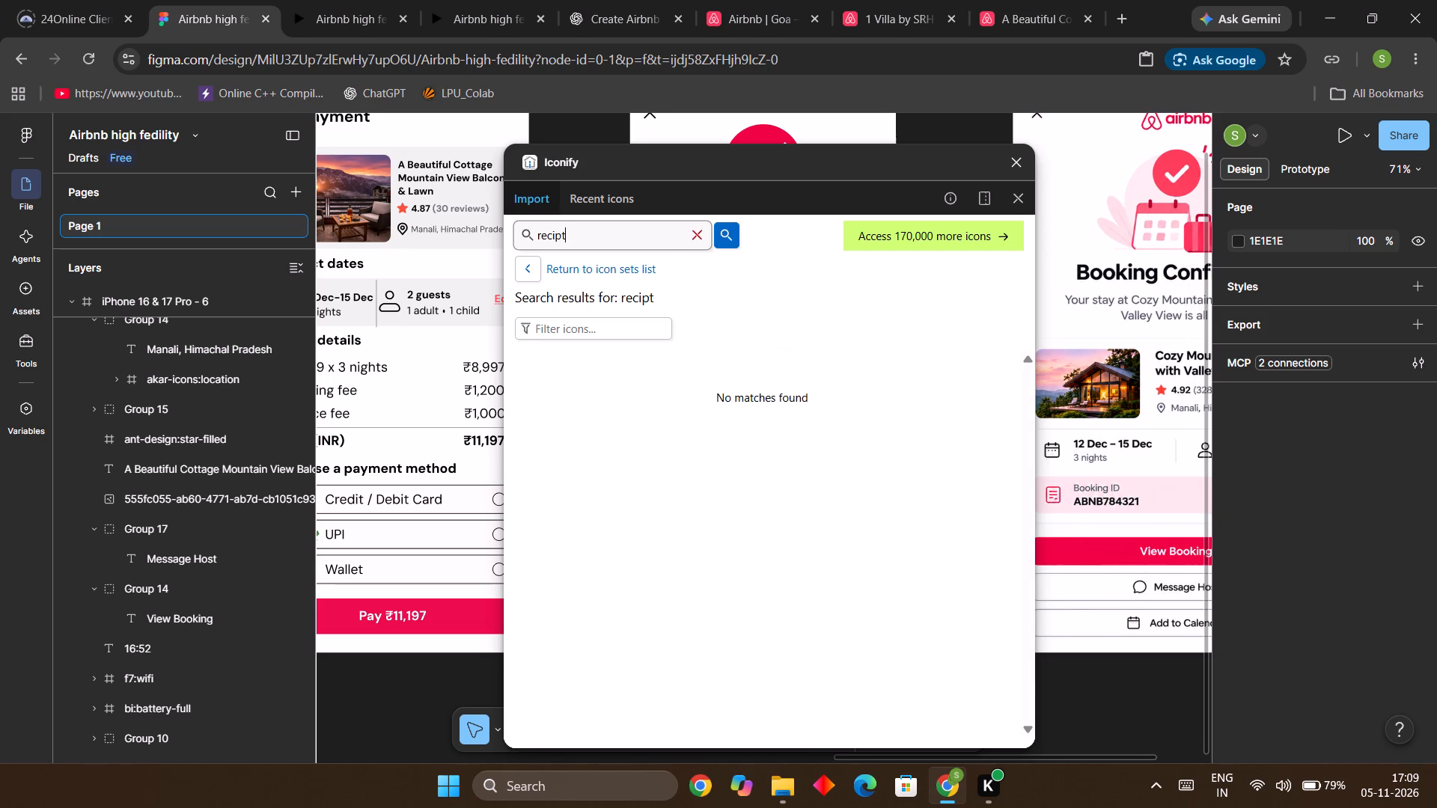
# Search Iconify for "bill" and examine the results for a receipt icon matching the reference's Booking ID bar.
pyautogui.click(701, 240)
pyautogui.write('bill')
pyautogui.press('Return')
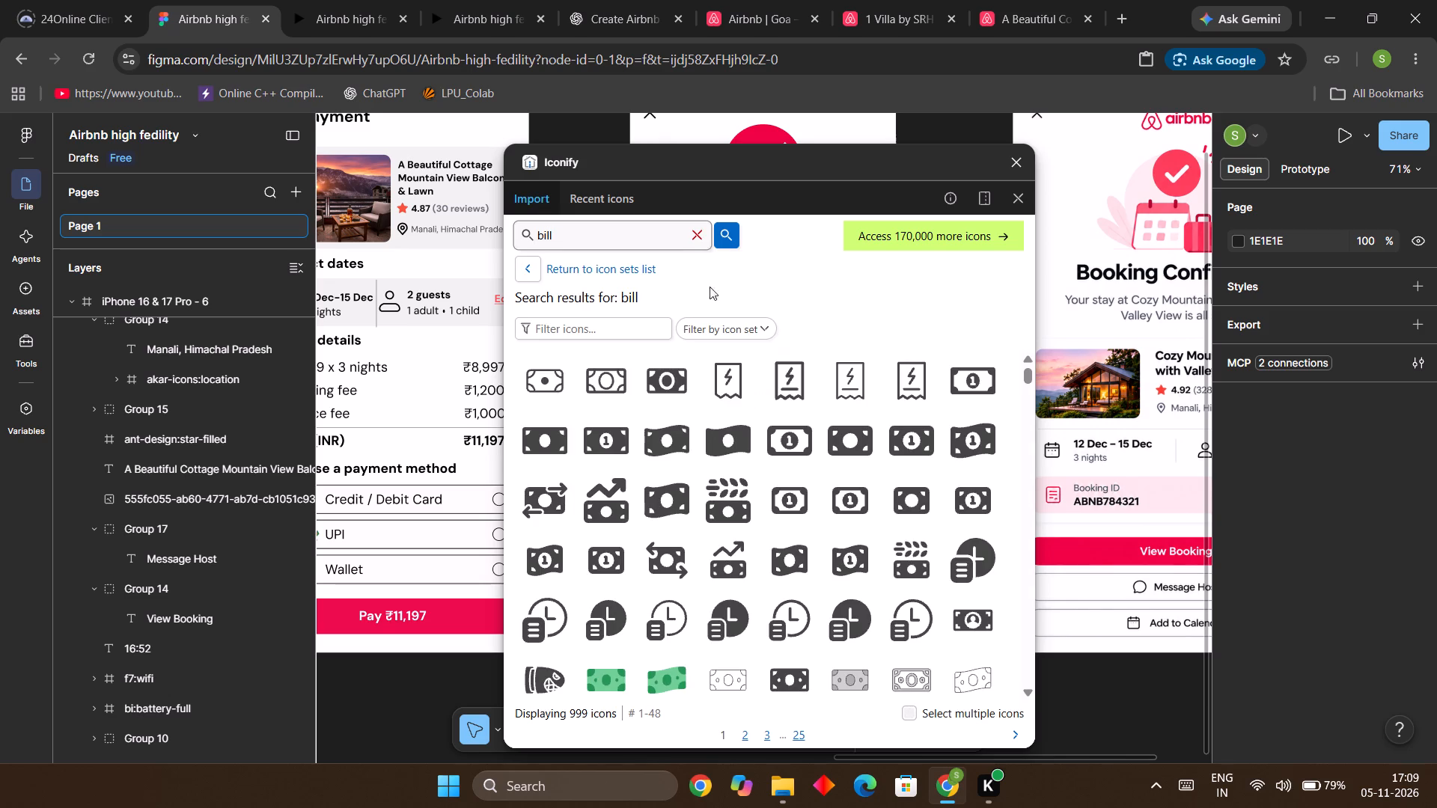
pyautogui.scroll(-3, 858, 522)
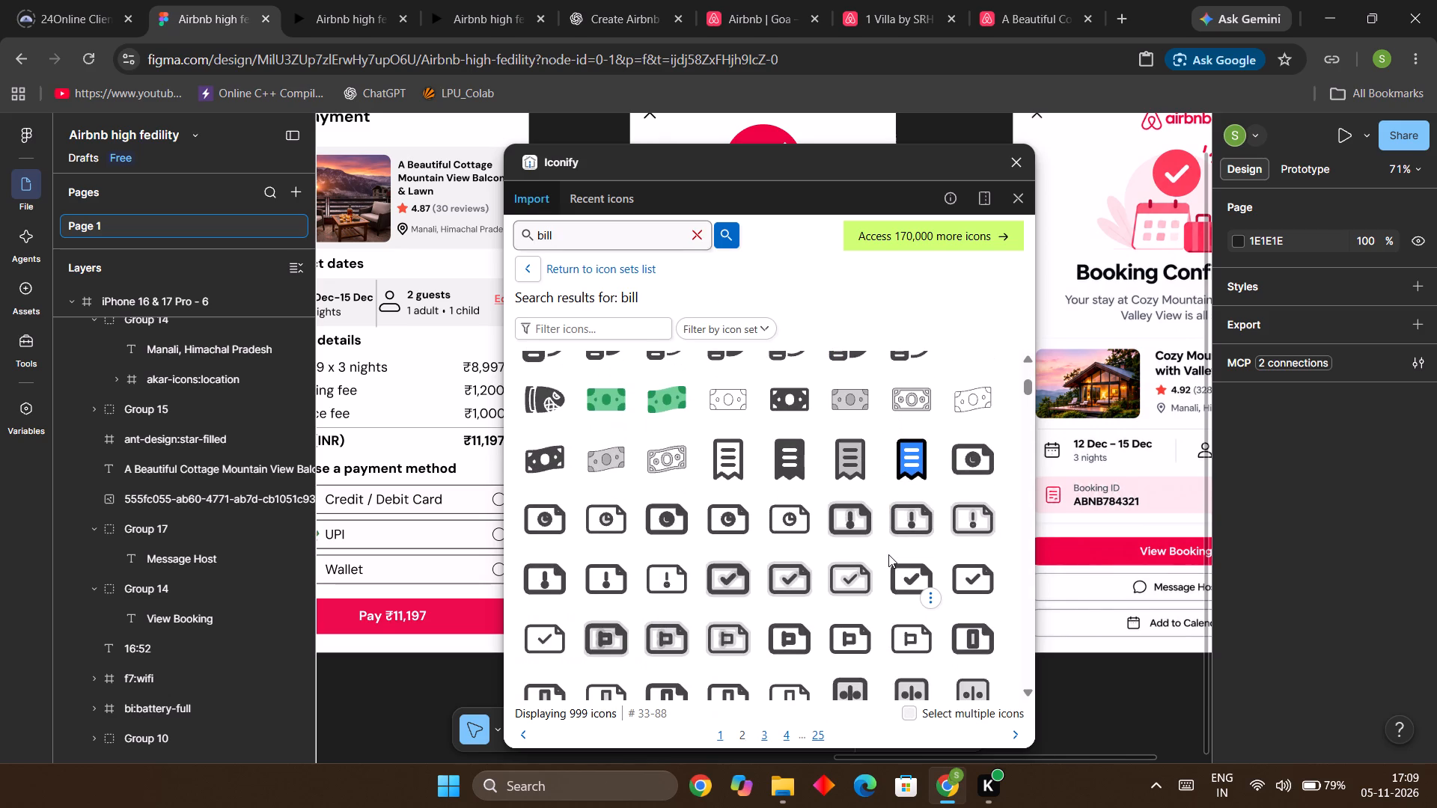
pyautogui.scroll(-3, 888, 554)
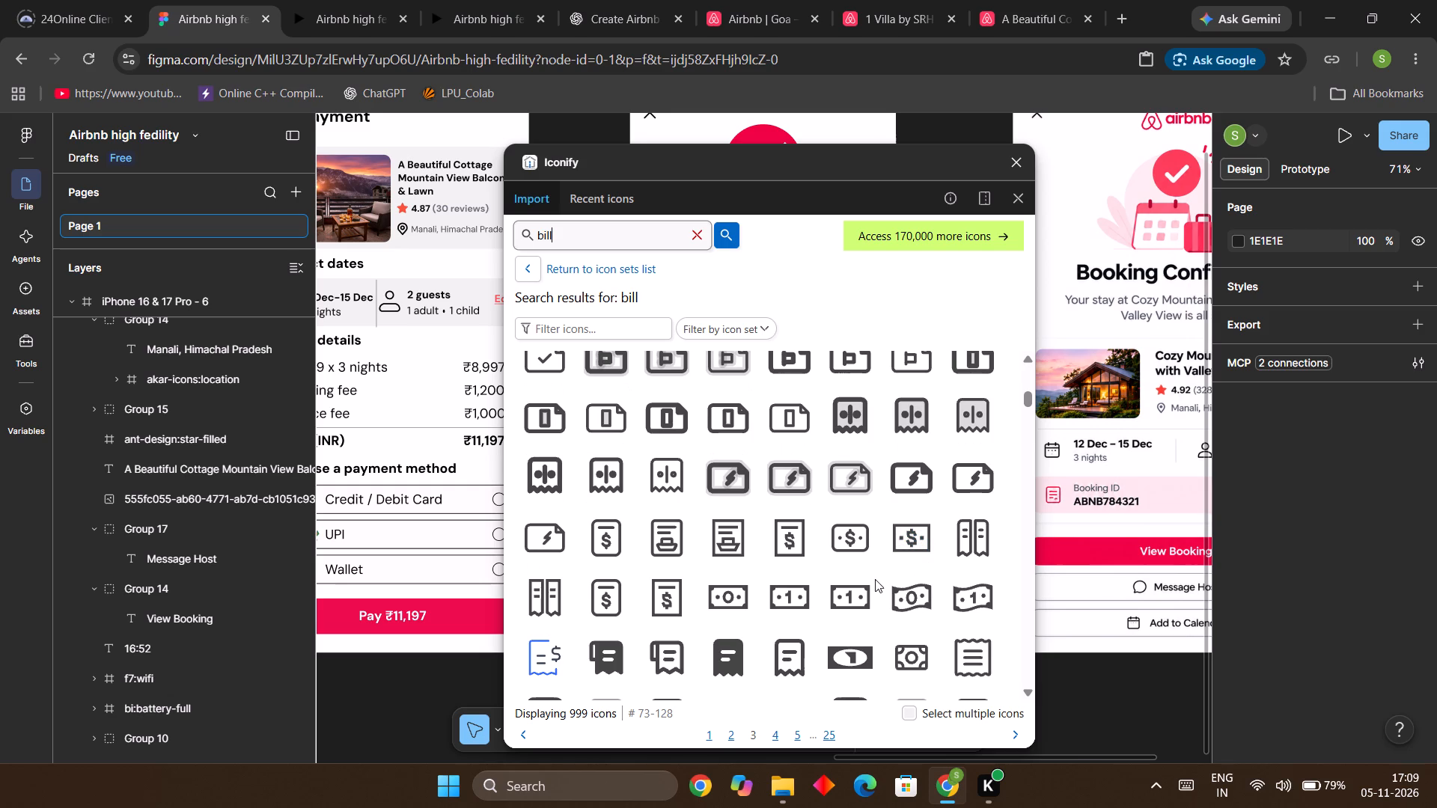
pyautogui.scroll(-1, 864, 581)
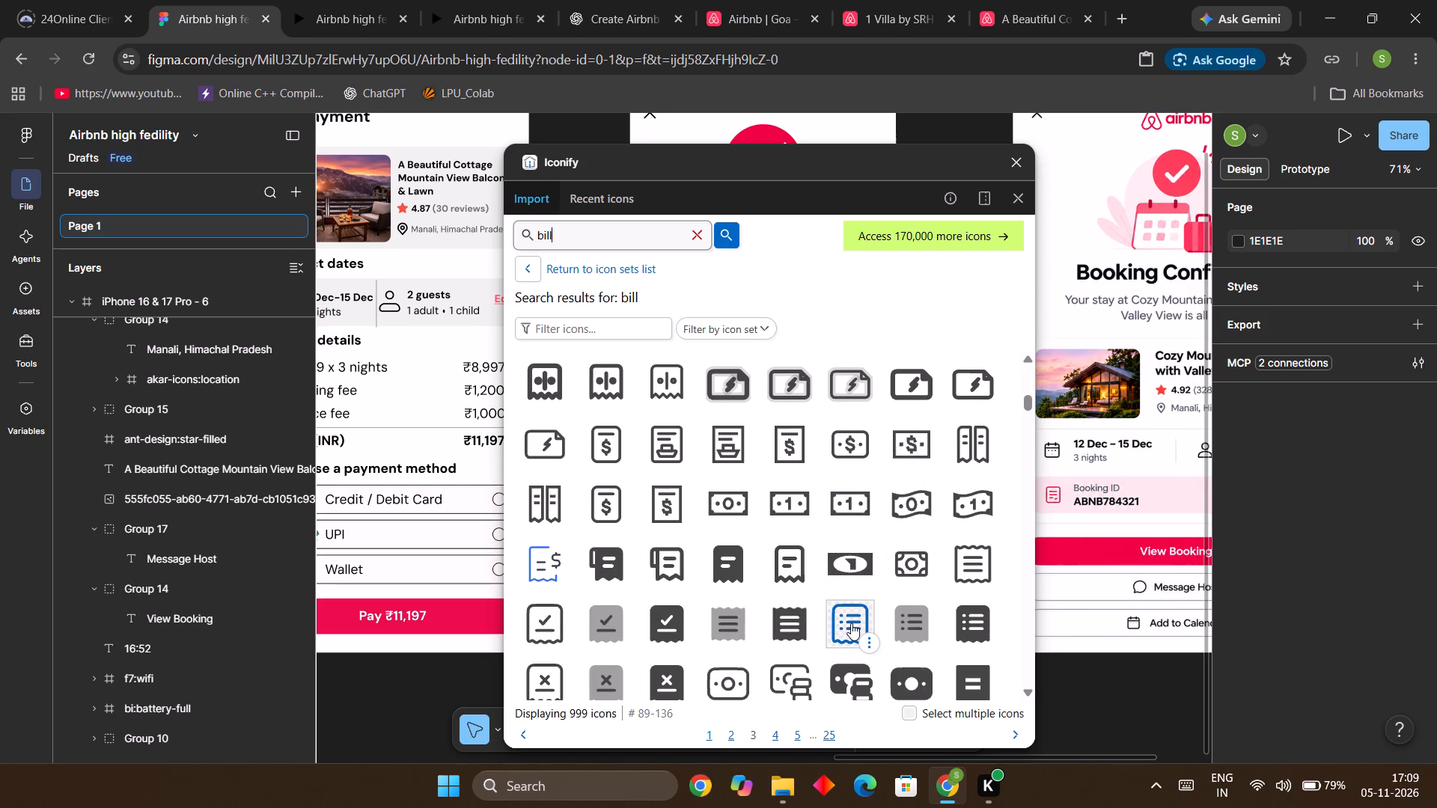
pyautogui.scroll(-1, 851, 623)
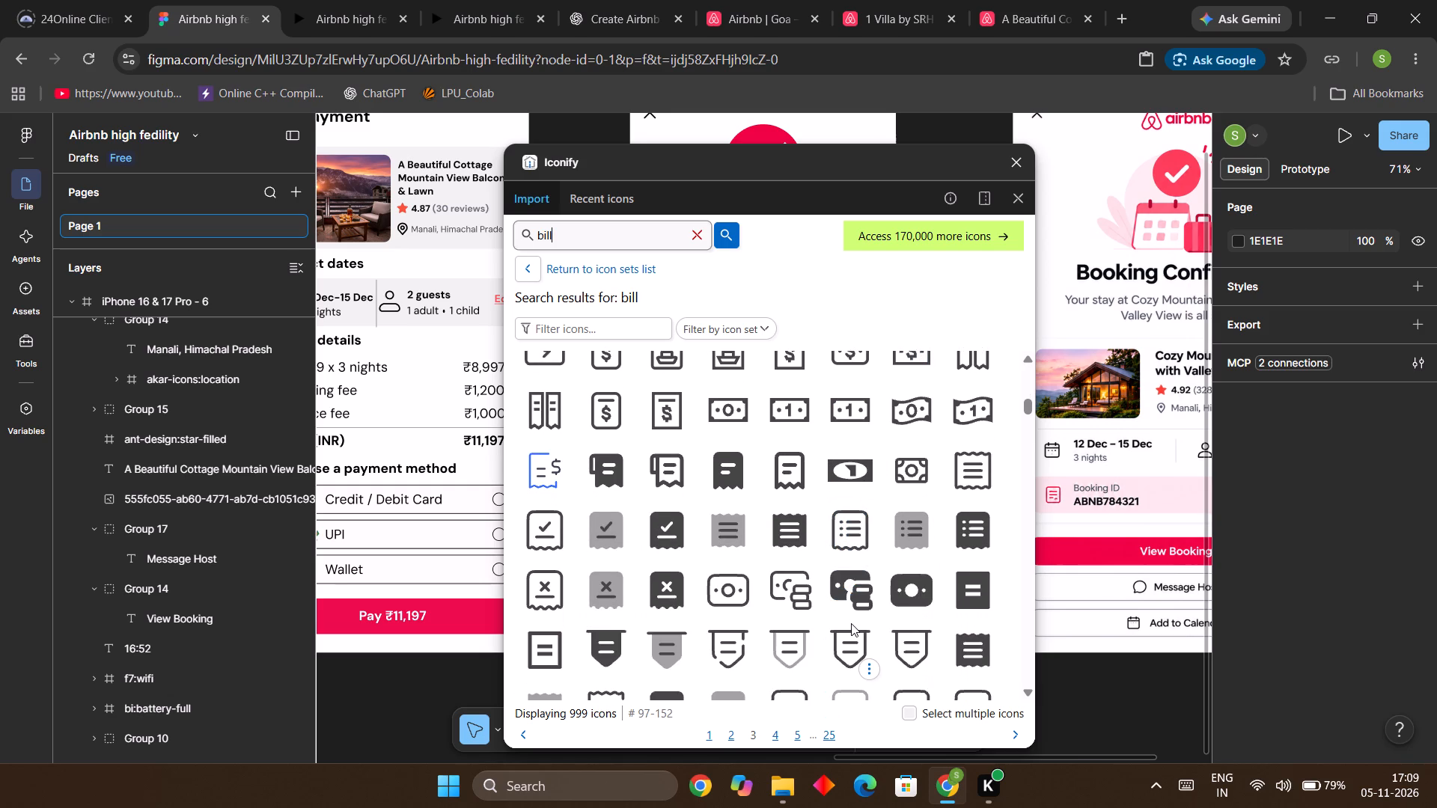
pyautogui.scroll(-2, 851, 623)
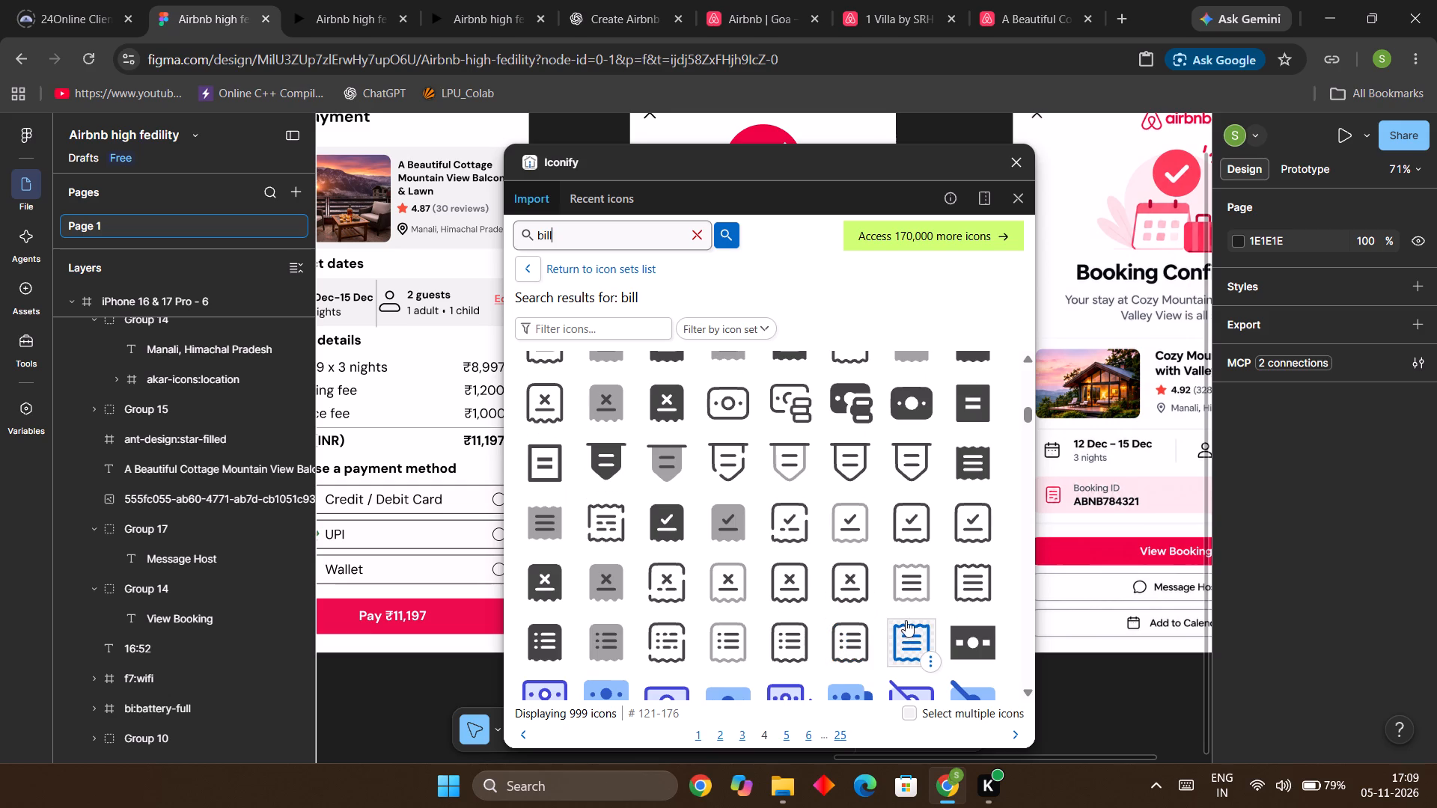
pyautogui.scroll(-1, 903, 620)
pyautogui.scroll(-1, 815, 621)
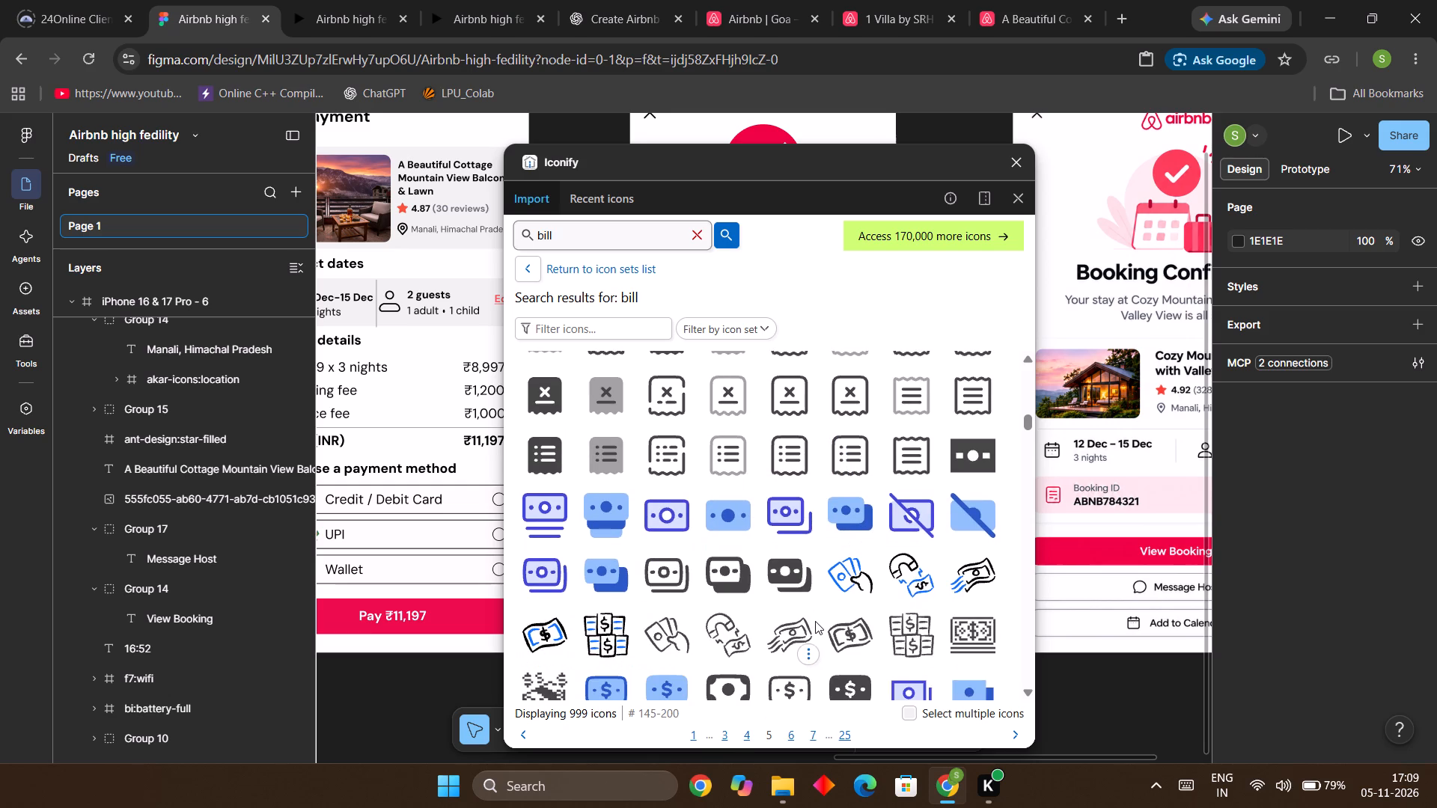
pyautogui.scroll(-3, 815, 621)
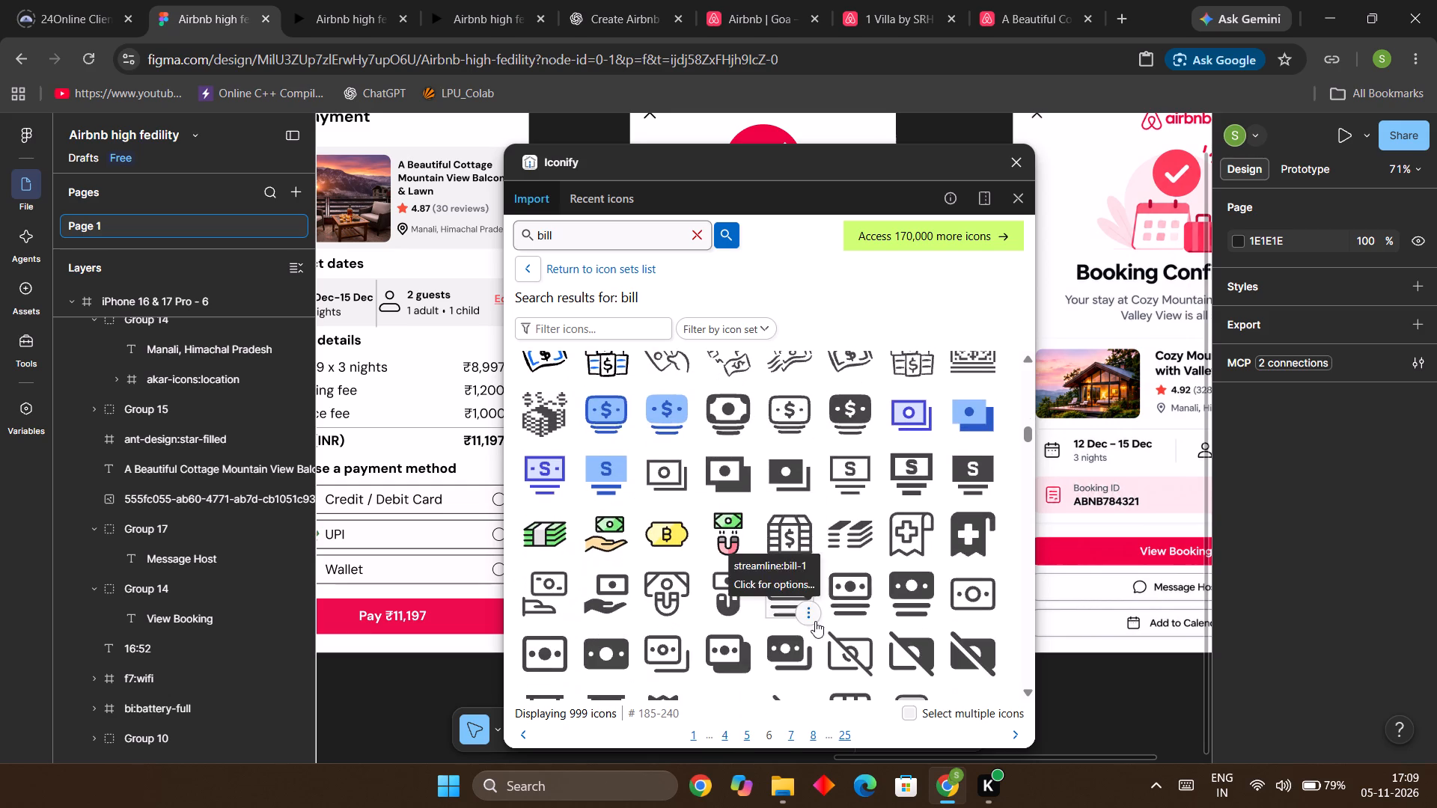
pyautogui.scroll(-3, 815, 621)
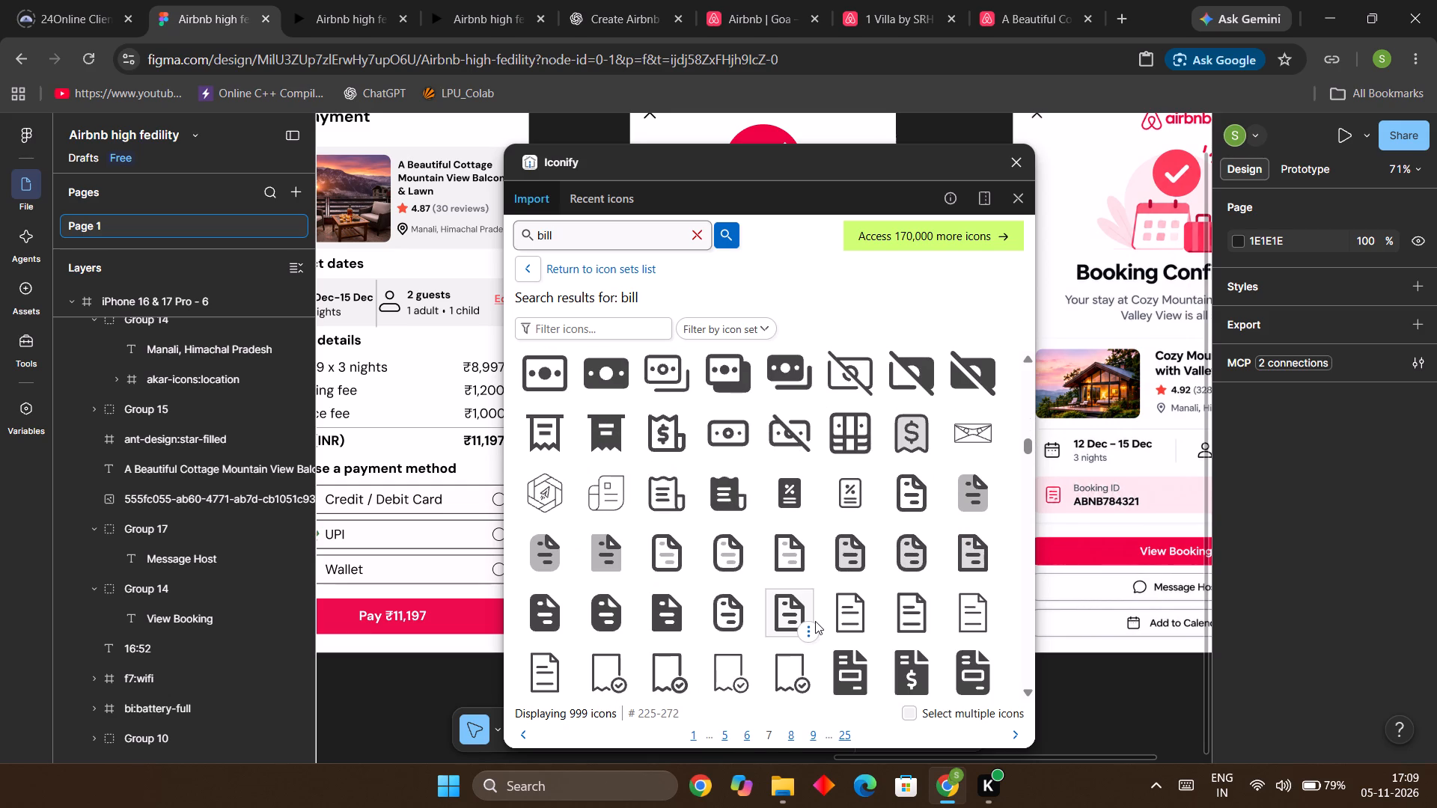
pyautogui.scroll(-1, 815, 621)
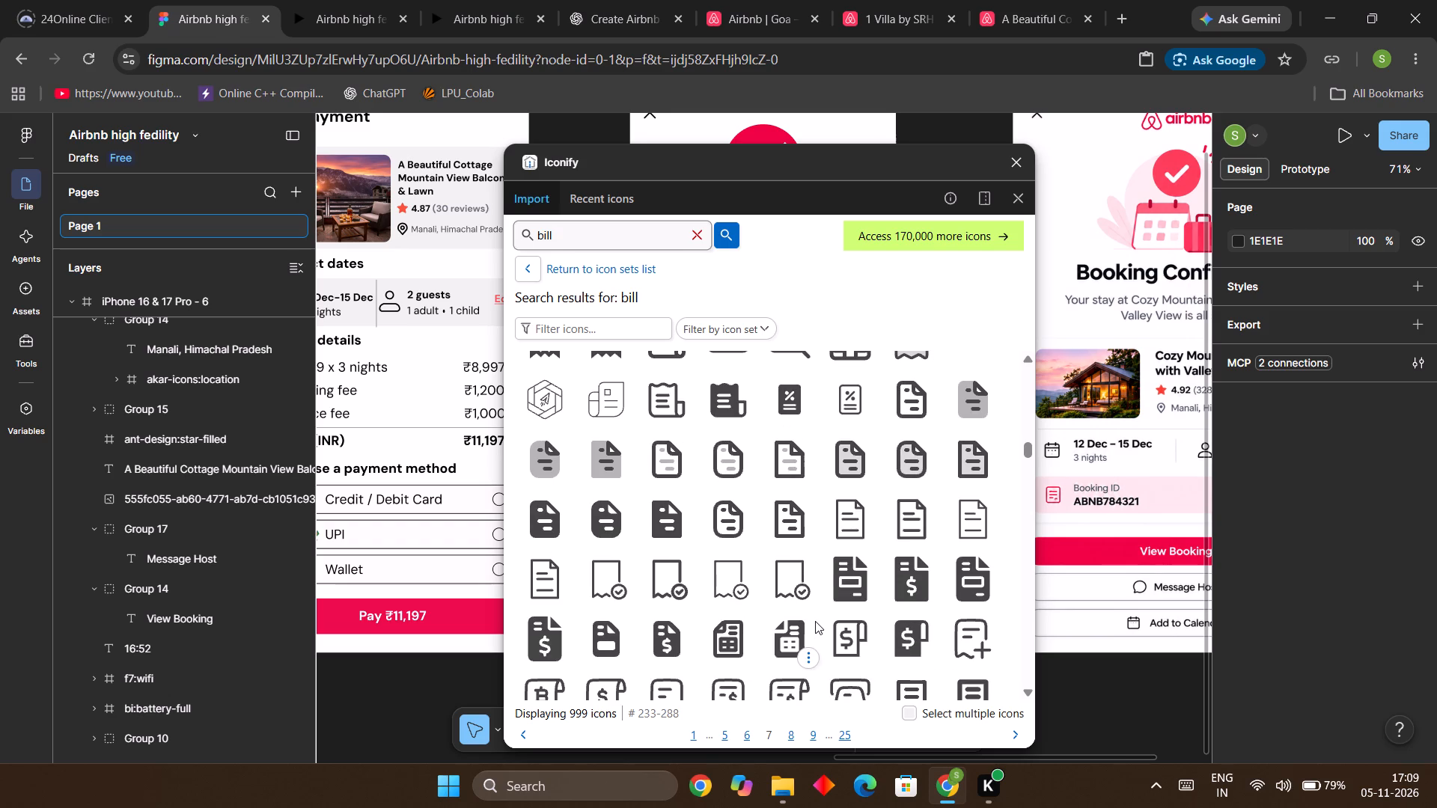
pyautogui.scroll(-2, 815, 621)
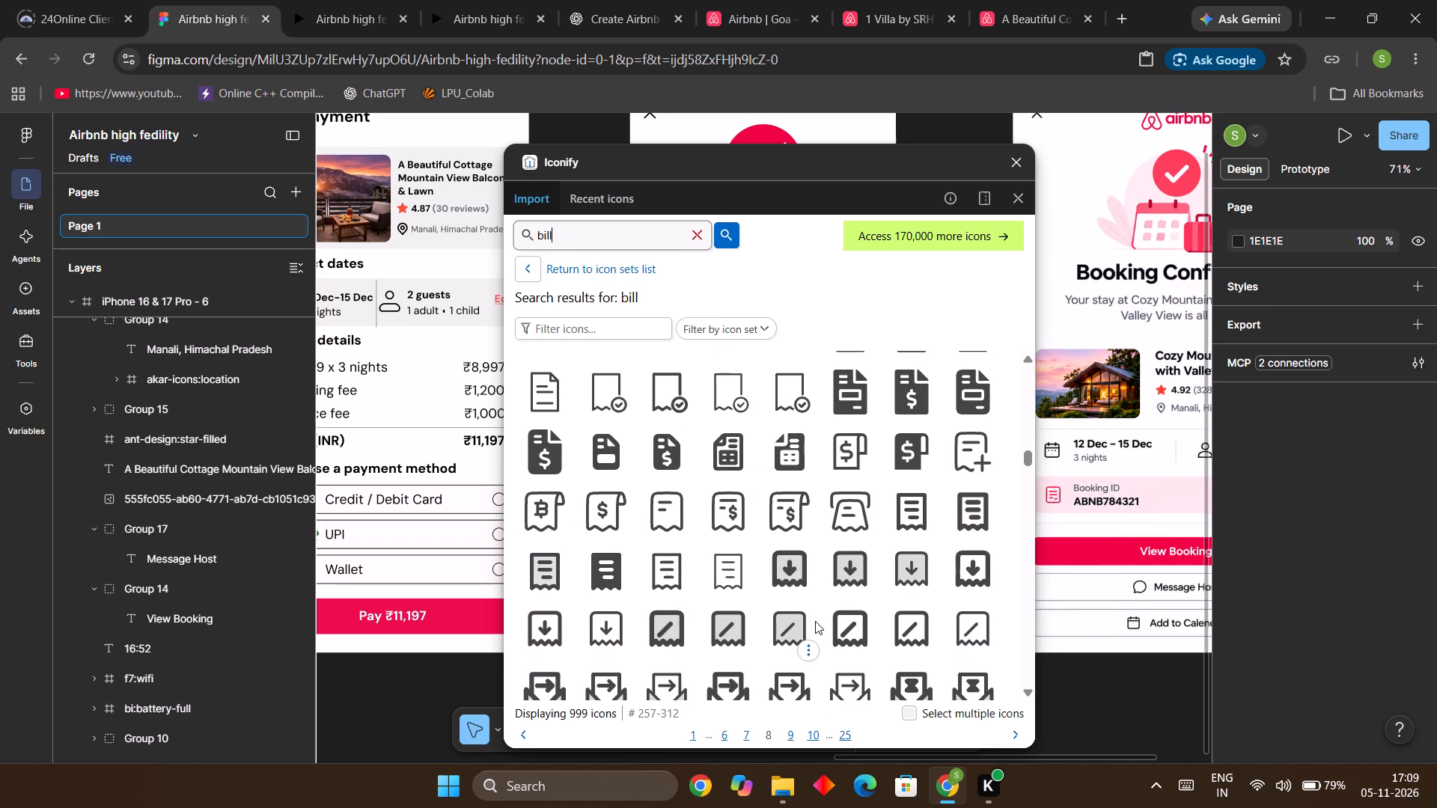
pyautogui.scroll(-1, 815, 621)
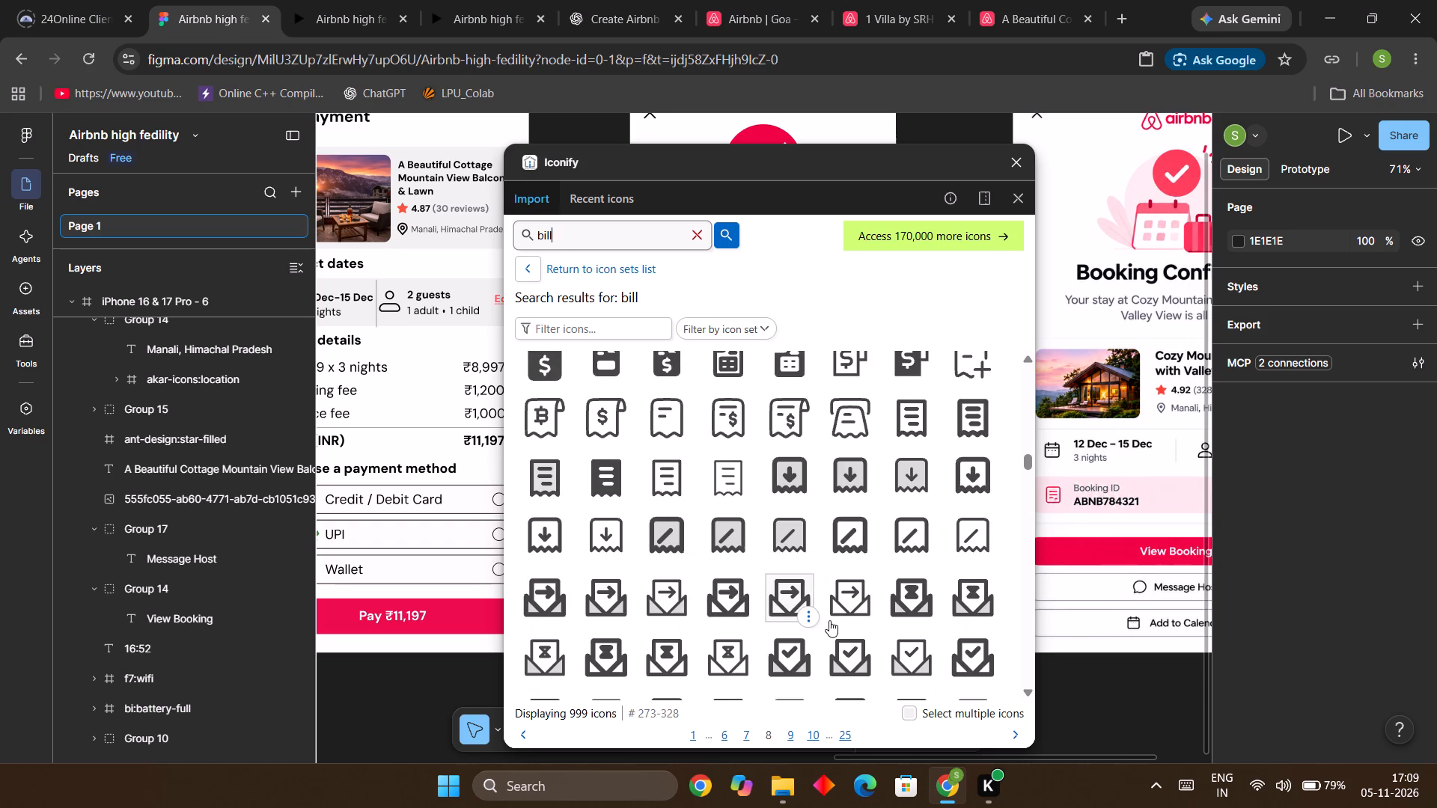
pyautogui.scroll(-4, 873, 605)
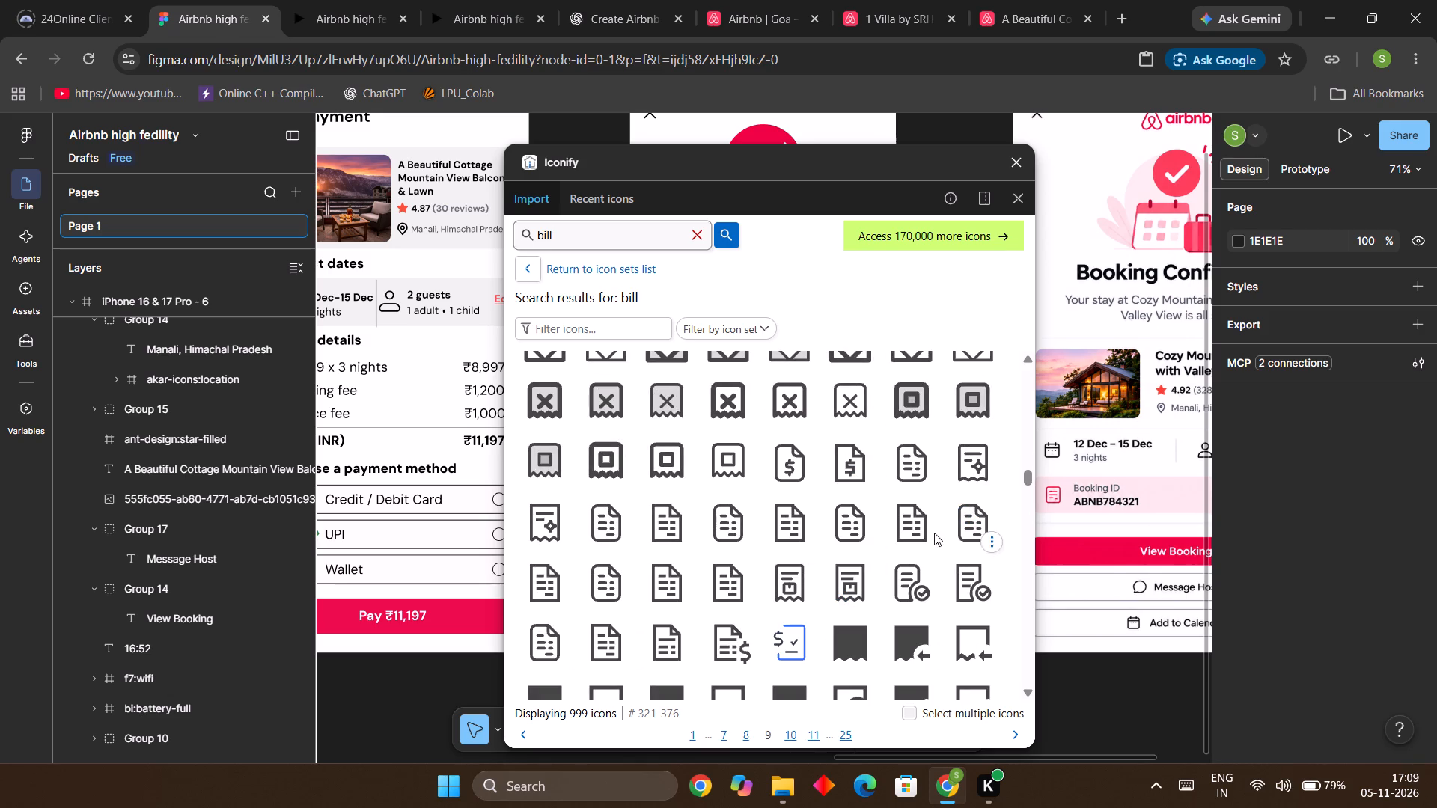
pyautogui.scroll(-1, 933, 568)
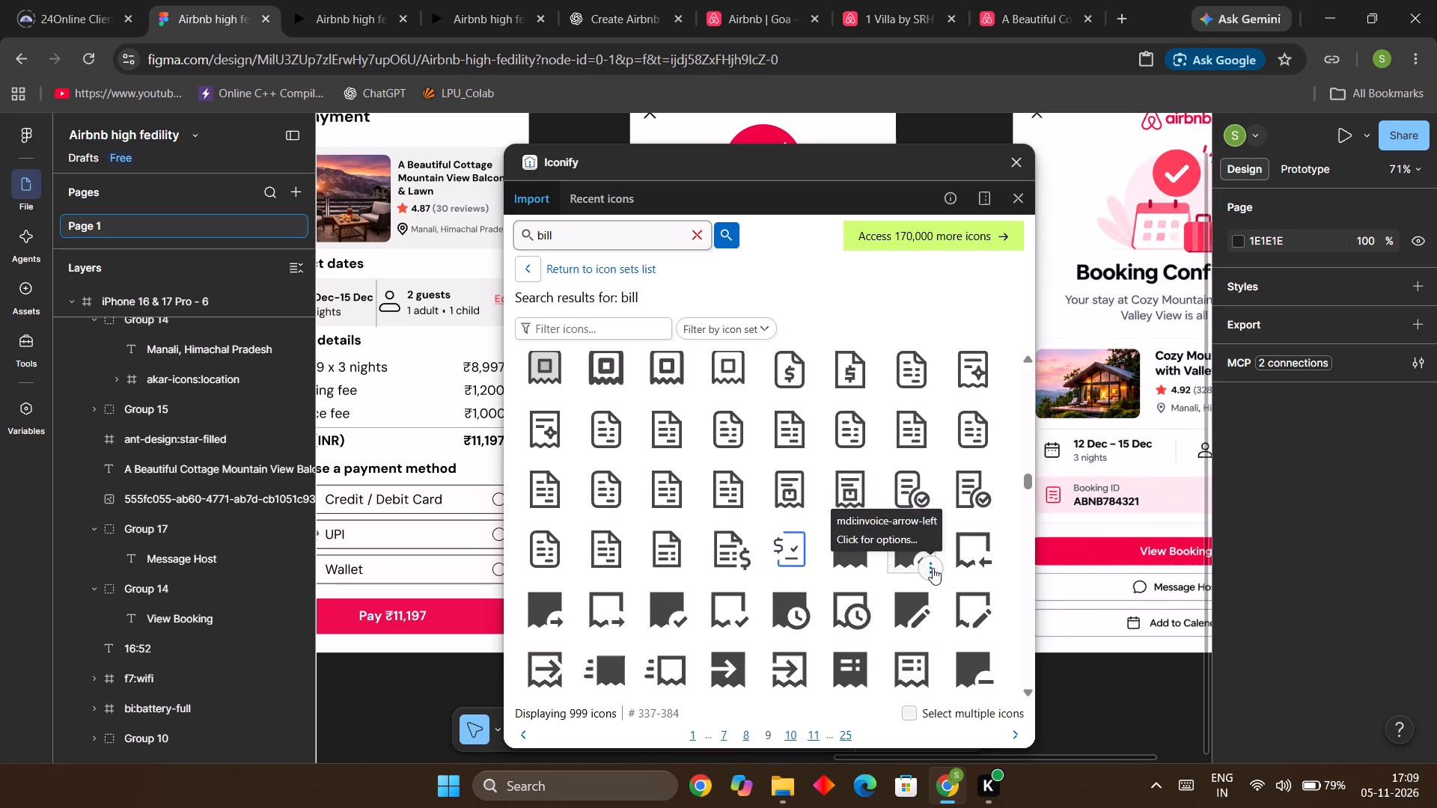
pyautogui.scroll(-5, 933, 568)
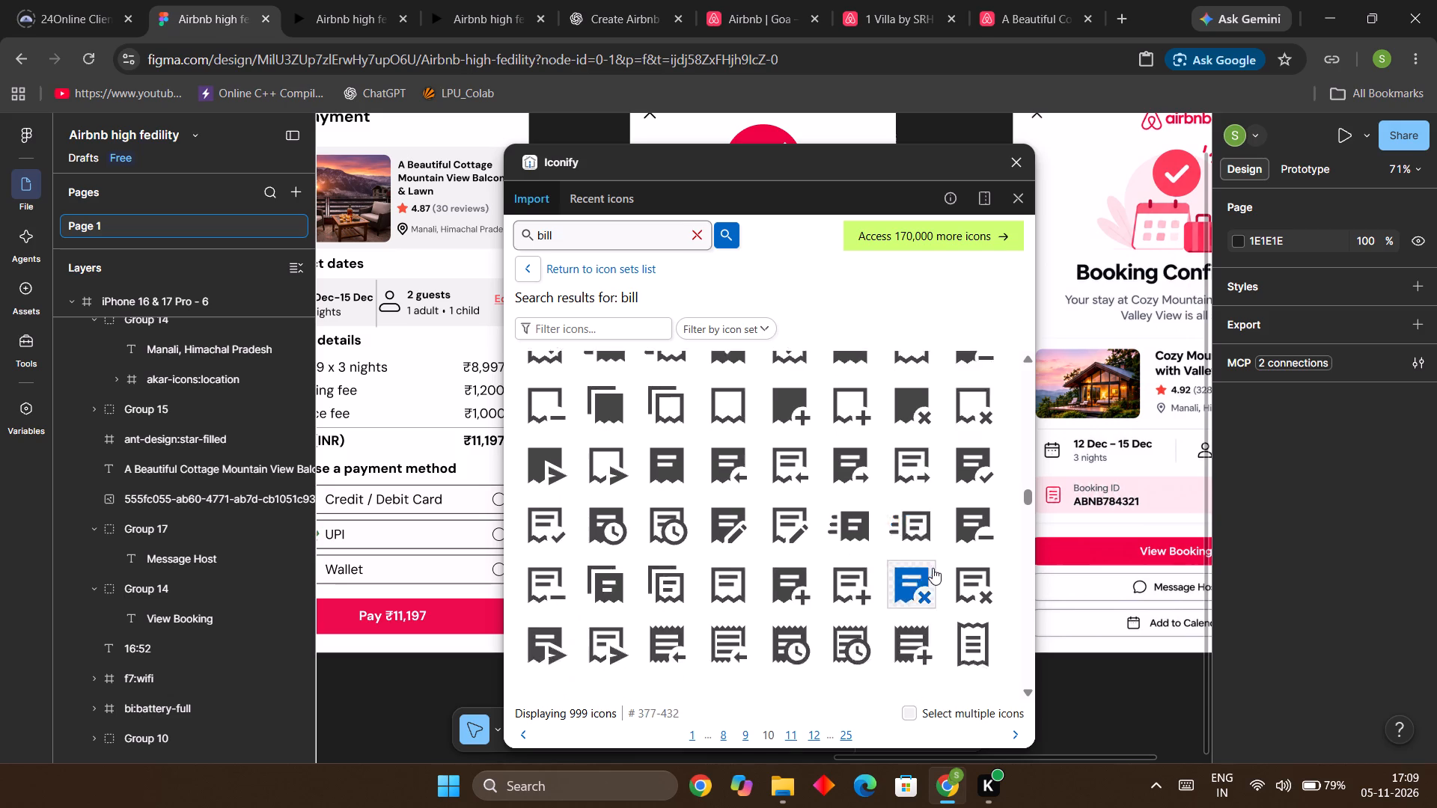
pyautogui.scroll(-1, 933, 568)
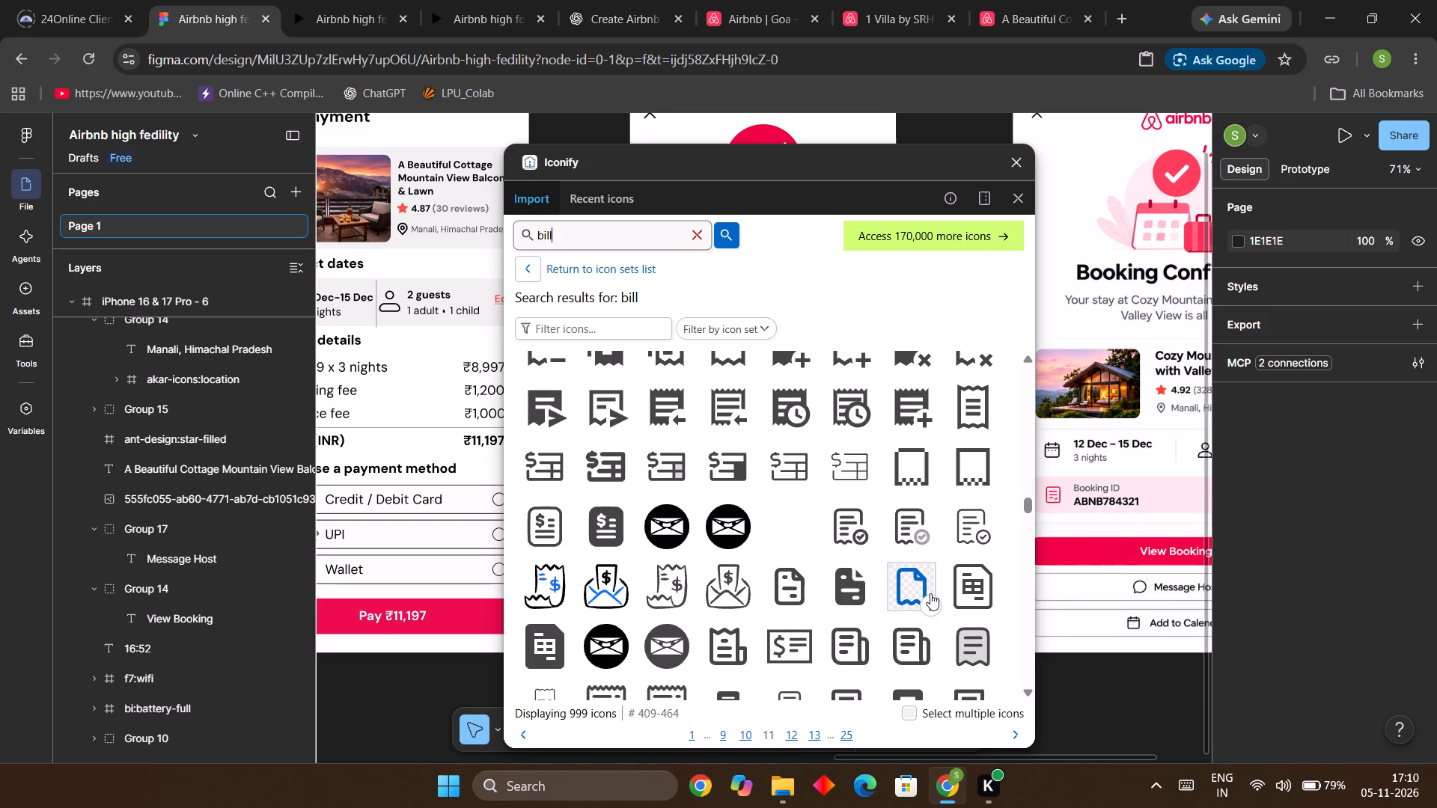
pyautogui.scroll(-1, 930, 593)
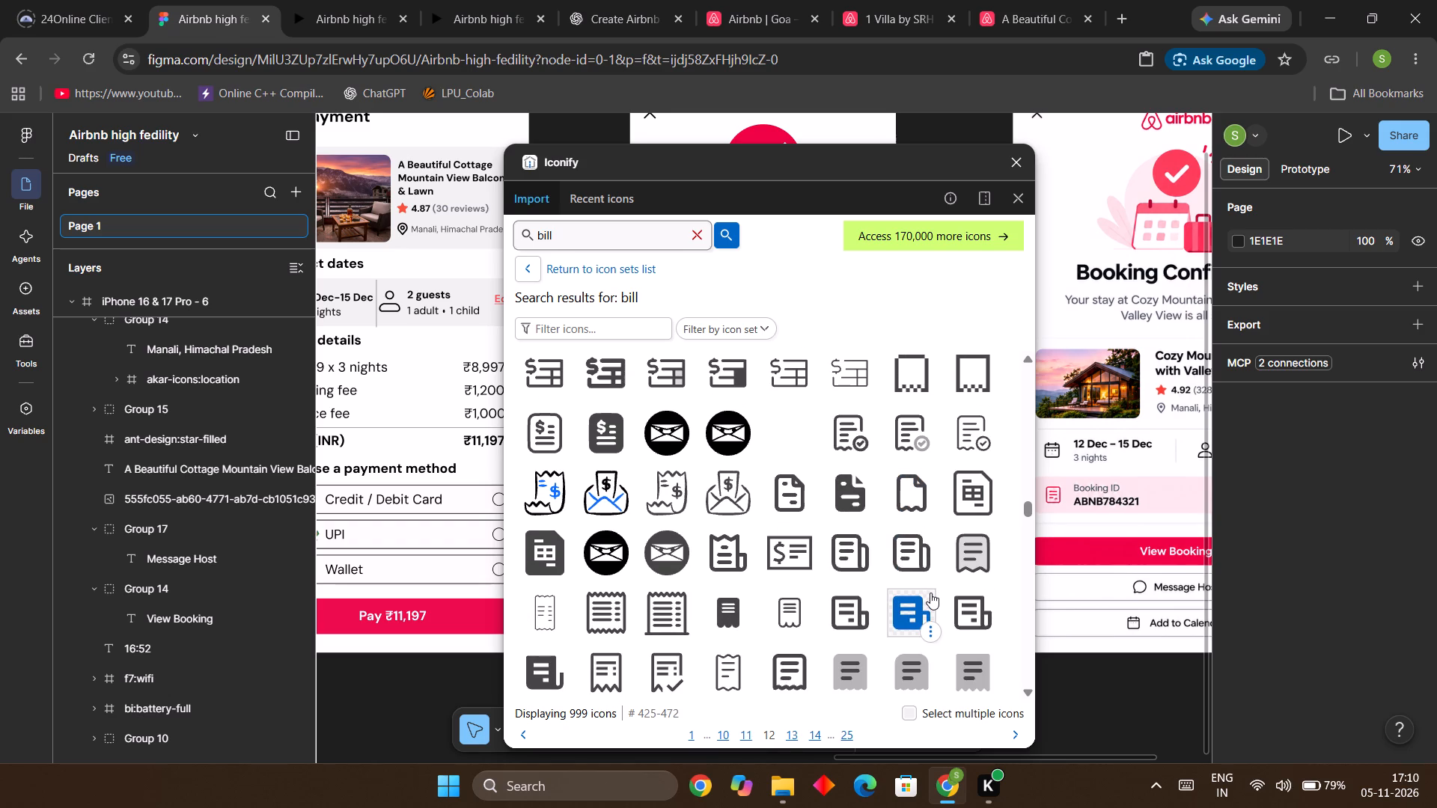
pyautogui.scroll(-2, 930, 593)
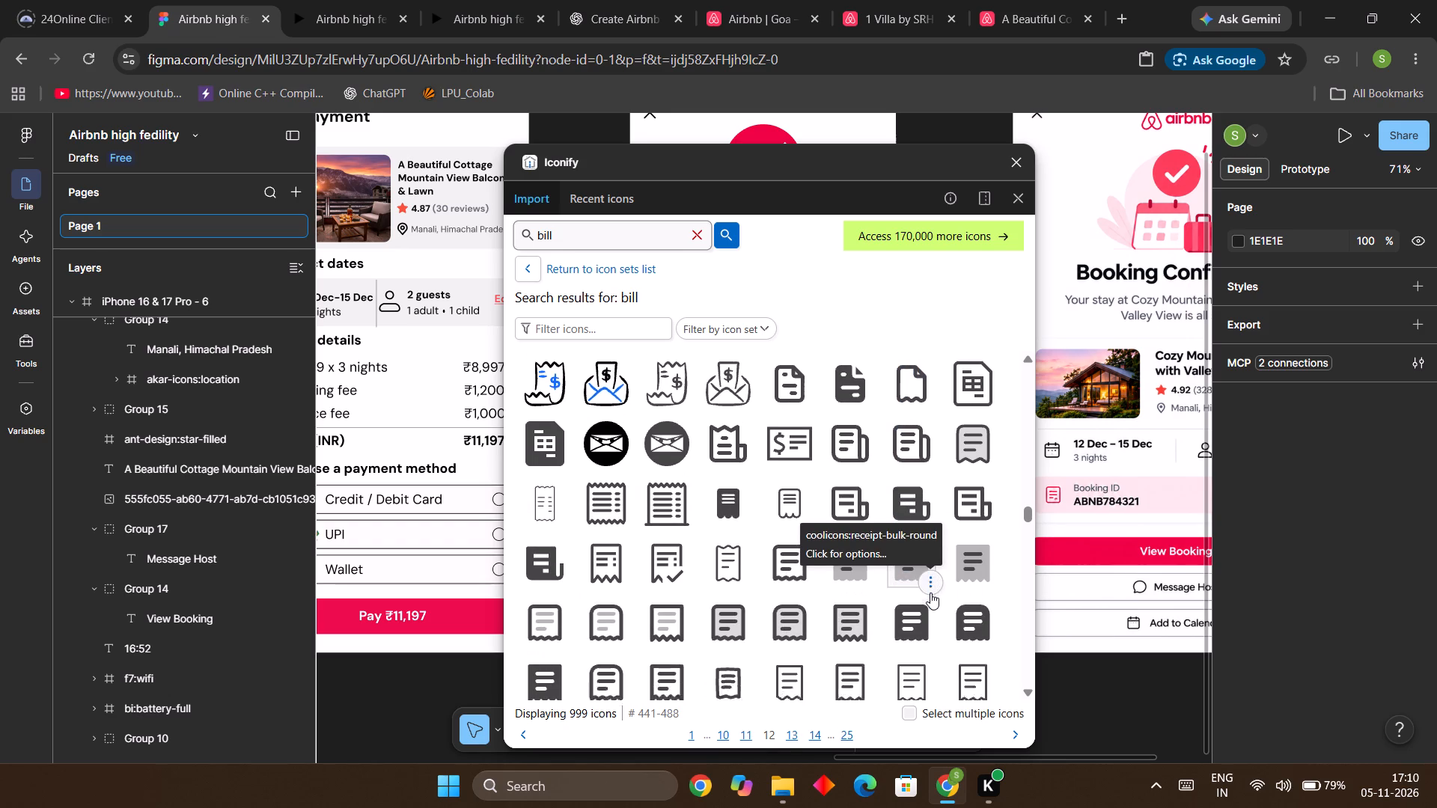
pyautogui.scroll(-1, 930, 593)
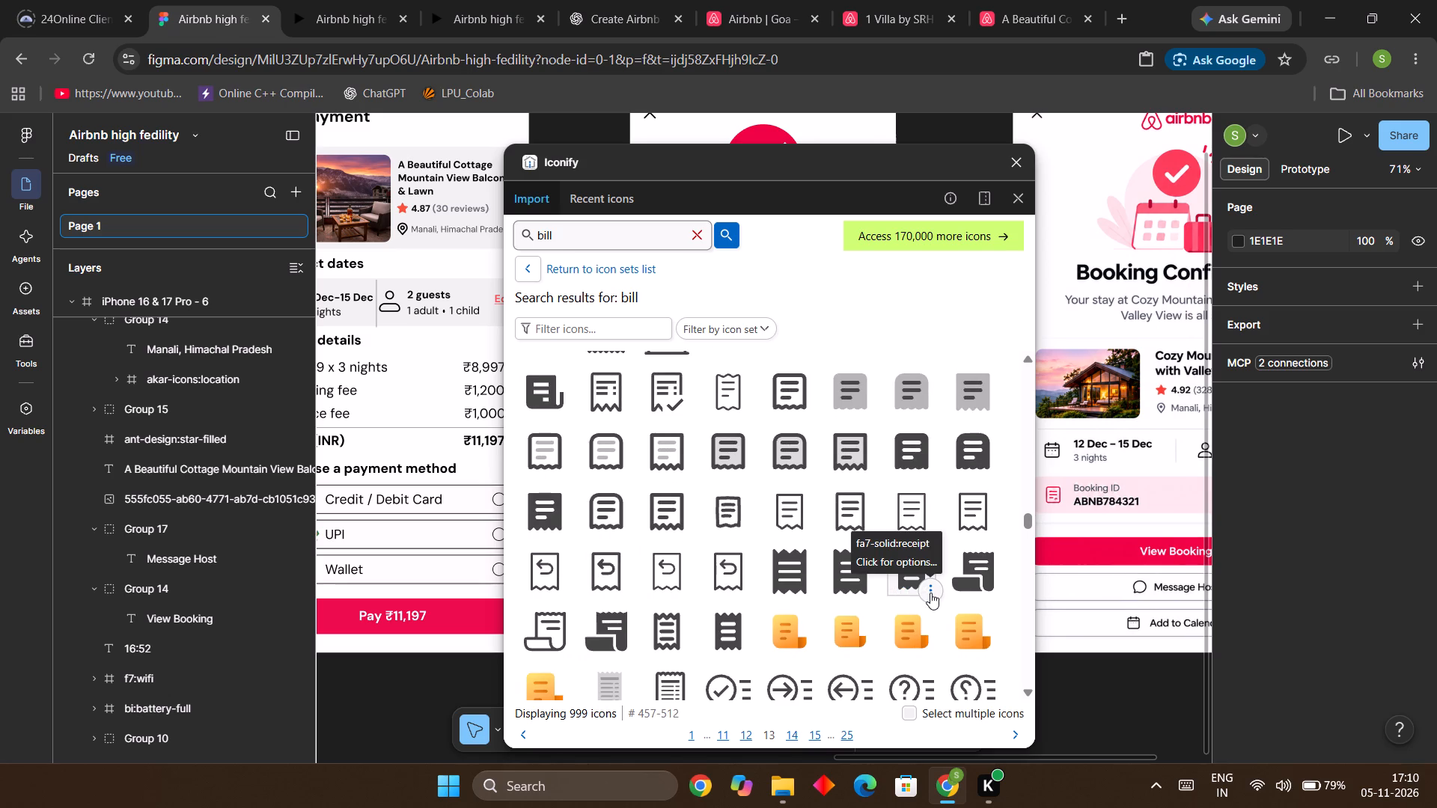
pyautogui.scroll(-3, 930, 593)
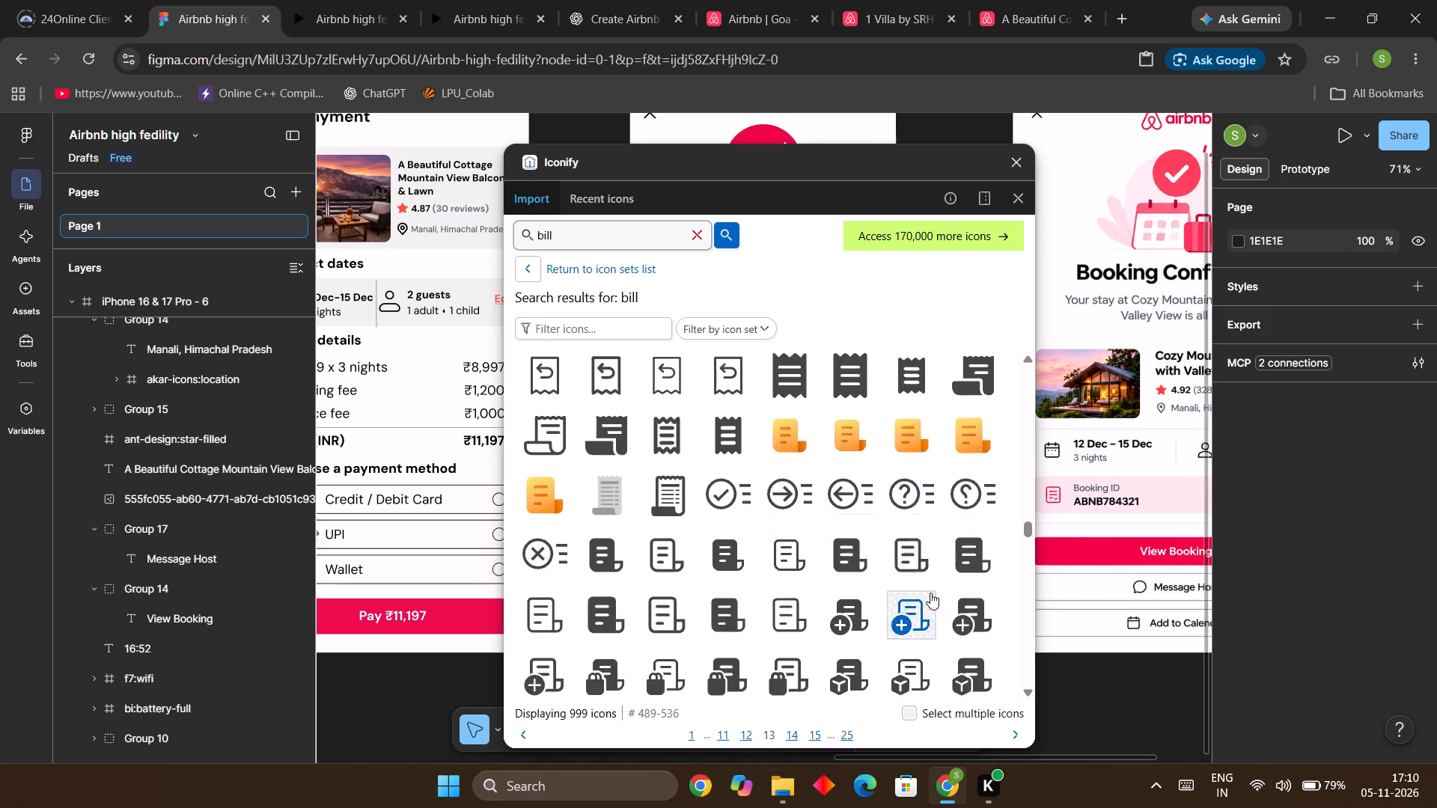
pyautogui.scroll(-2, 930, 593)
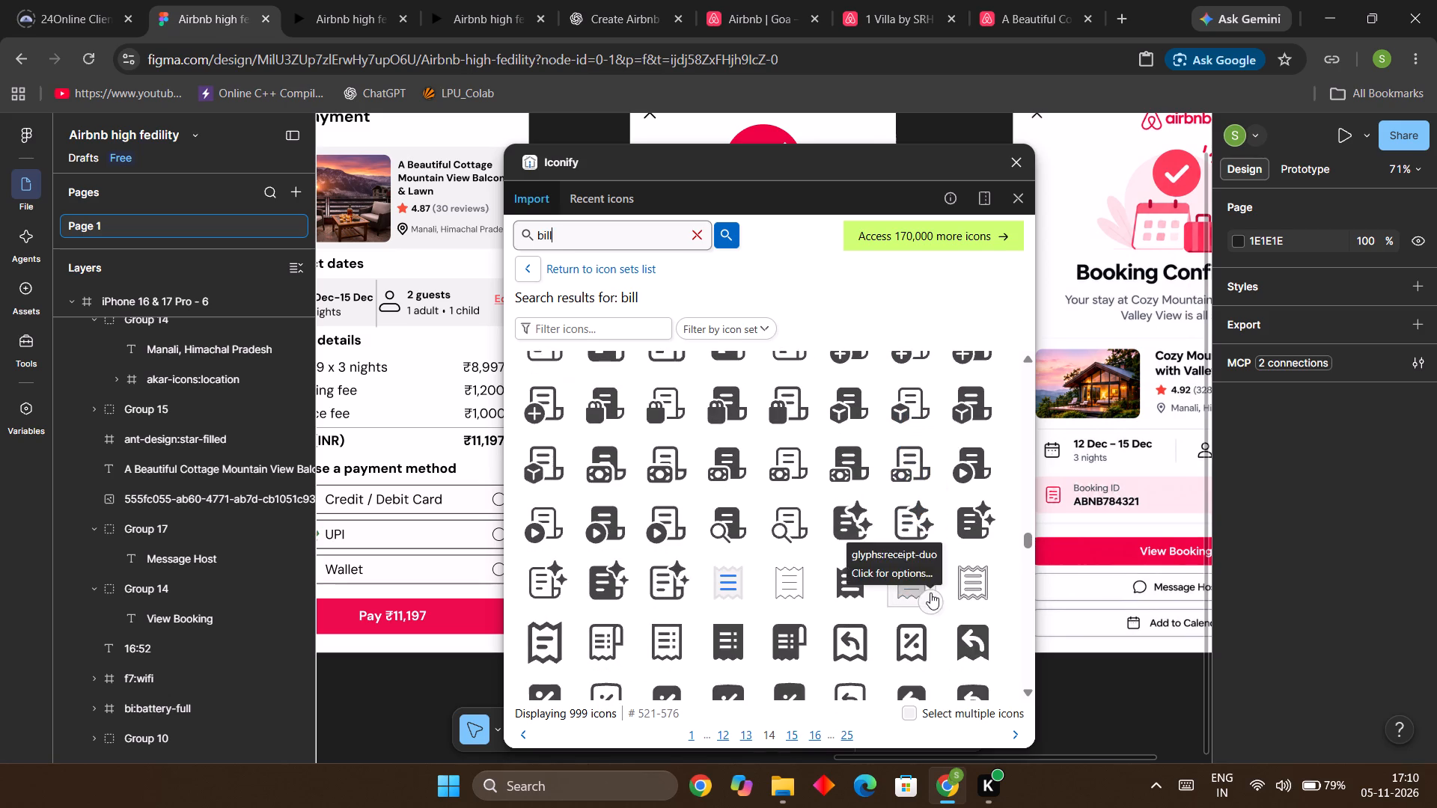
pyautogui.scroll(-3, 873, 617)
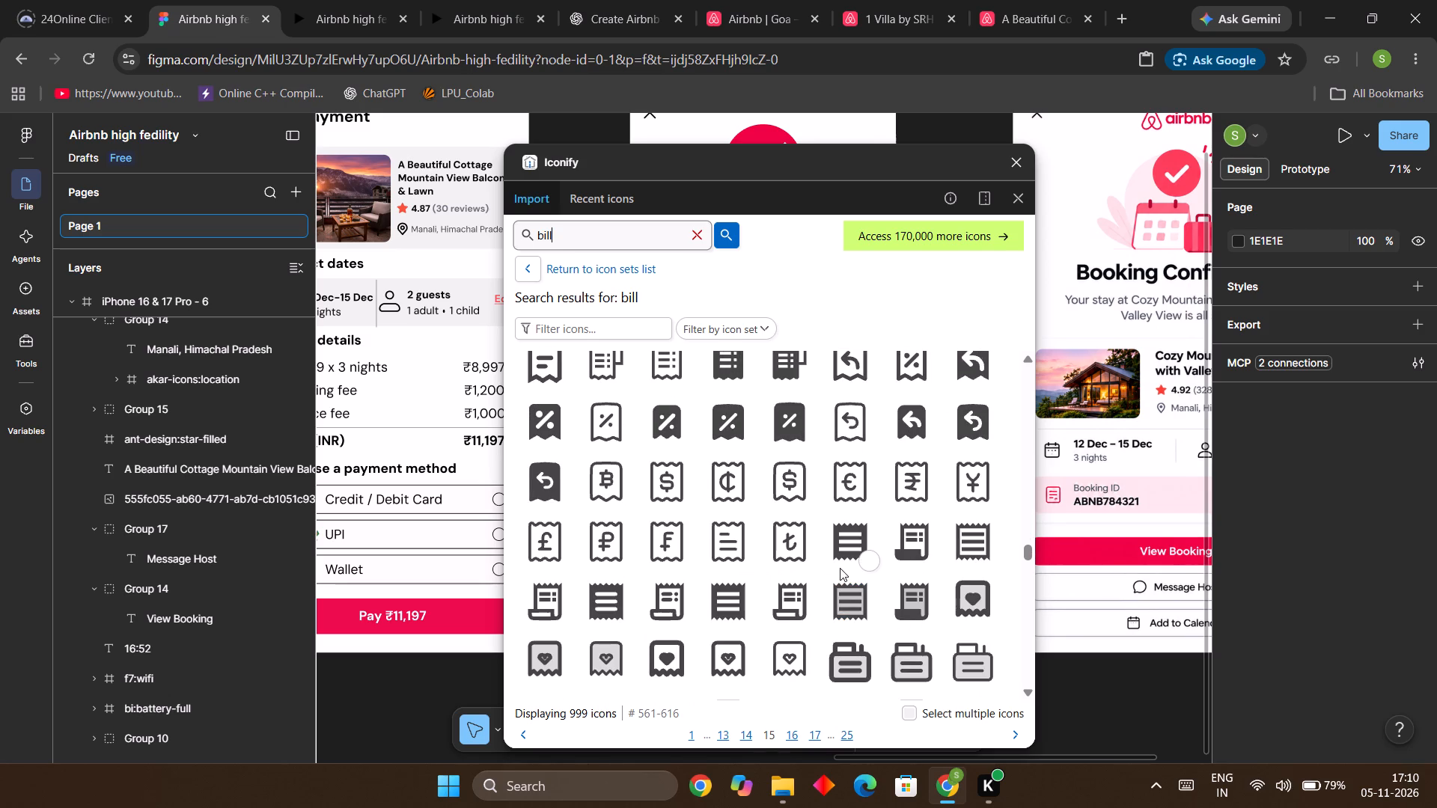
pyautogui.scroll(-5, 840, 568)
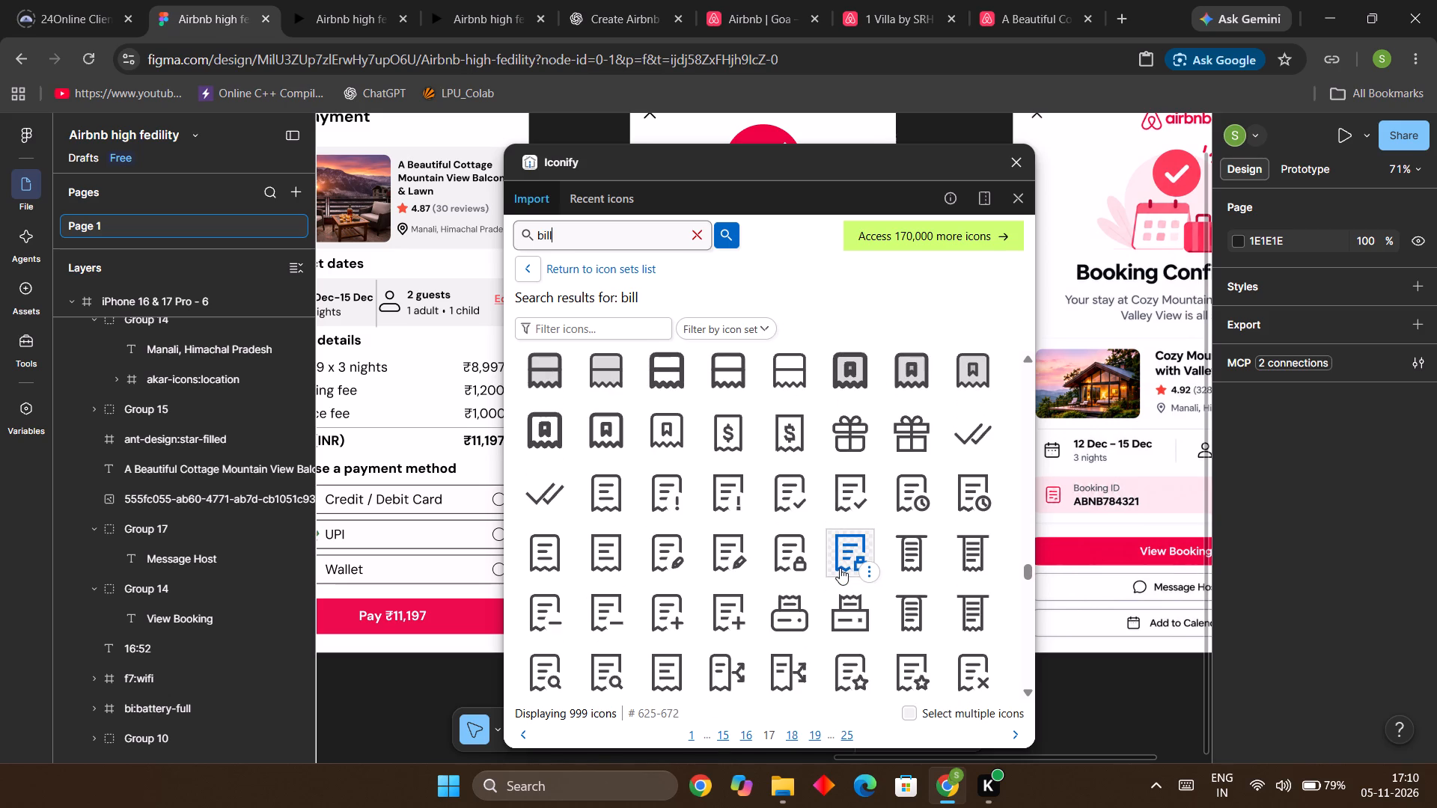
pyautogui.scroll(-9, 840, 568)
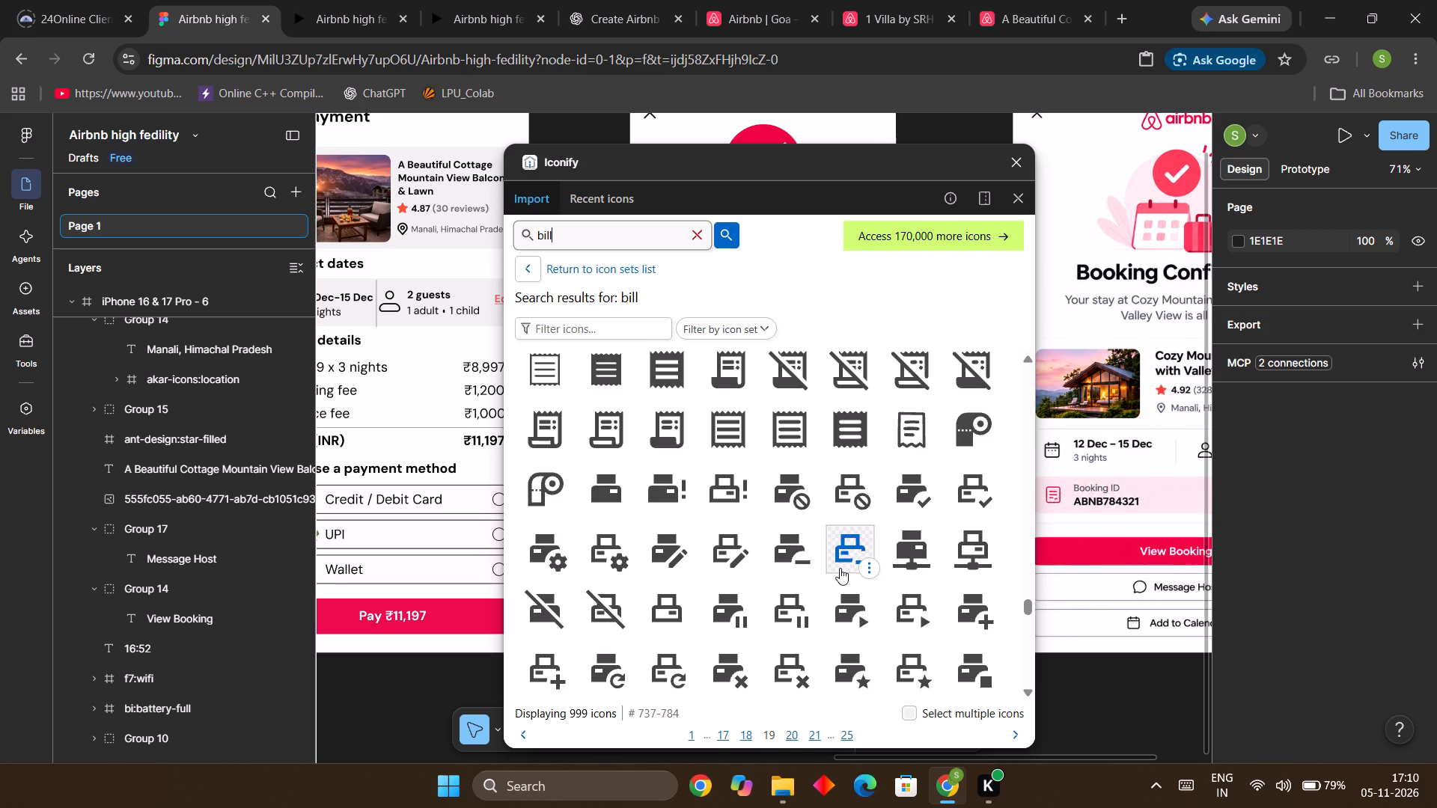
pyautogui.scroll(-7, 840, 568)
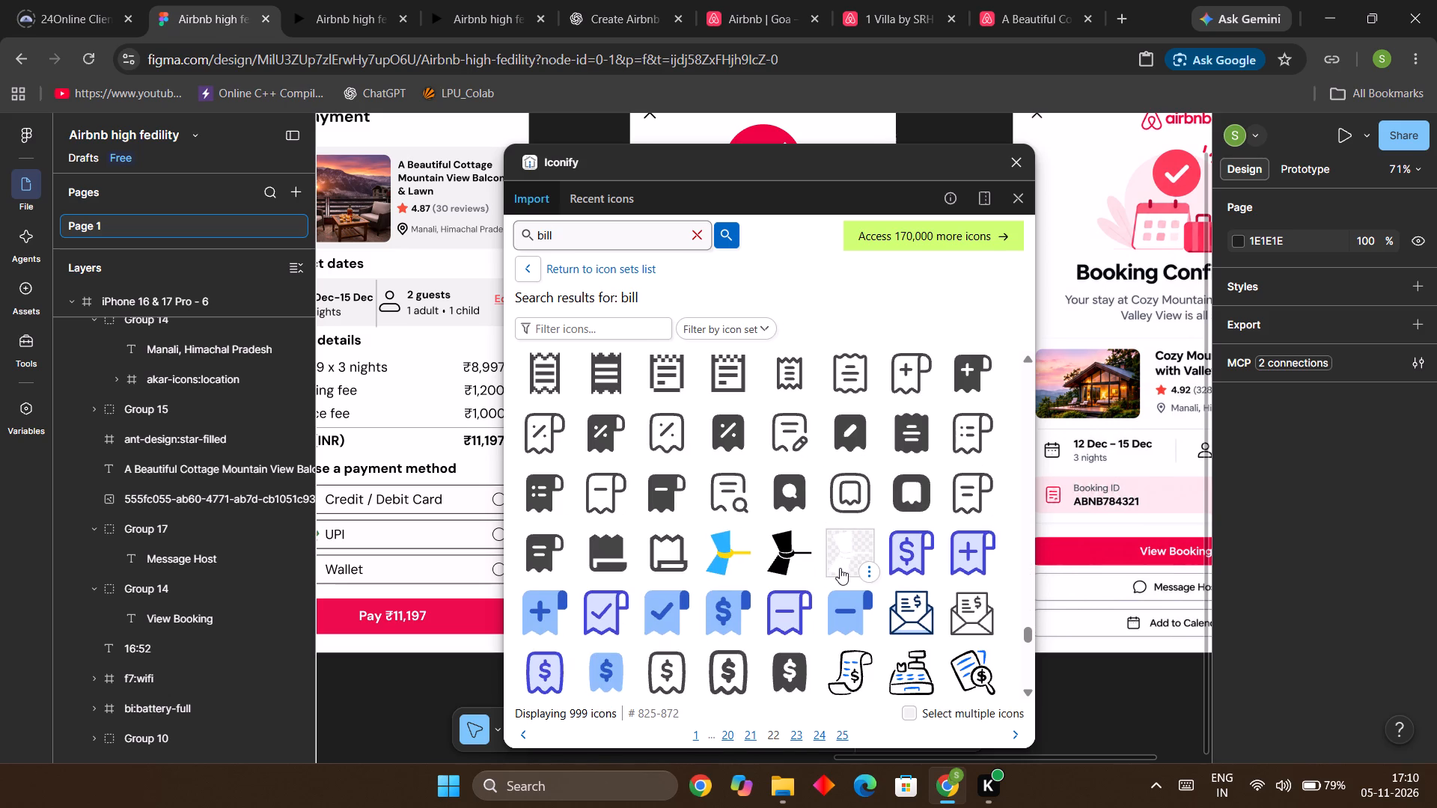
pyautogui.scroll(-4, 840, 568)
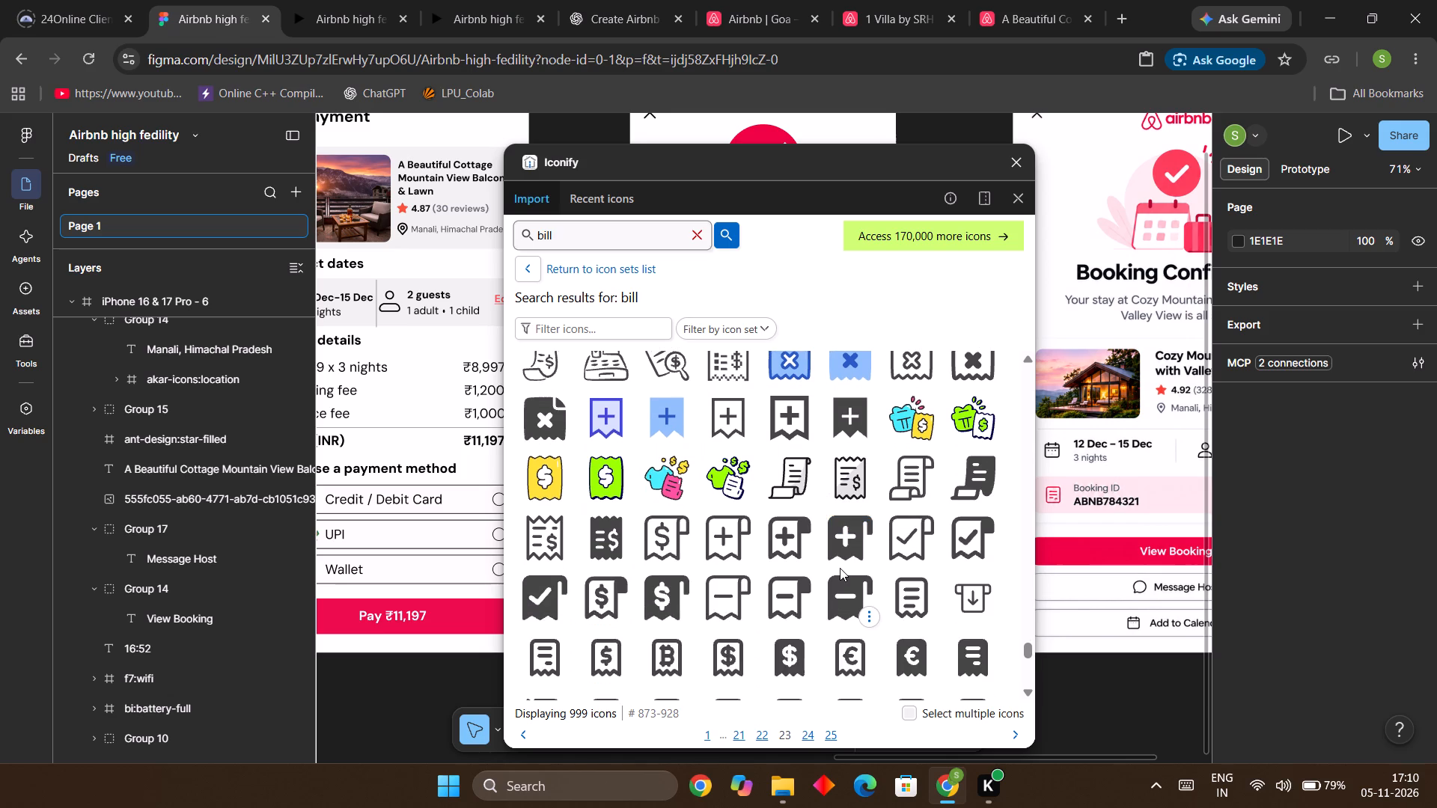
pyautogui.scroll(-5, 840, 568)
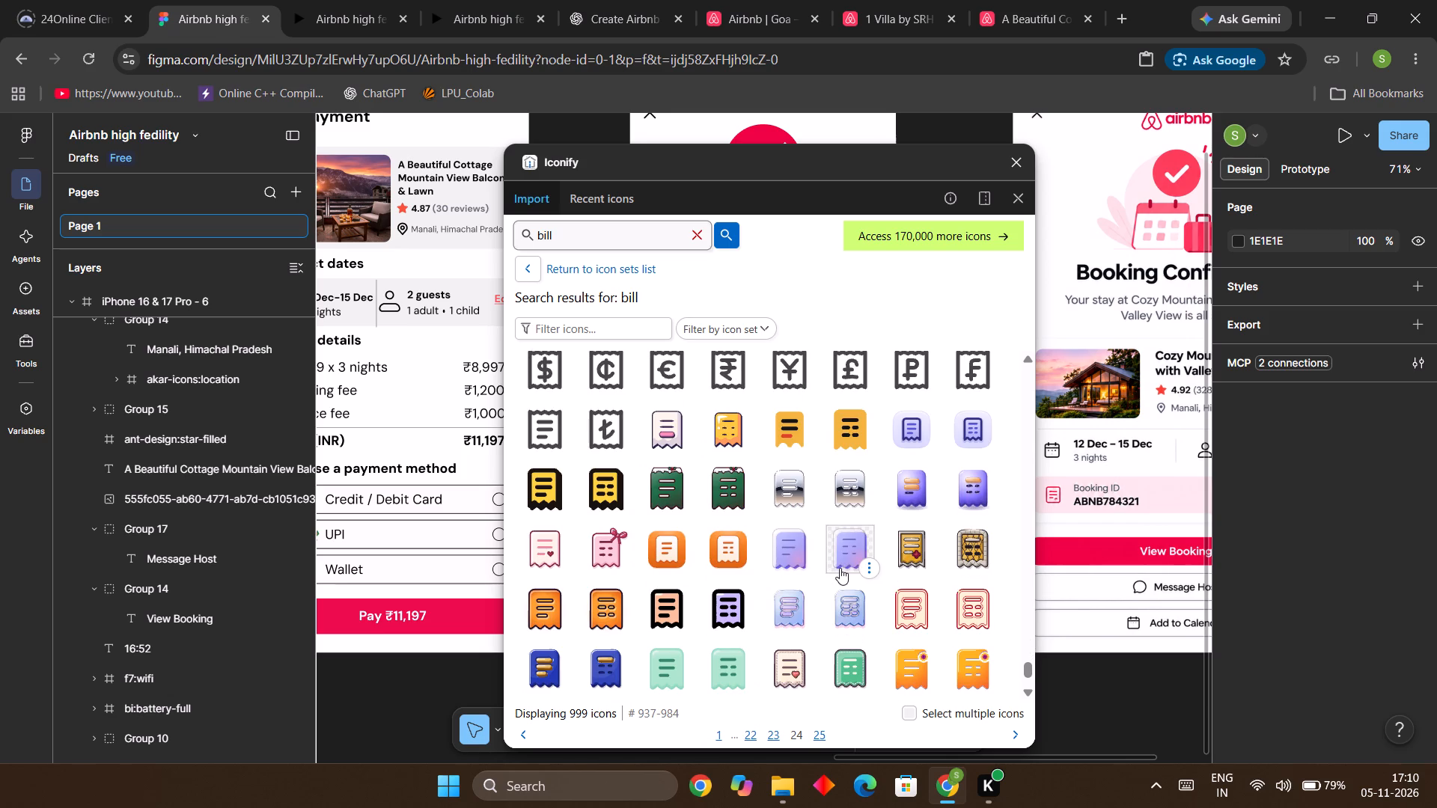
pyautogui.scroll(2, 840, 568)
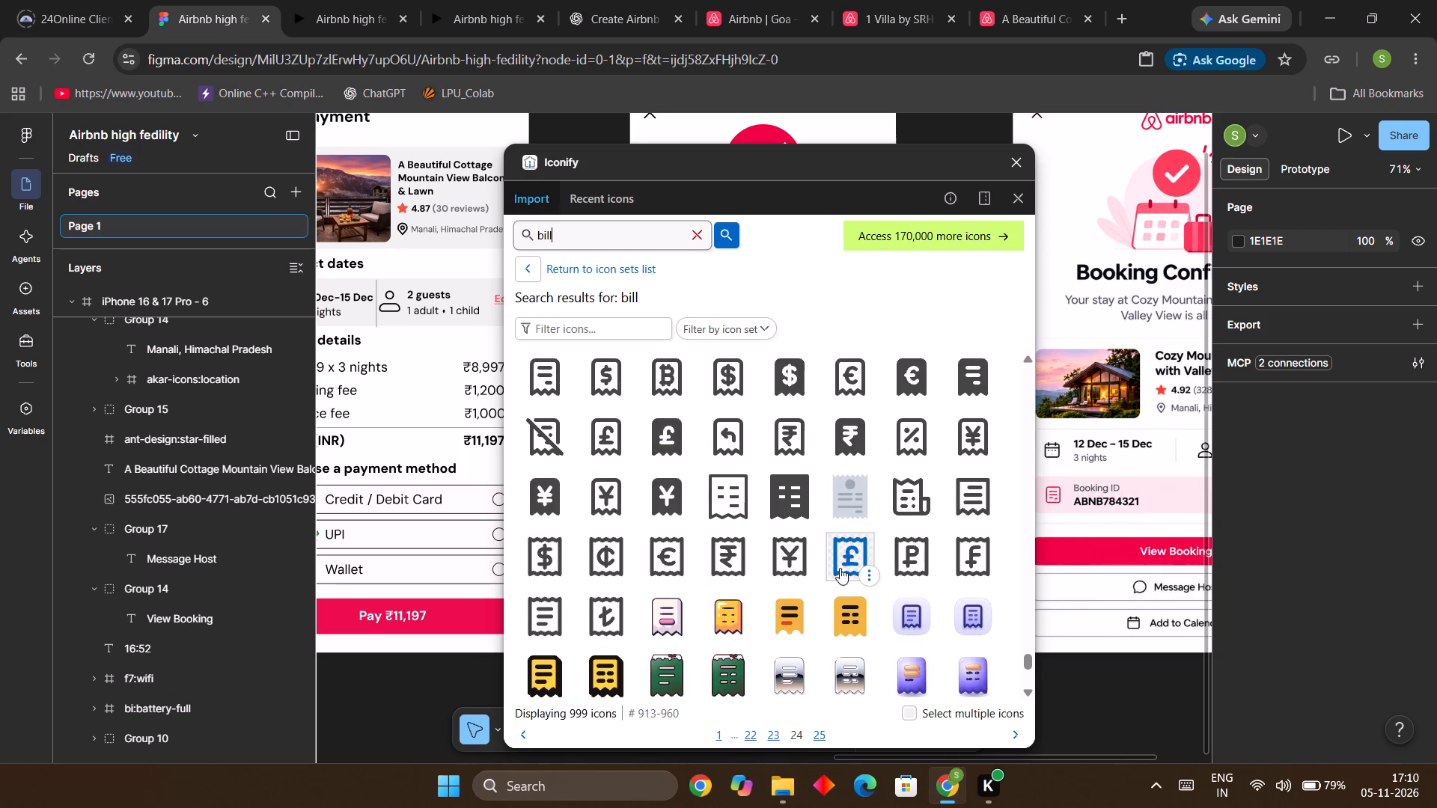
# Examine the remaining "bill" results for a receipt icon matching the reference's Booking ID bar.
pyautogui.scroll(-12, 840, 568)
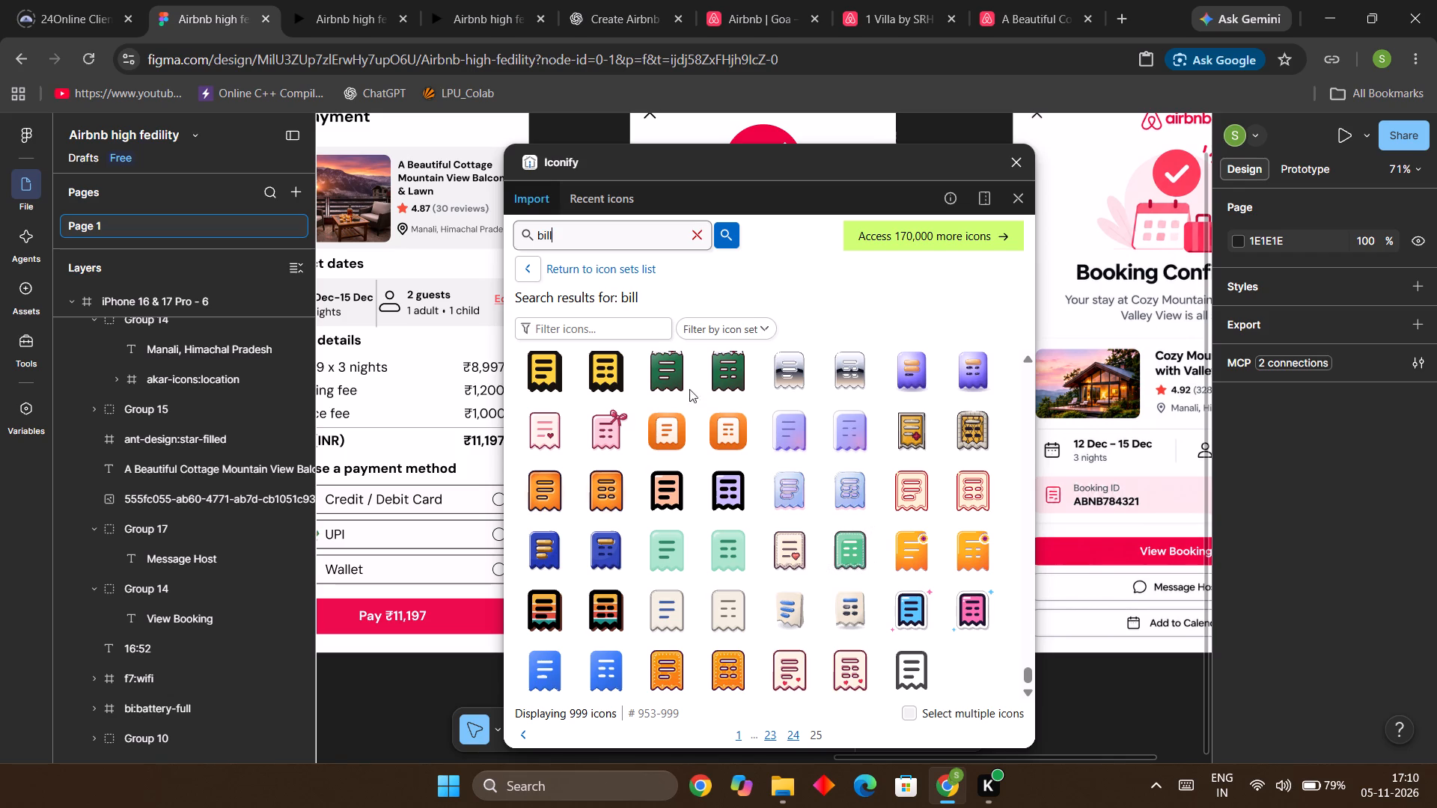
# Search Iconify for "pdf" and examine the results for an icon matching the reference's Booking ID bar.
pyautogui.click(696, 239)
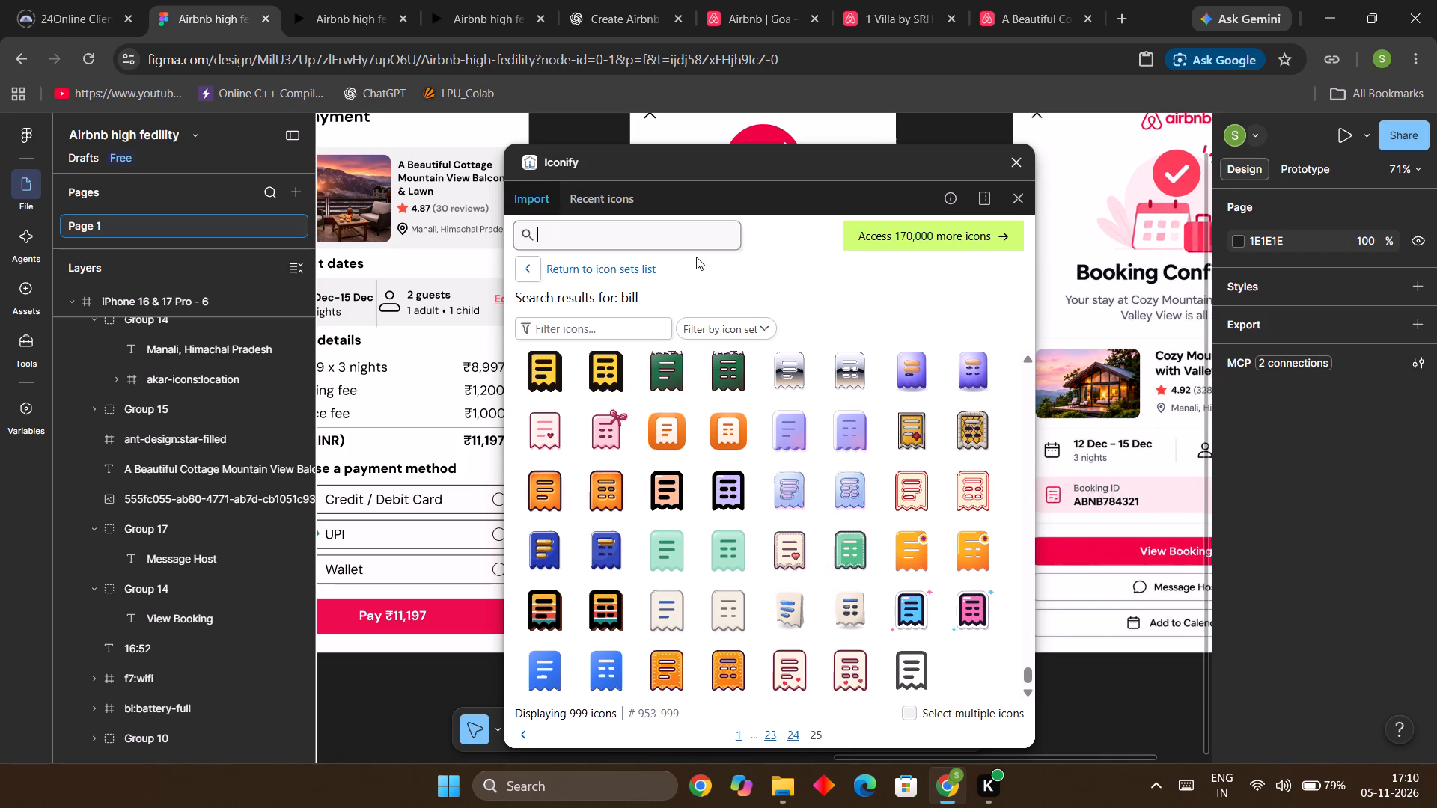
pyautogui.write('pdf')
pyautogui.press('Return')
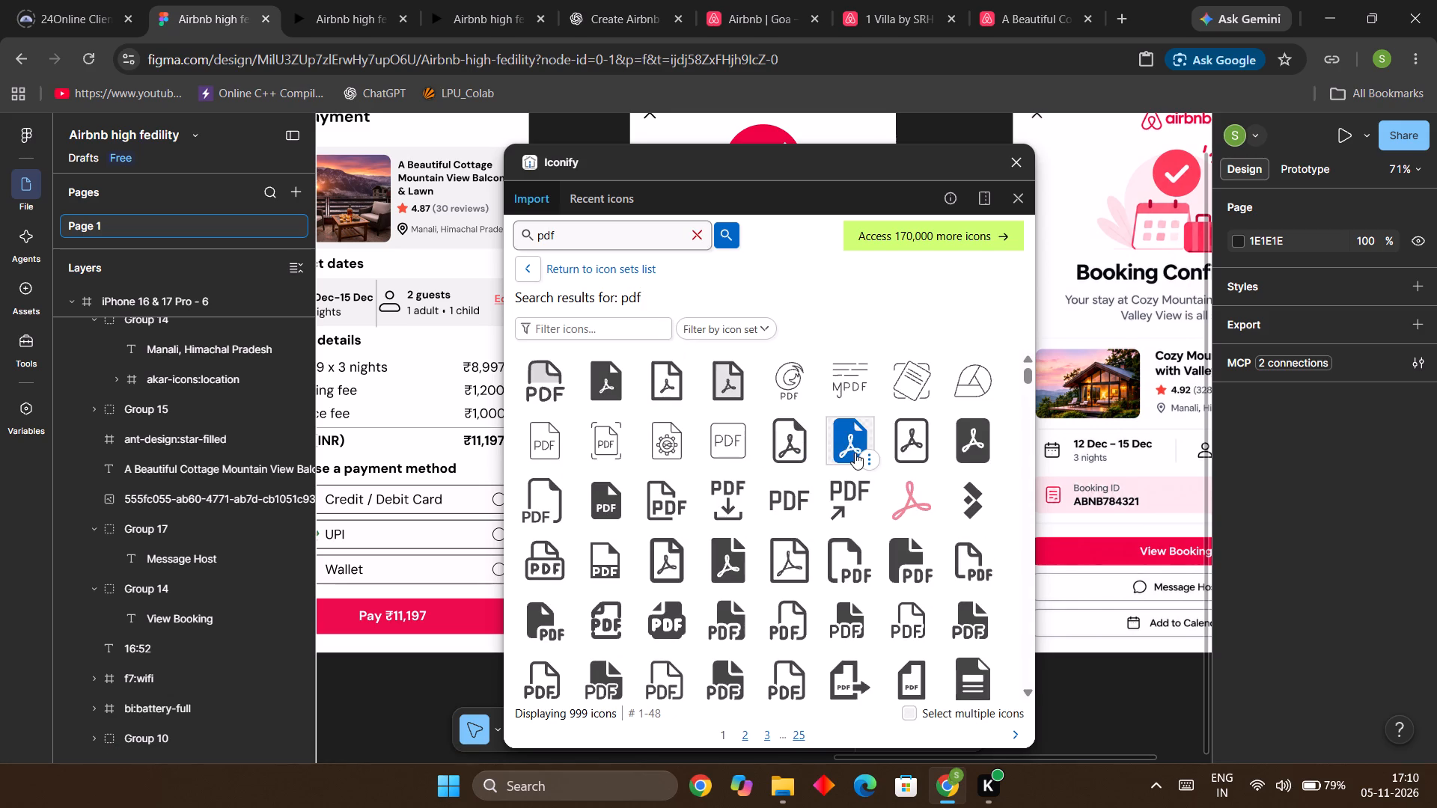
pyautogui.scroll(-5, 855, 453)
pyautogui.scroll(2, 855, 453)
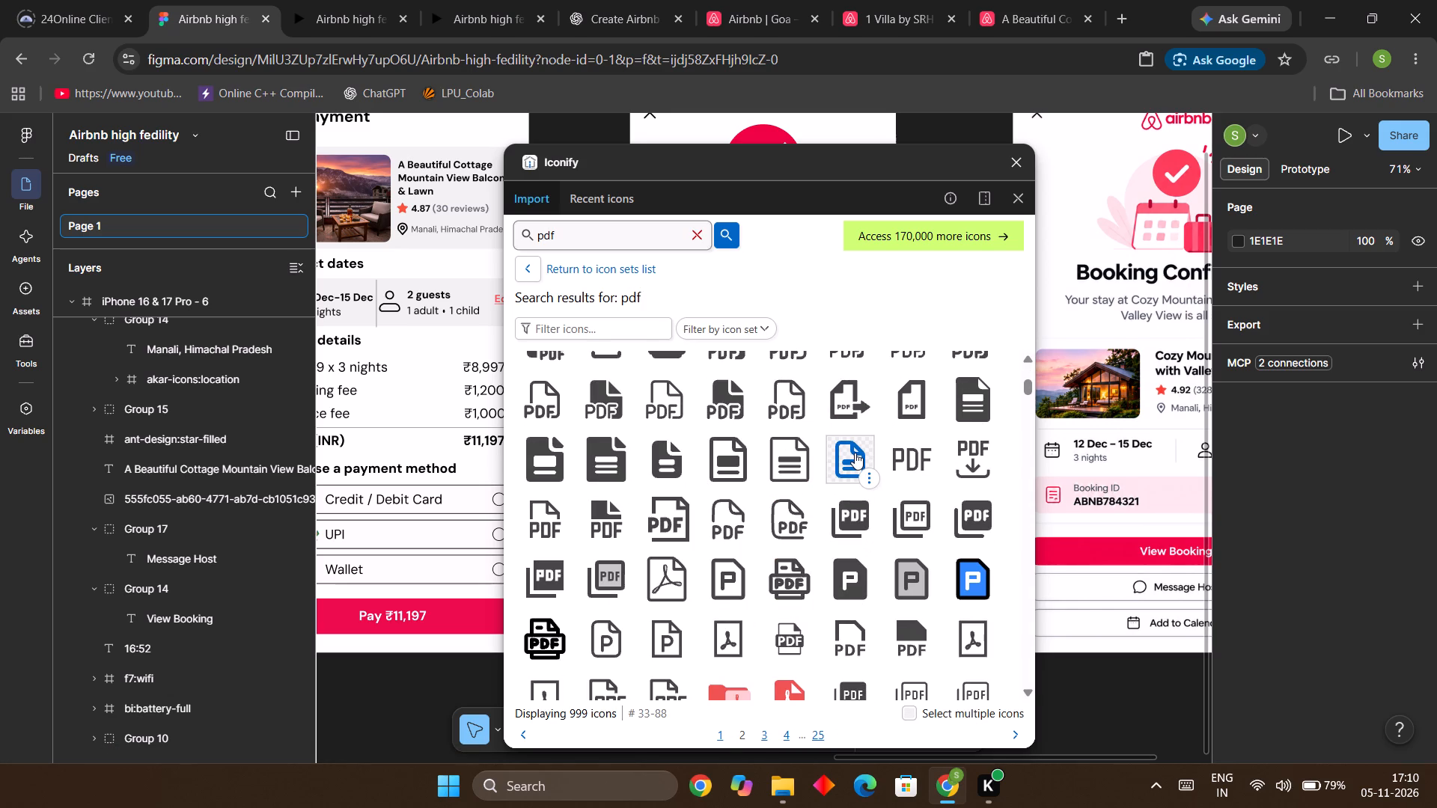
pyautogui.scroll(-7, 855, 453)
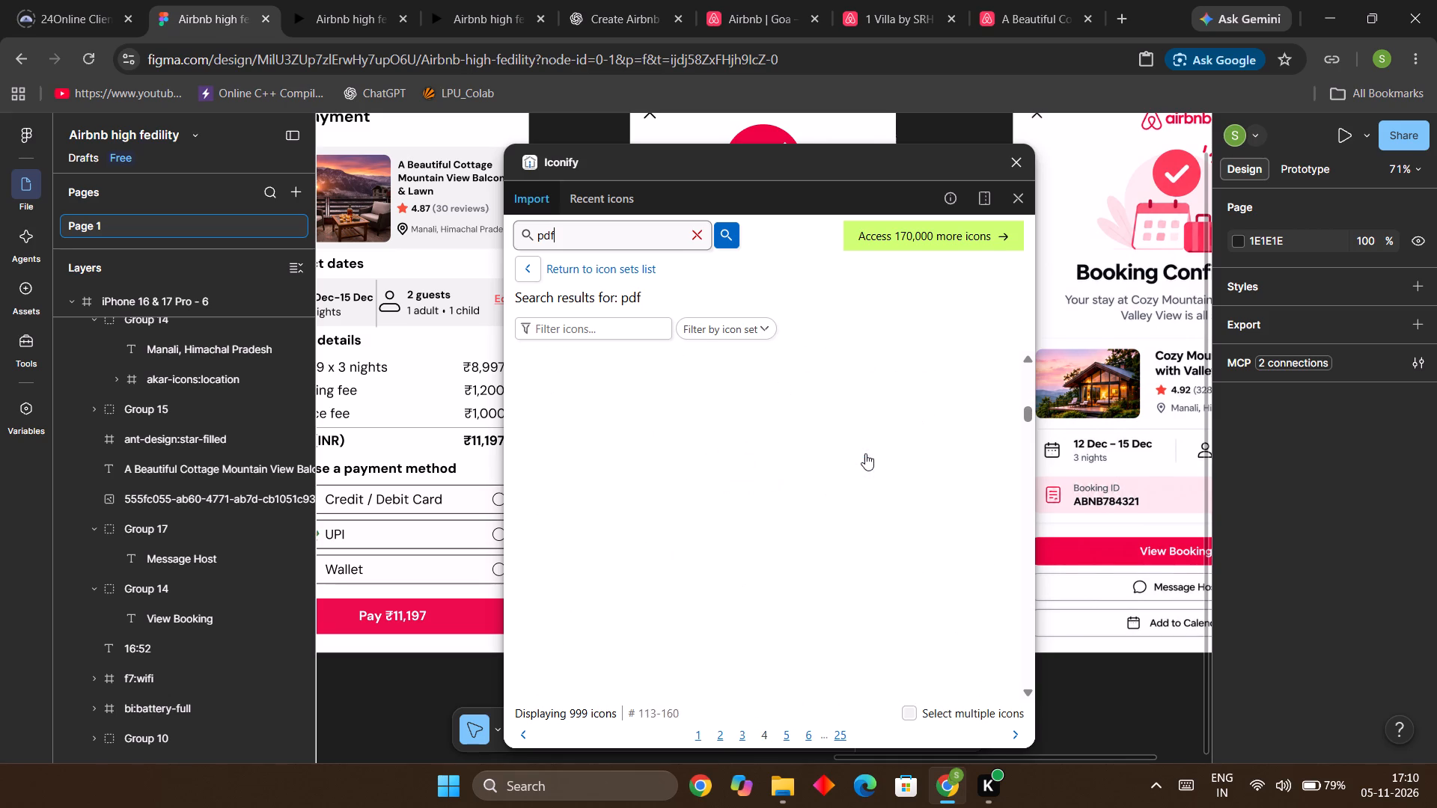
pyautogui.scroll(-3, 865, 453)
pyautogui.scroll(2, 865, 453)
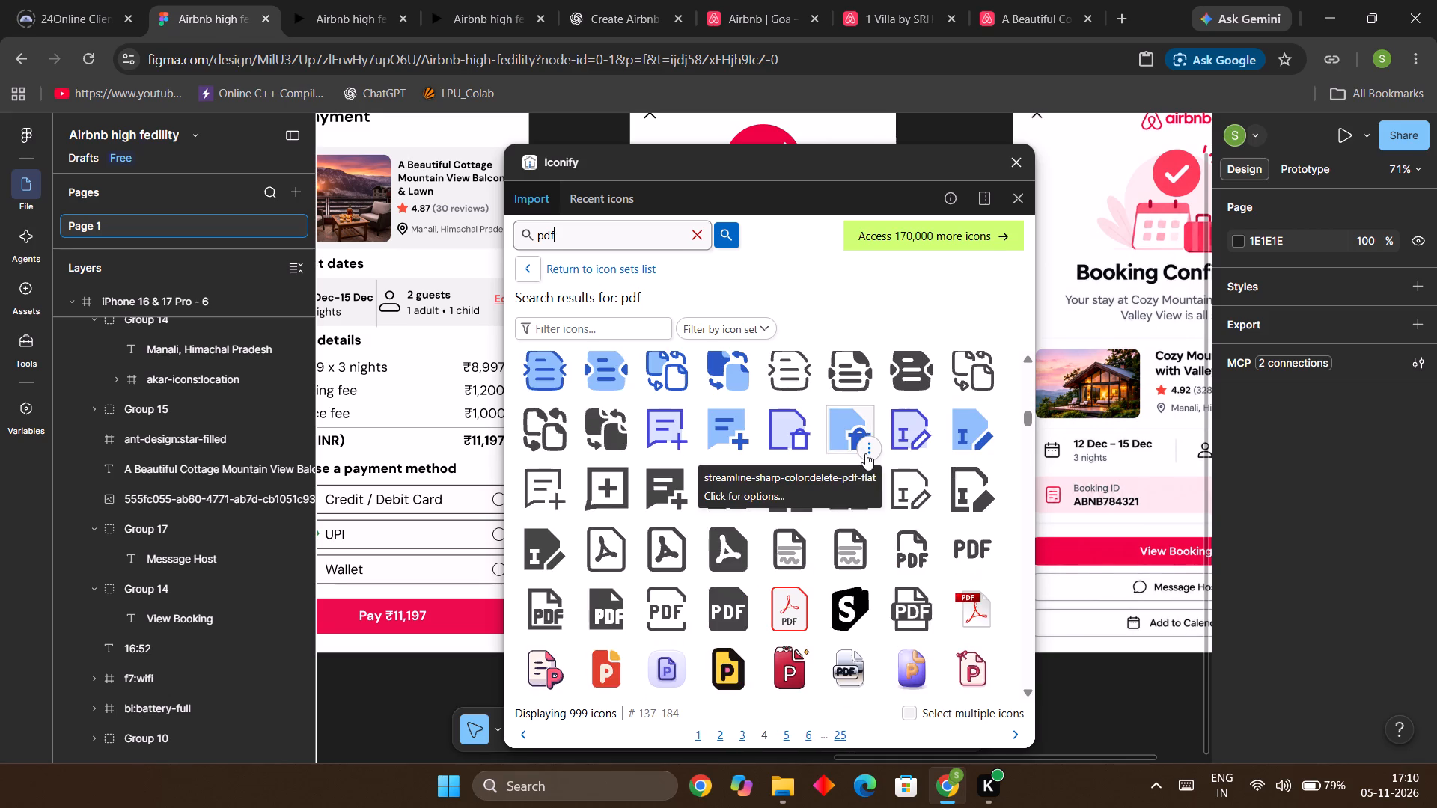
pyautogui.scroll(-8, 865, 453)
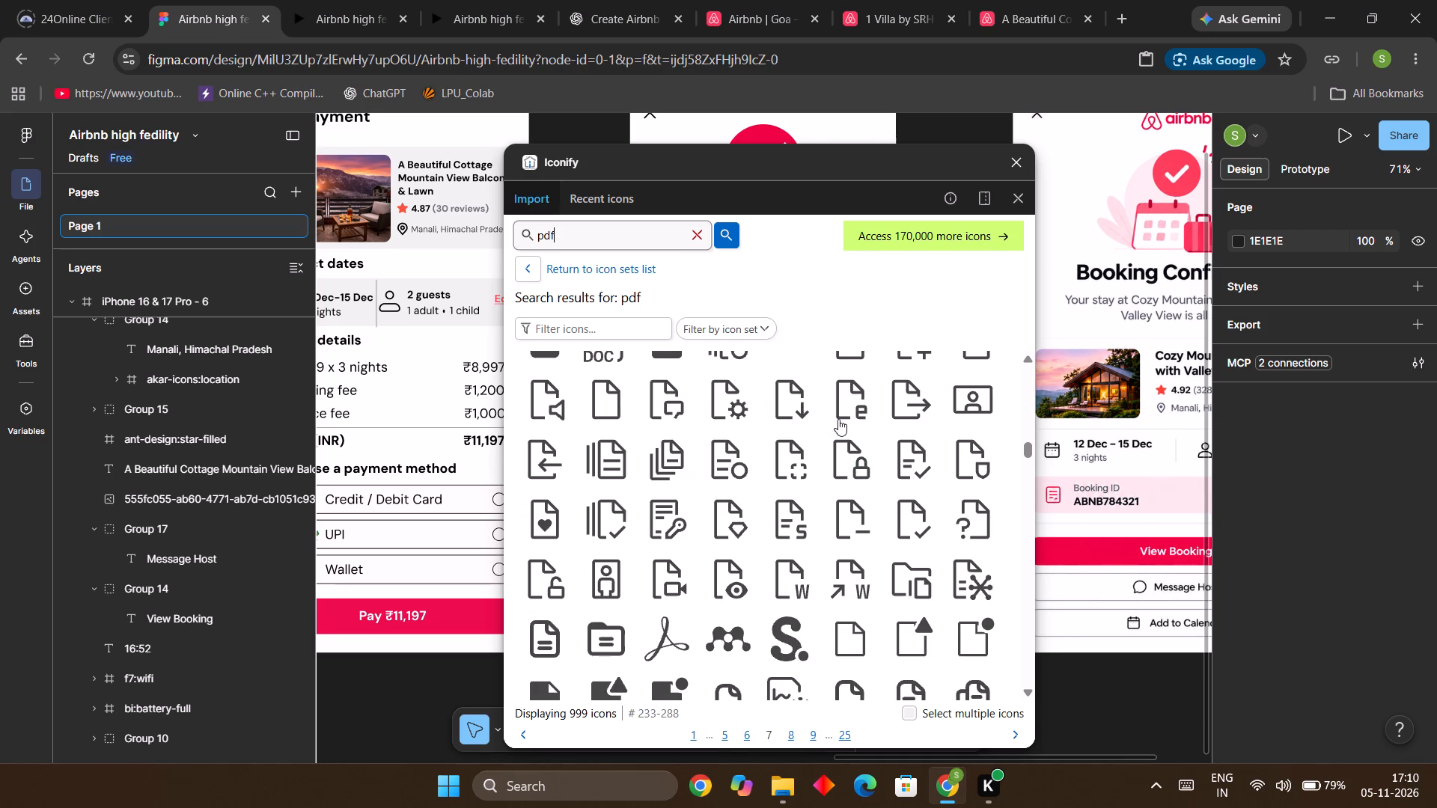
pyautogui.scroll(-2, 915, 547)
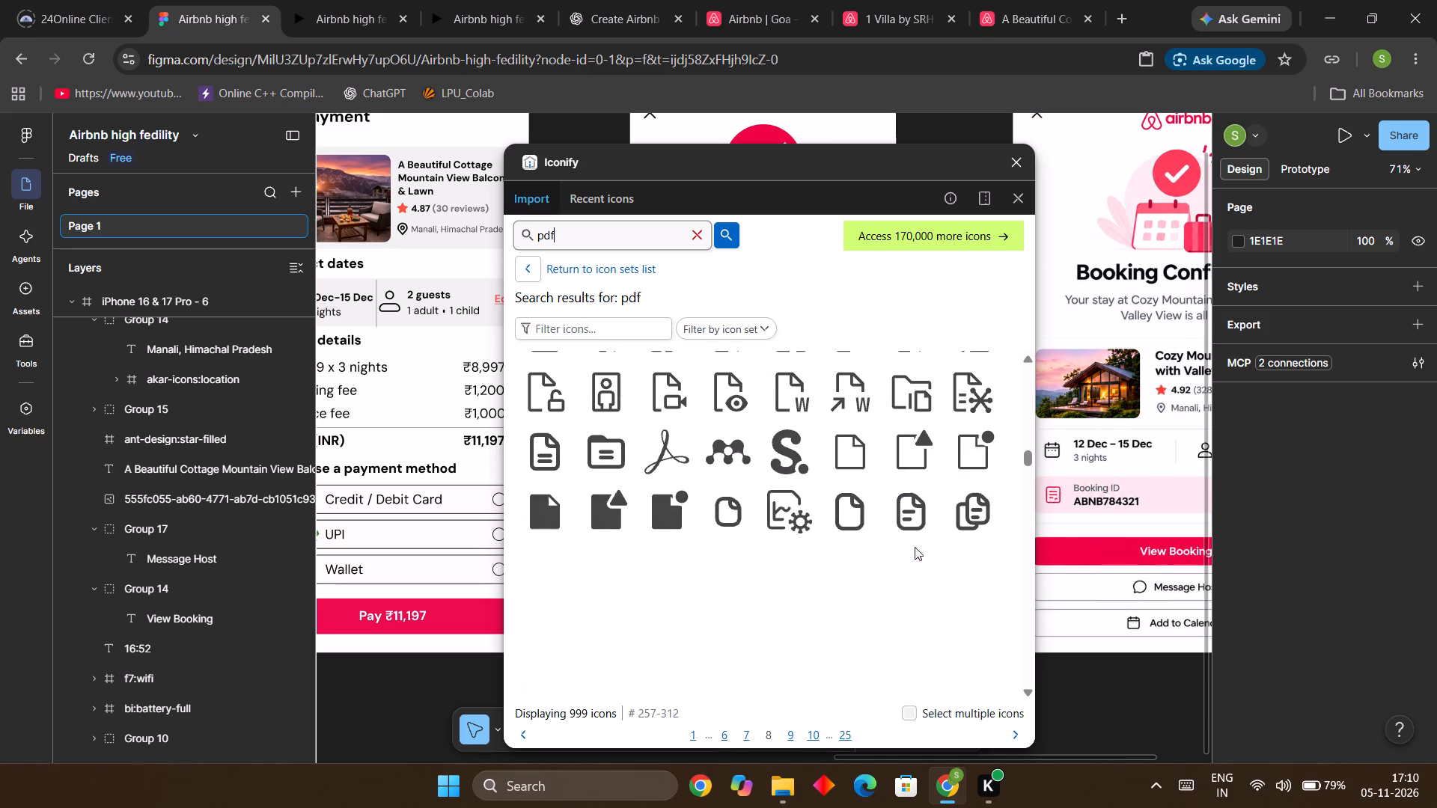
pyautogui.scroll(-5, 915, 547)
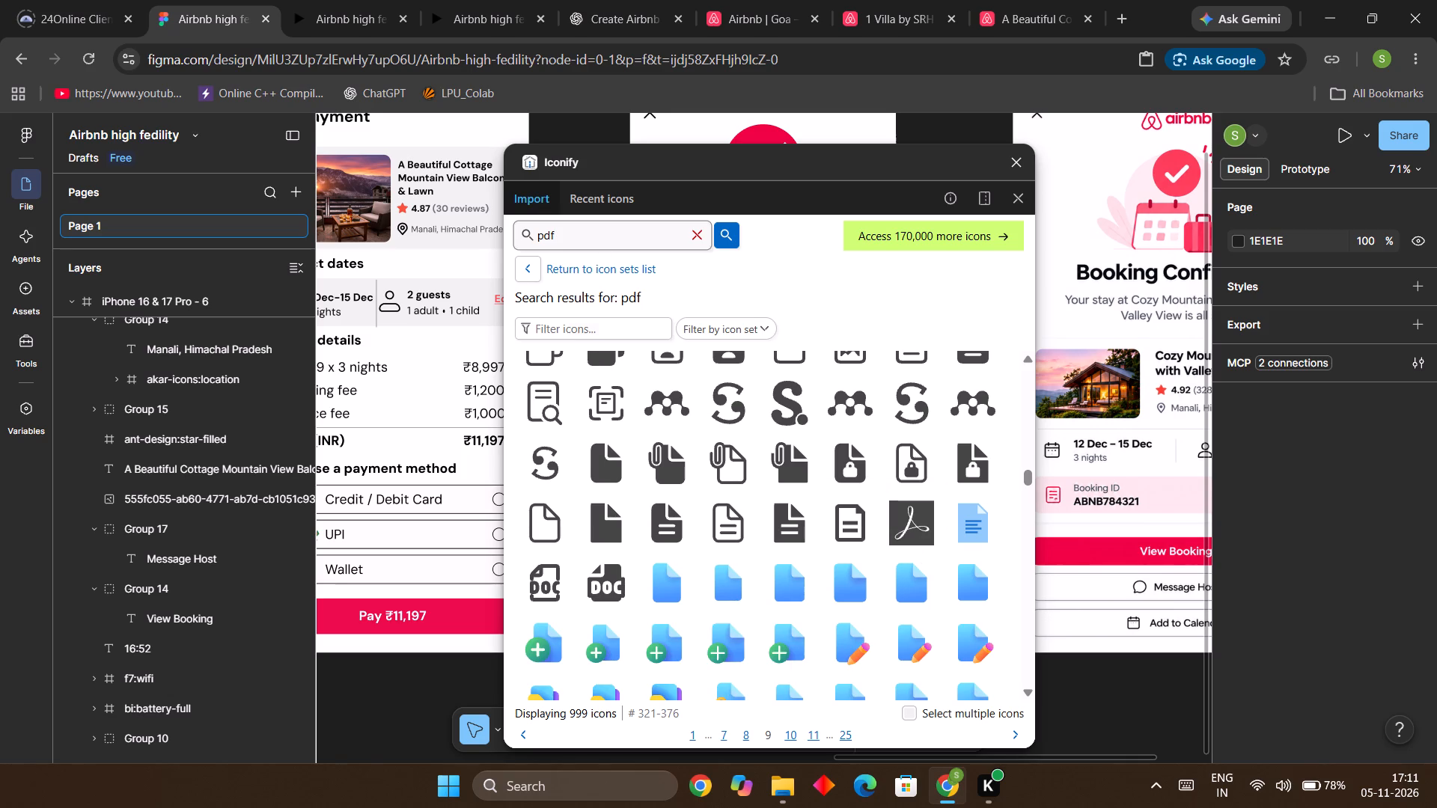
# Search Iconify for "document" and examine the results for an icon matching the reference's Booking ID bar.
pyautogui.click(605, 230)
pyautogui.press('BackSpace')
pyautogui.press('BackSpace')
pyautogui.press('BackSpace')
pyautogui.press('BackSpace')
pyautogui.press('BackSpace')
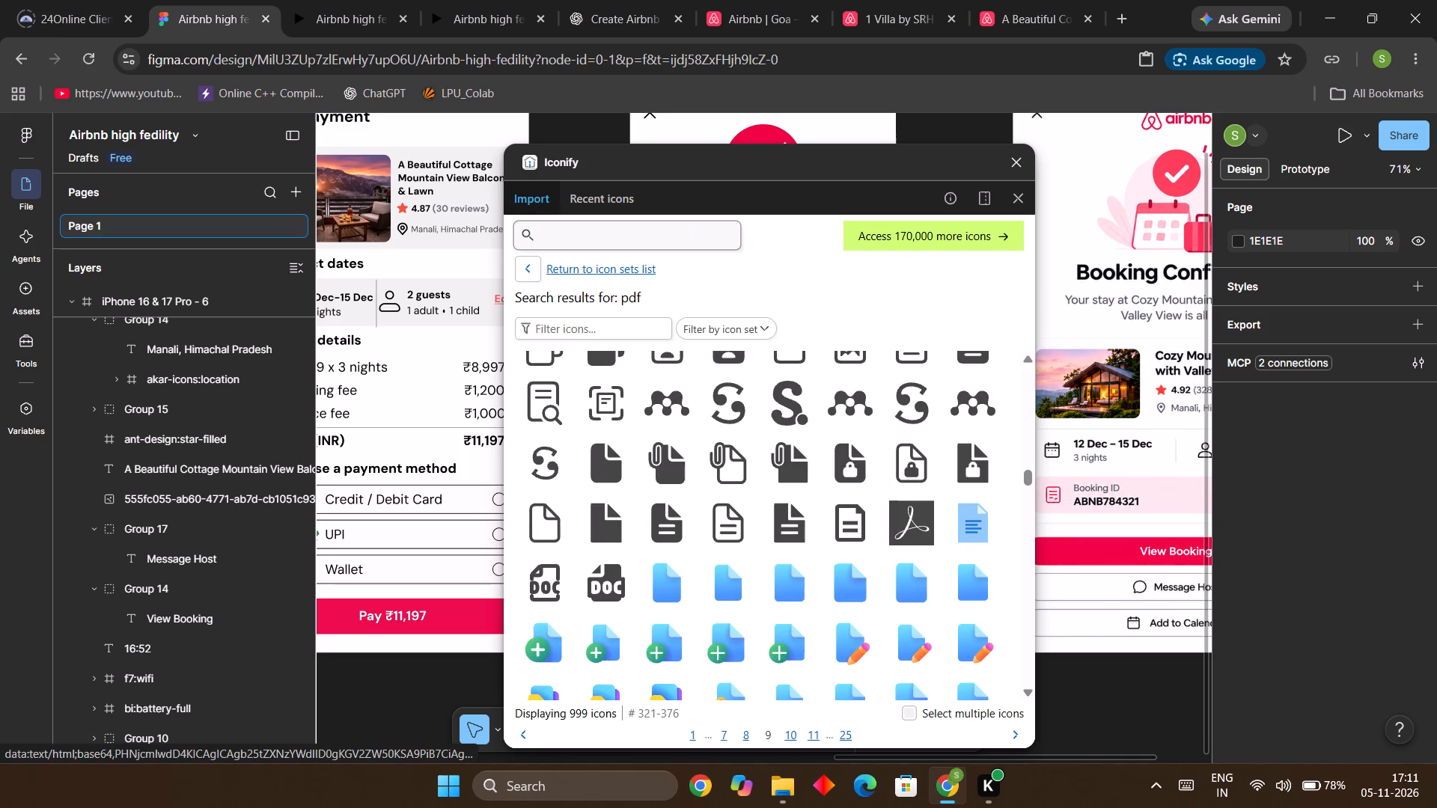
pyautogui.write('document')
pyautogui.press('Return')
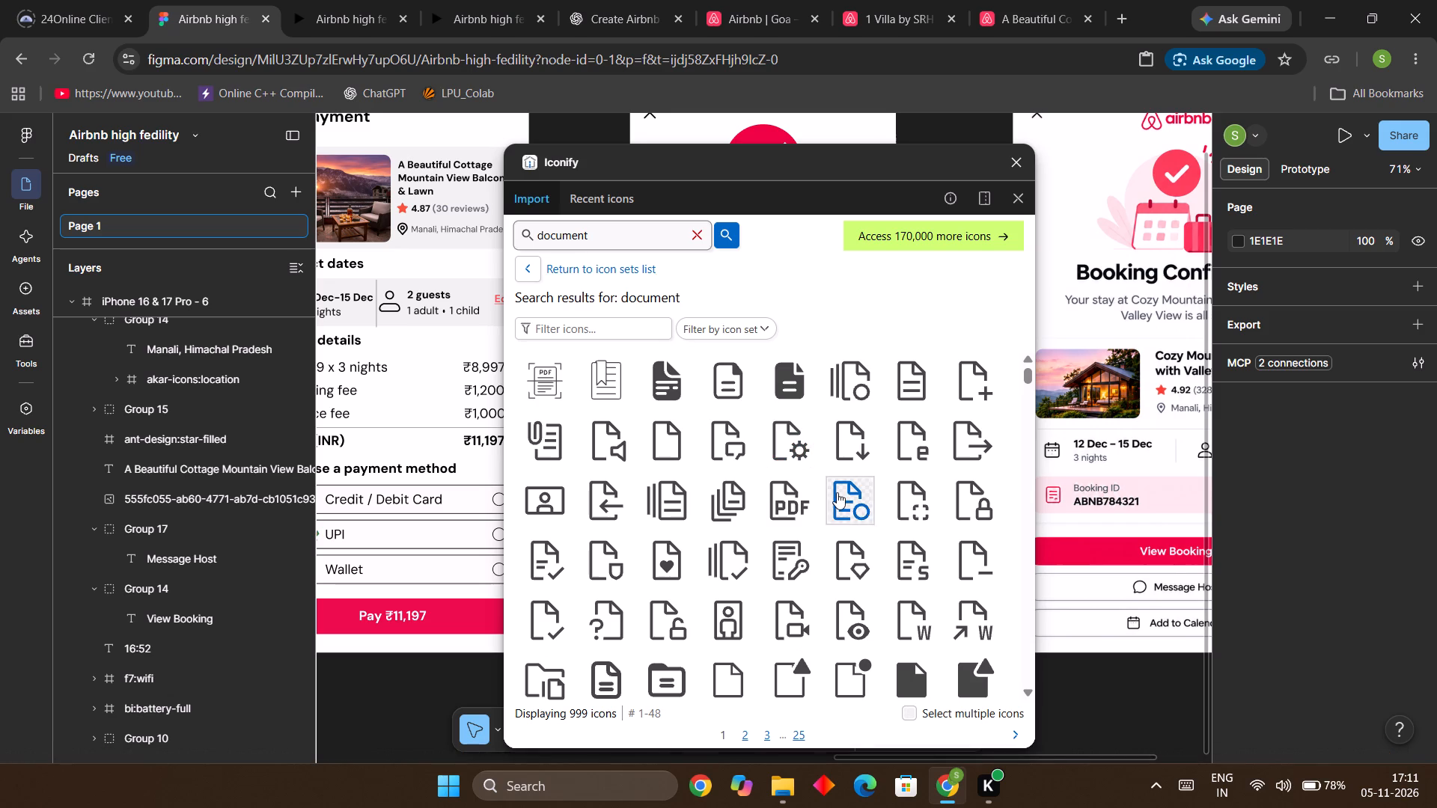
pyautogui.scroll(-2, 832, 557)
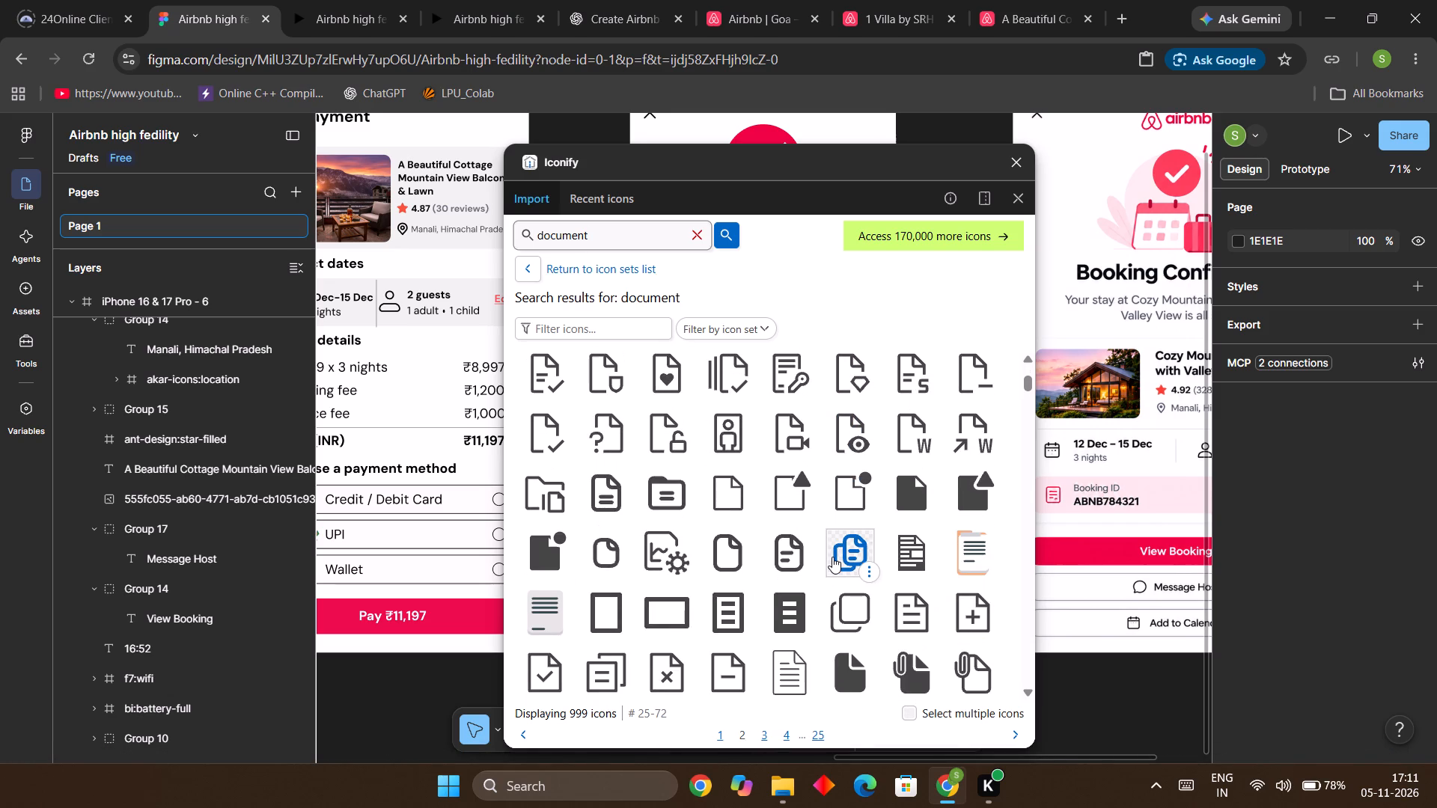
pyautogui.scroll(-2, 832, 557)
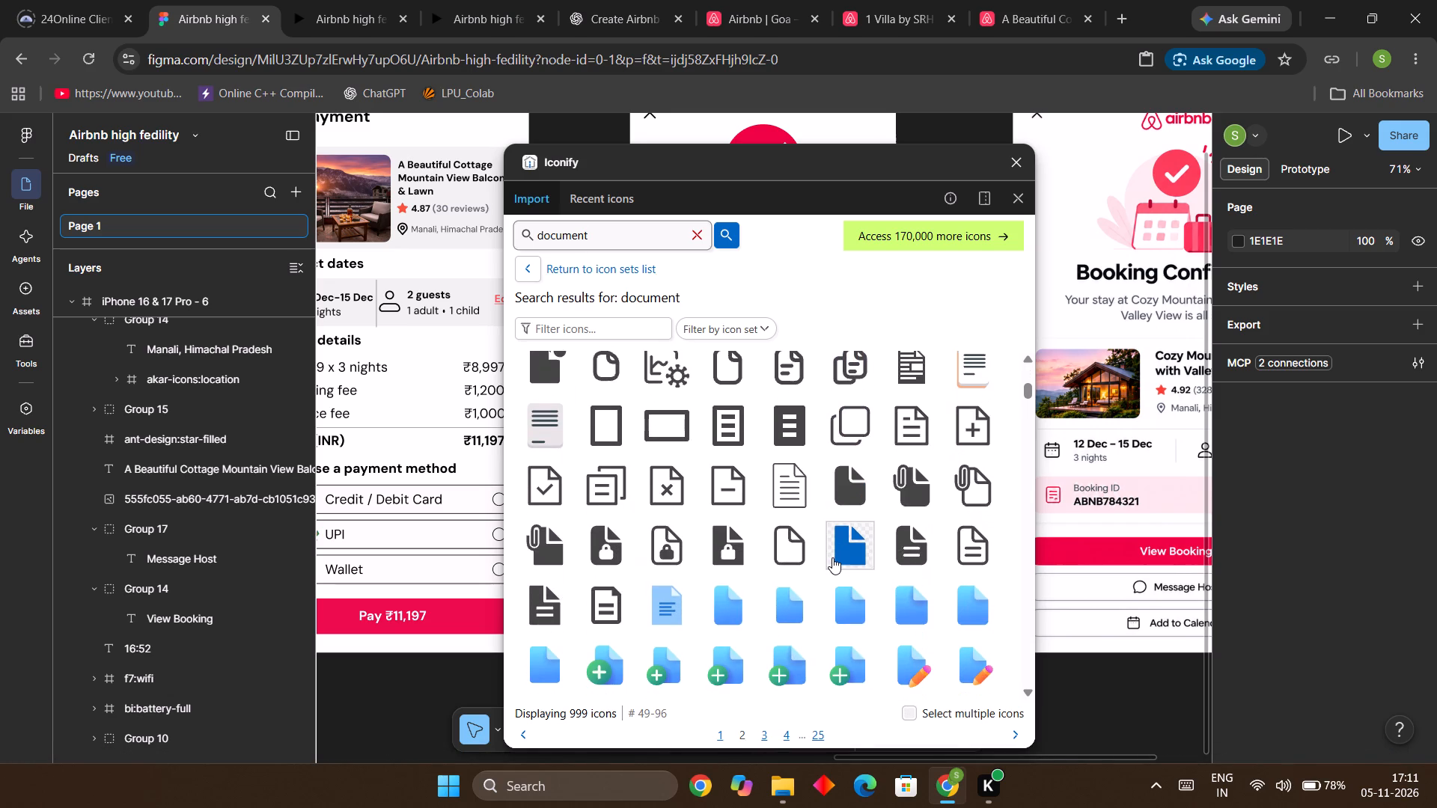
pyautogui.scroll(-1, 832, 557)
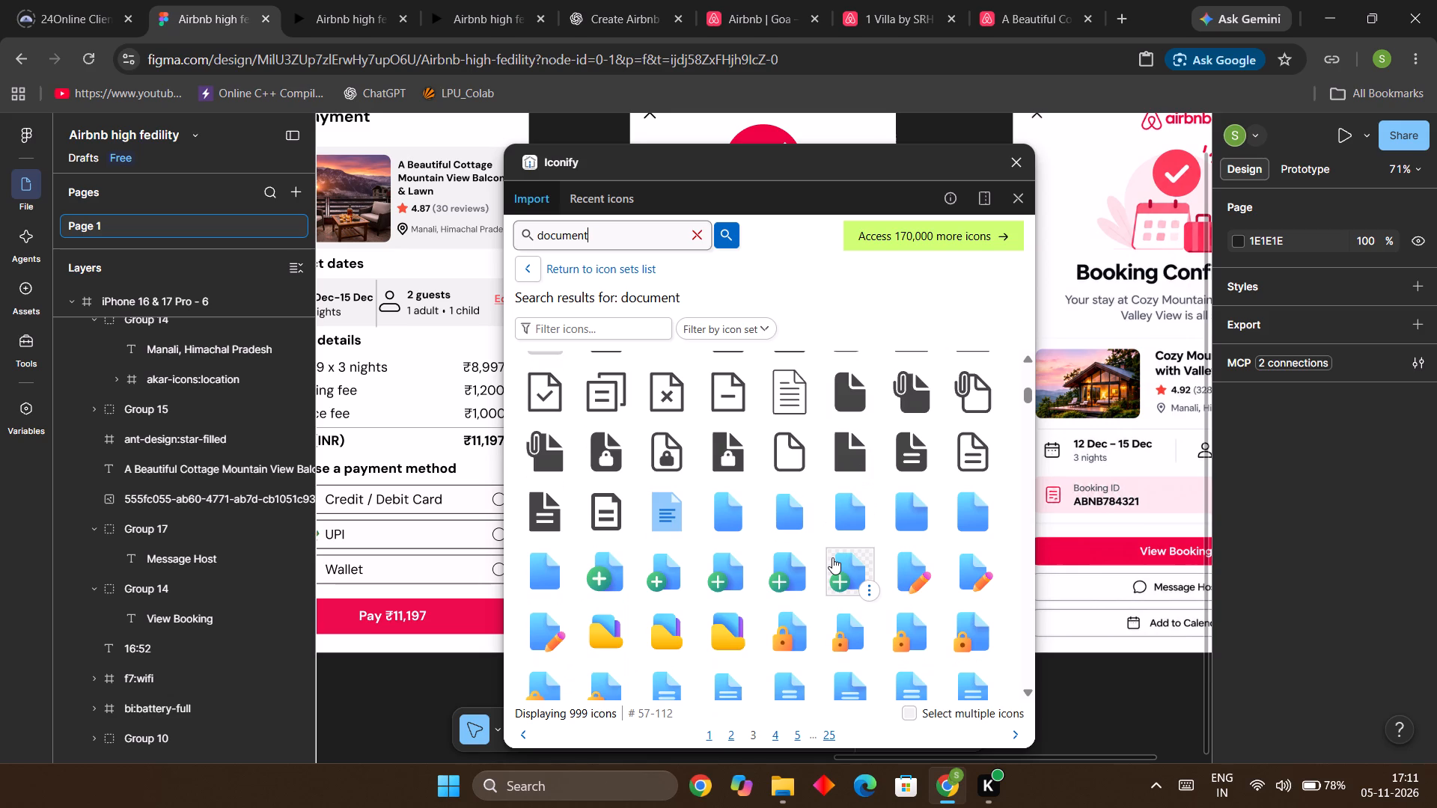
pyautogui.scroll(-1, 873, 539)
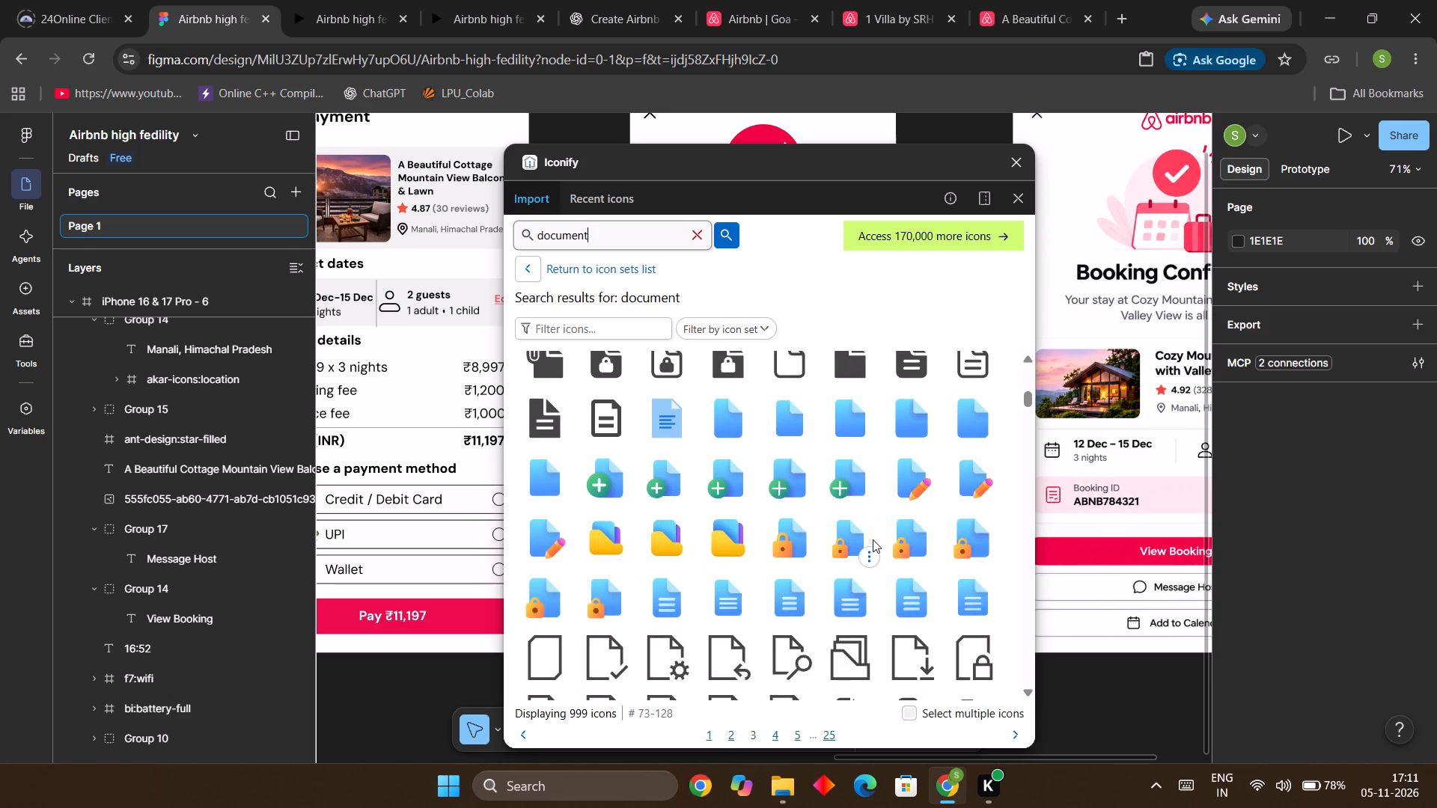
pyautogui.scroll(-2, 873, 539)
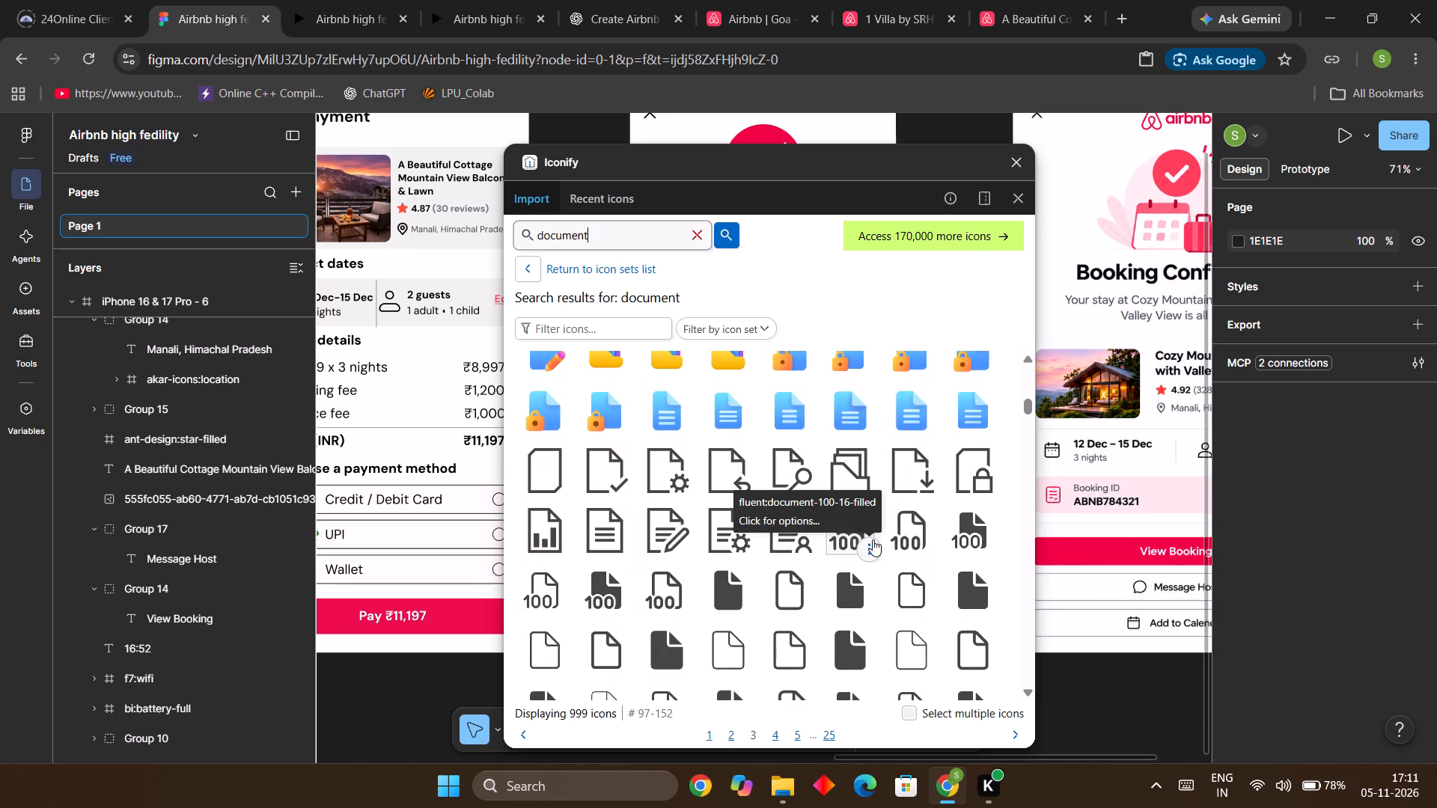
pyautogui.scroll(-10, 921, 587)
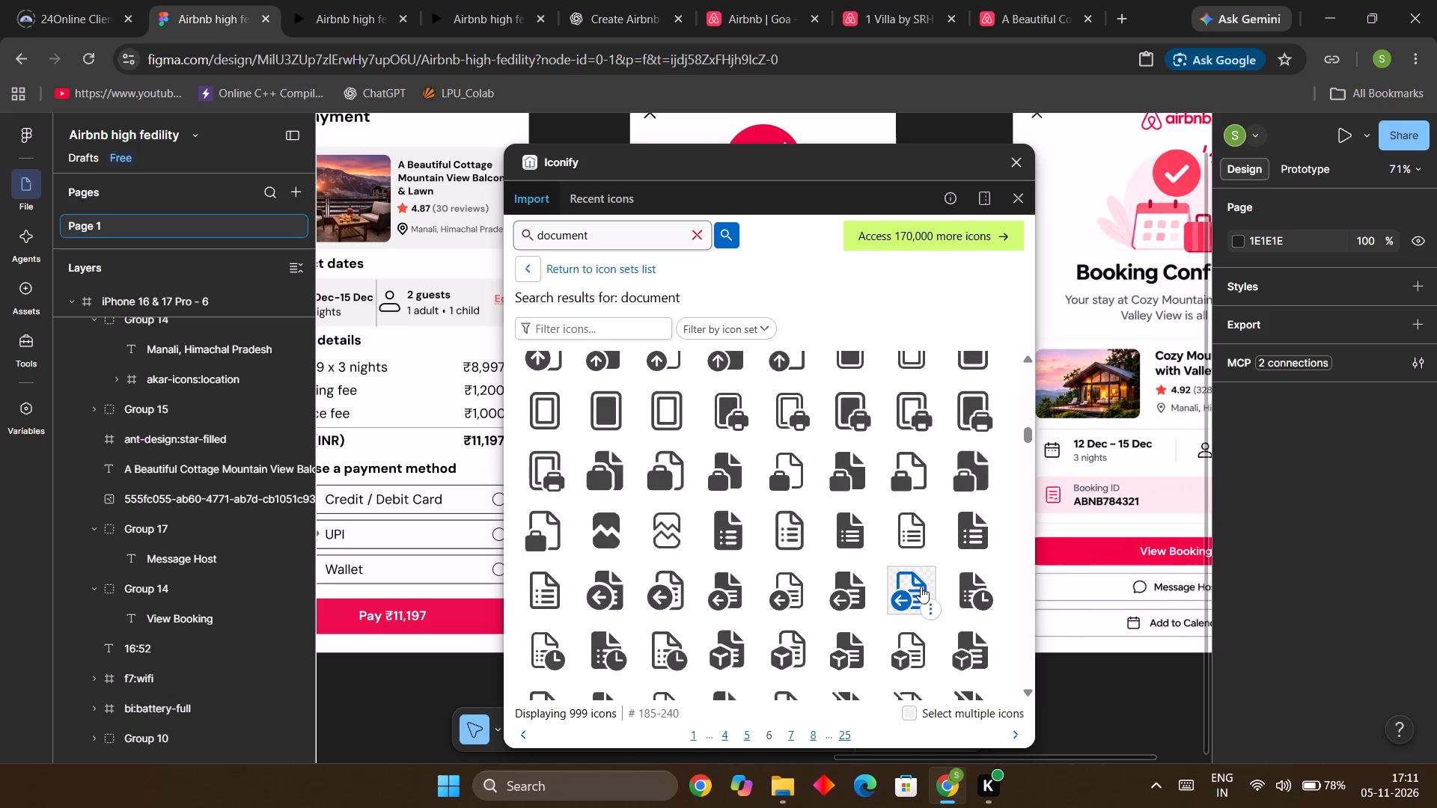
pyautogui.scroll(-11, 921, 587)
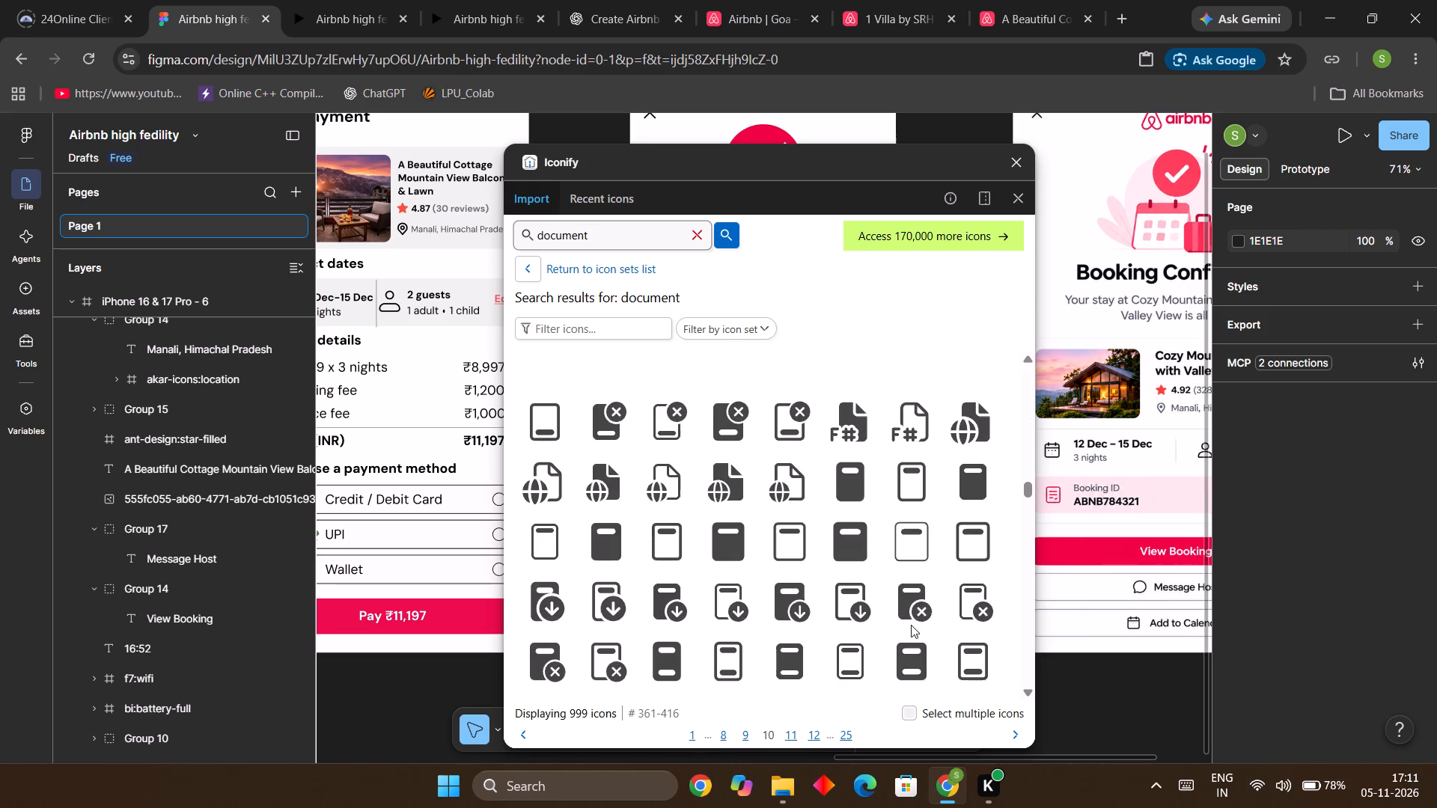
pyautogui.scroll(-7, 913, 608)
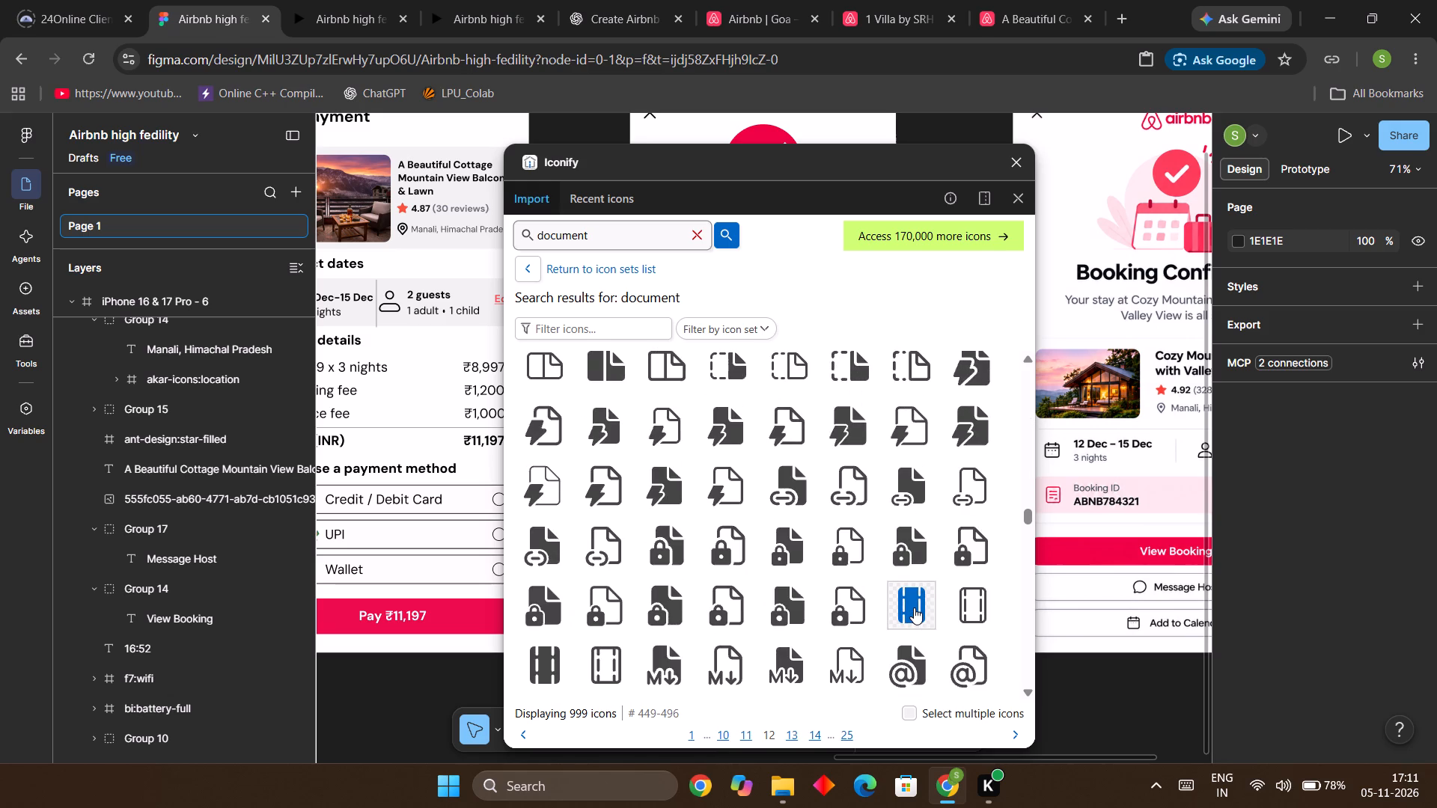
pyautogui.scroll(-5, 914, 607)
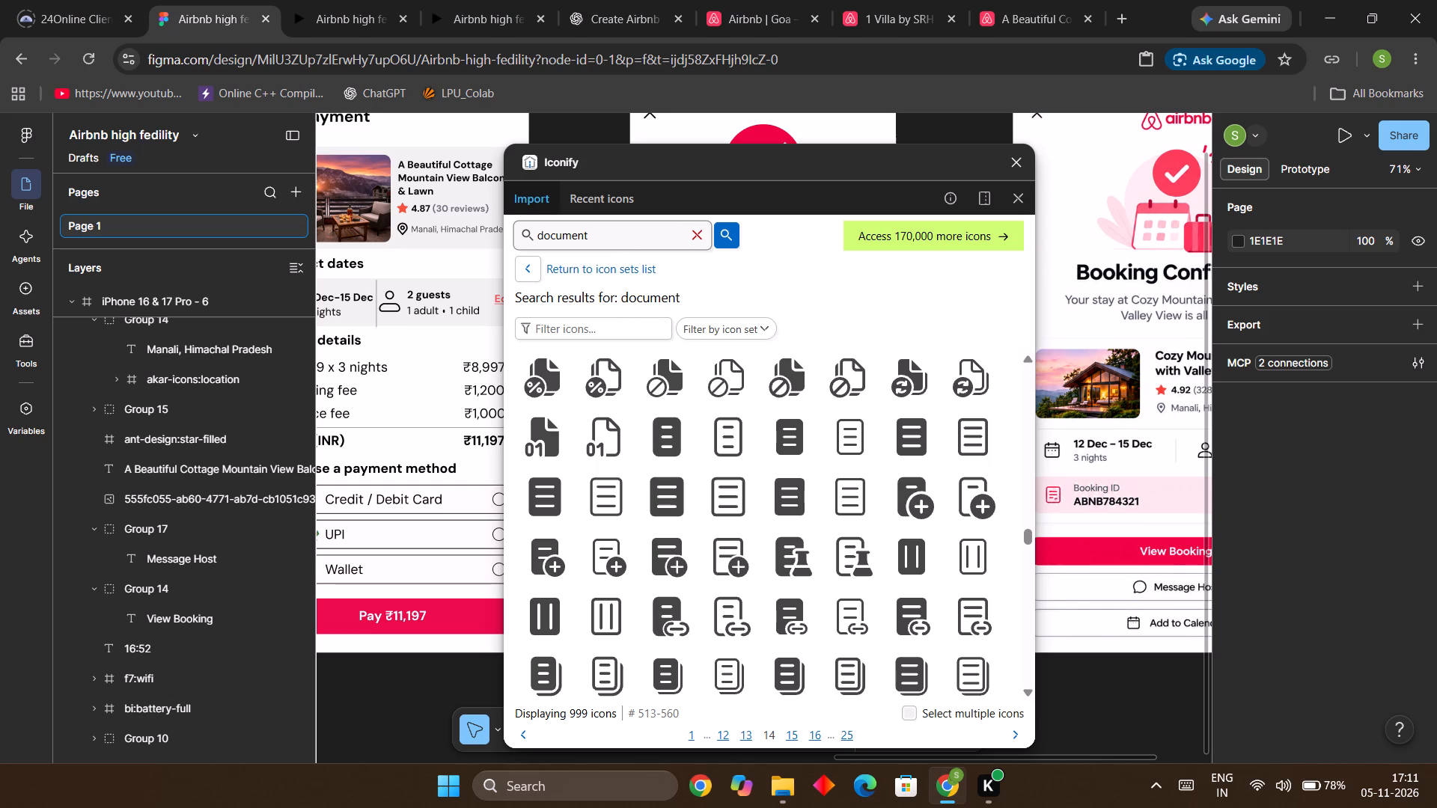
# Search Iconify for "note", place the energy-icons:note-48 icon on the canvas over the reference confirmation screen, and close the plugin.
pyautogui.press('BackSpace')
pyautogui.press('BackSpace')
pyautogui.press('BackSpace')
pyautogui.press('BackSpace')
pyautogui.press('BackSpace')
pyautogui.press('BackSpace')
pyautogui.press('BackSpace')
pyautogui.press('BackSpace')
pyautogui.press('BackSpace')
pyautogui.press('BackSpace')
pyautogui.press('BackSpace')
pyautogui.press('BackSpace')
pyautogui.press('BackSpace')
pyautogui.press('BackSpace')
pyautogui.write('note')
pyautogui.press('Return')
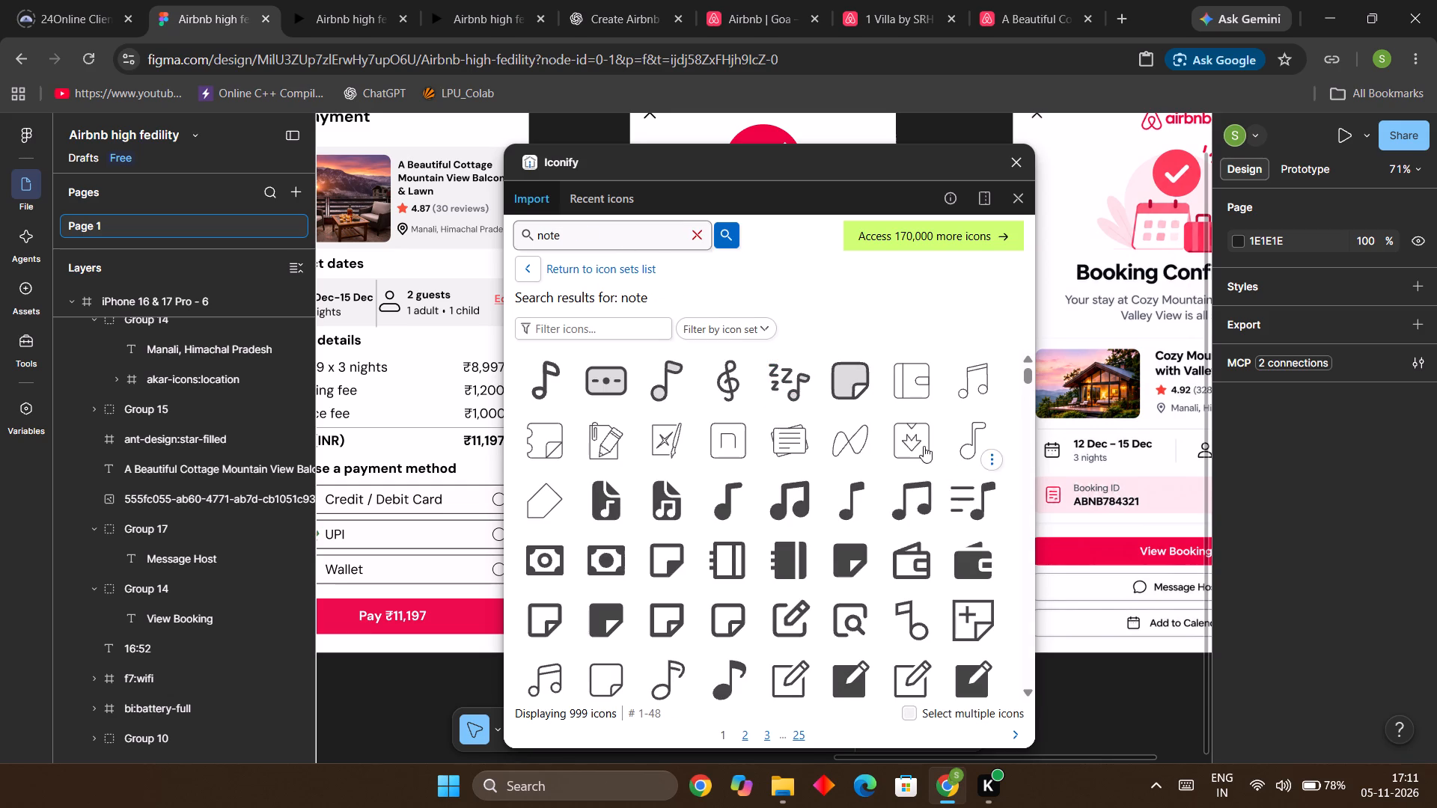
pyautogui.scroll(-1, 802, 458)
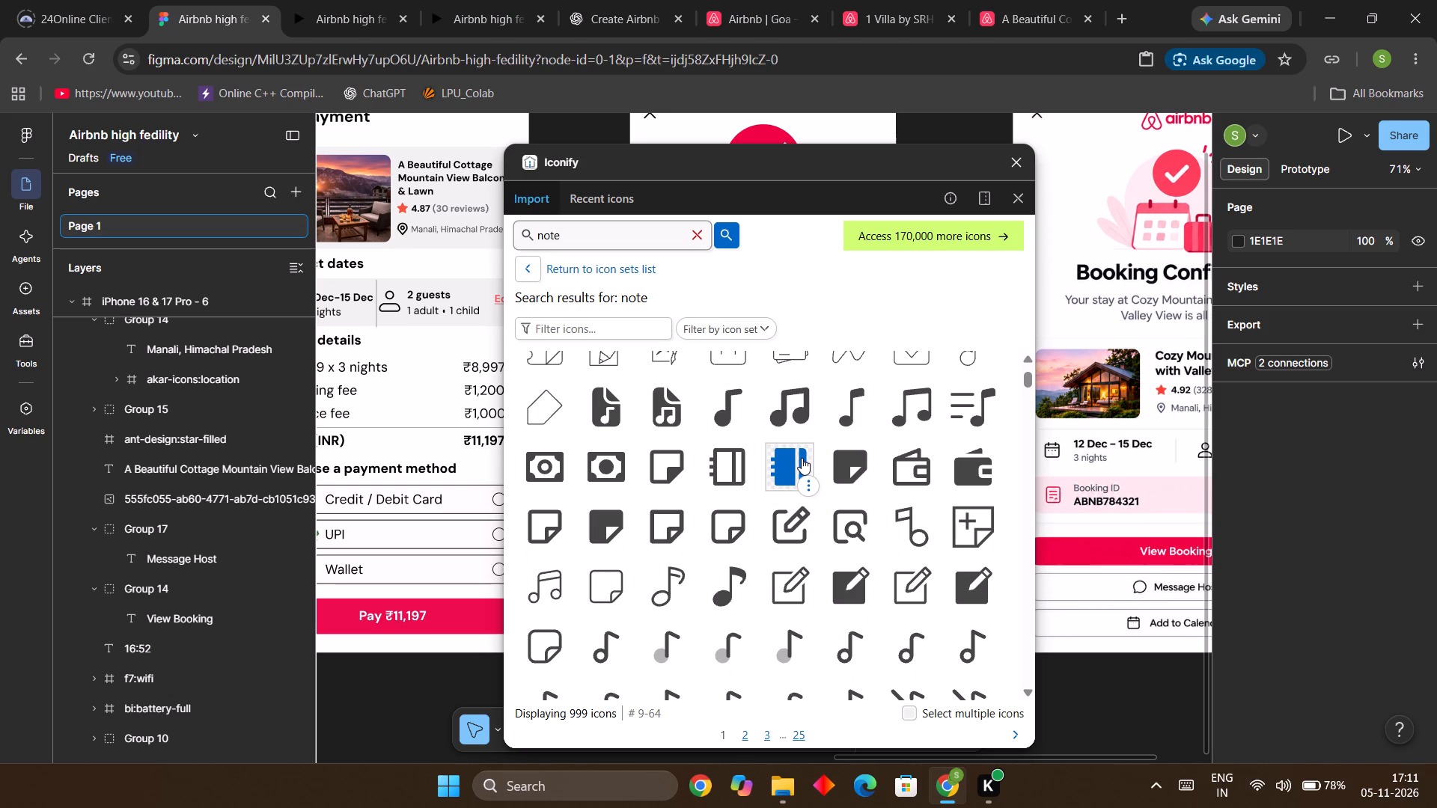
pyautogui.scroll(-1, 842, 522)
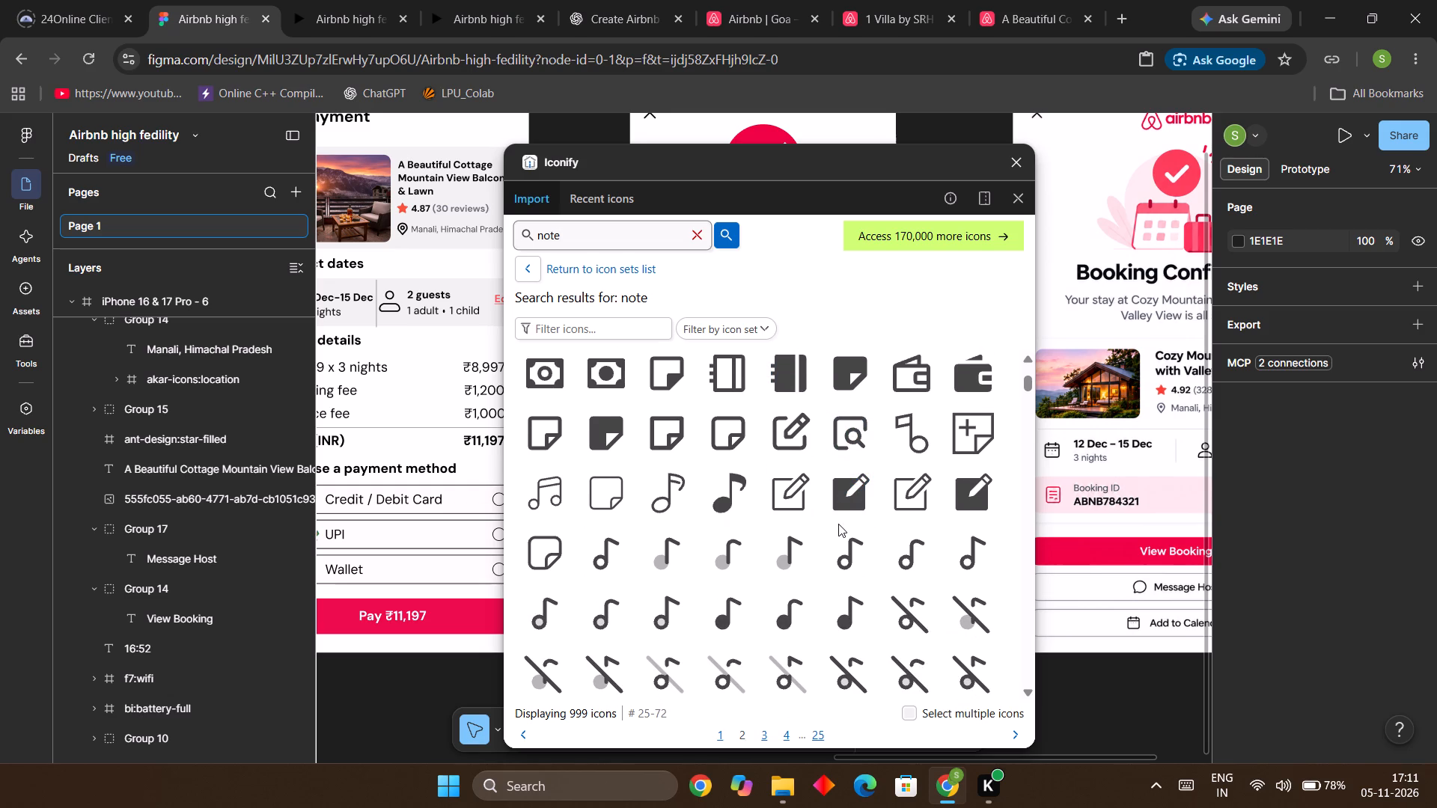
pyautogui.scroll(-5, 777, 524)
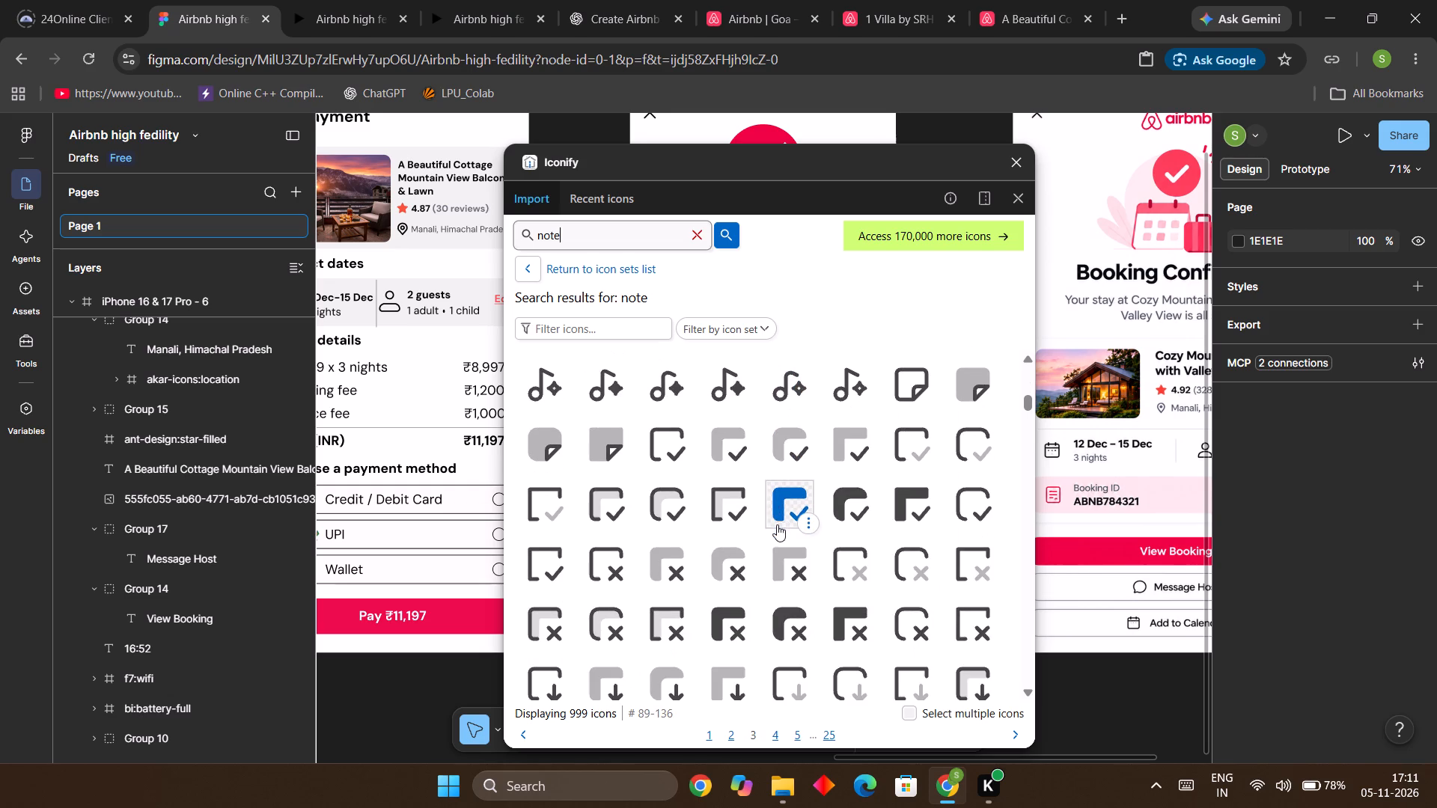
pyautogui.scroll(-4, 777, 524)
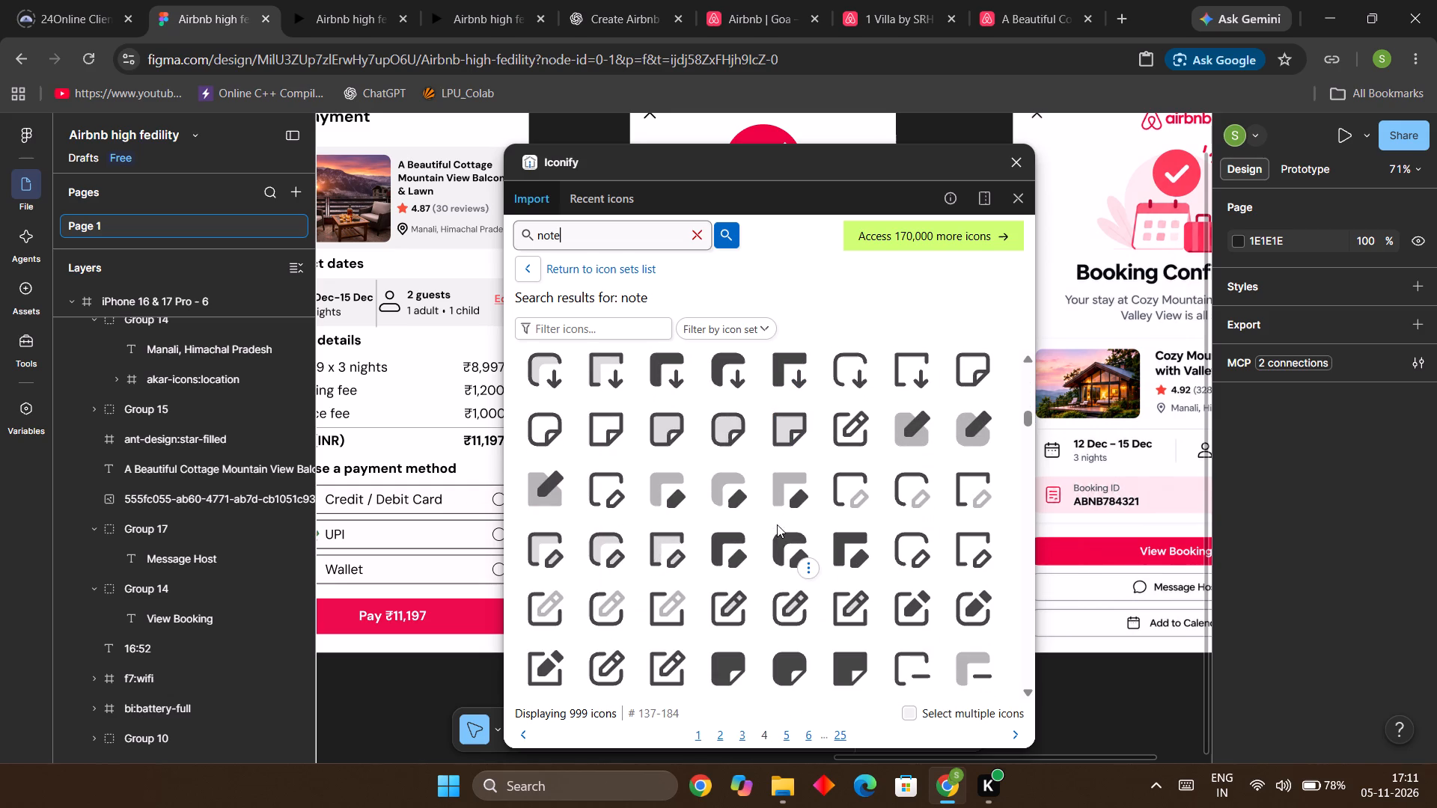
pyautogui.scroll(-3, 787, 530)
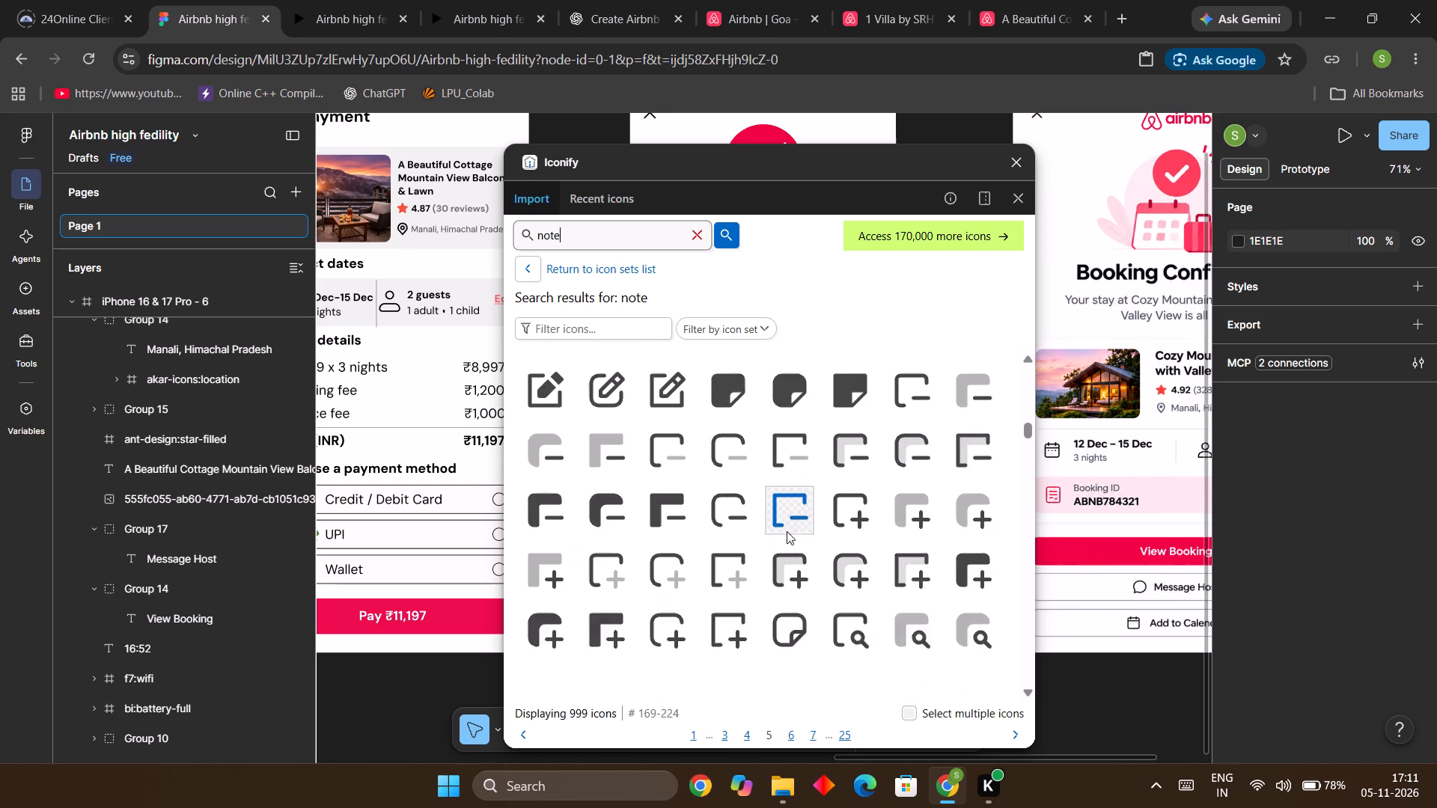
pyautogui.scroll(-5, 787, 531)
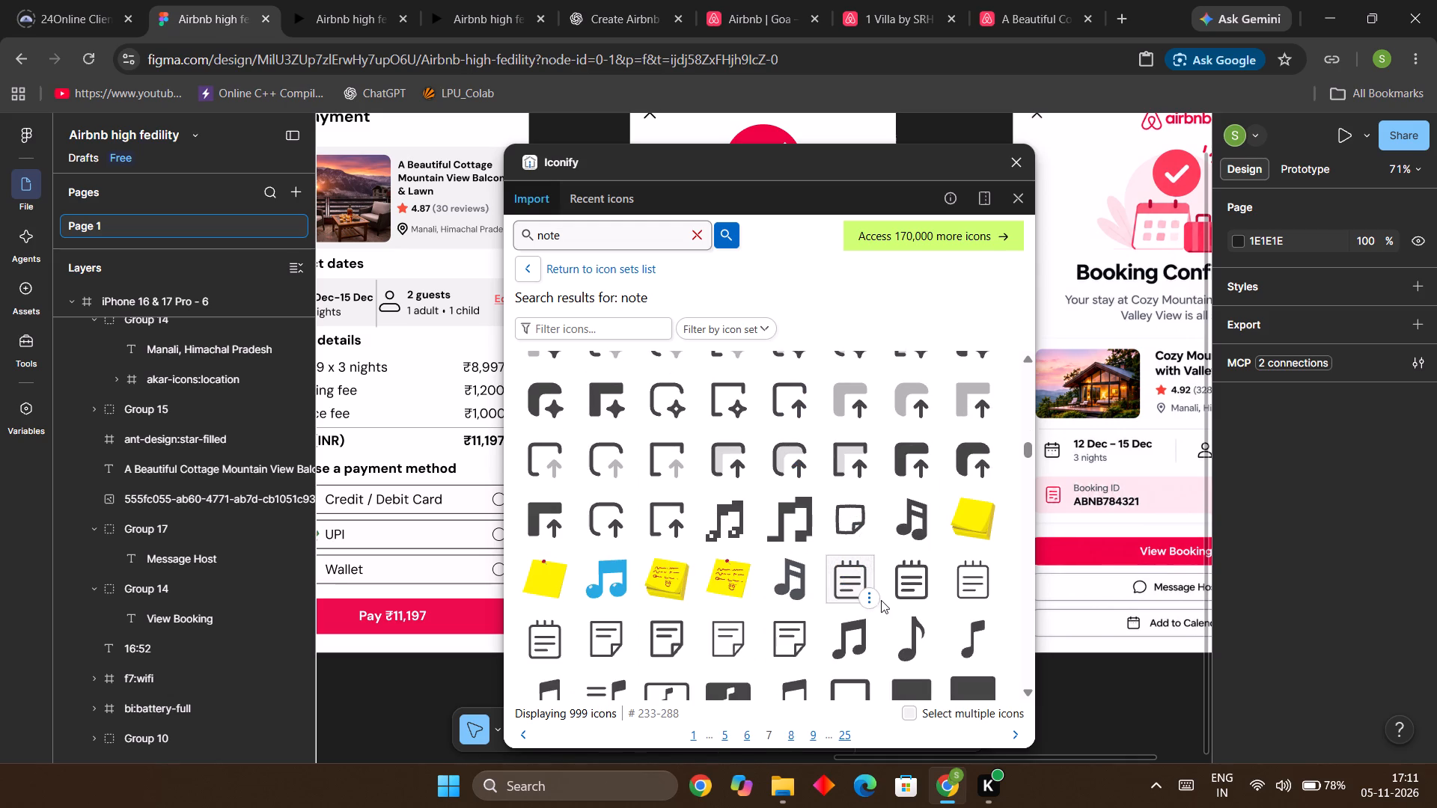
pyautogui.scroll(-1, 897, 607)
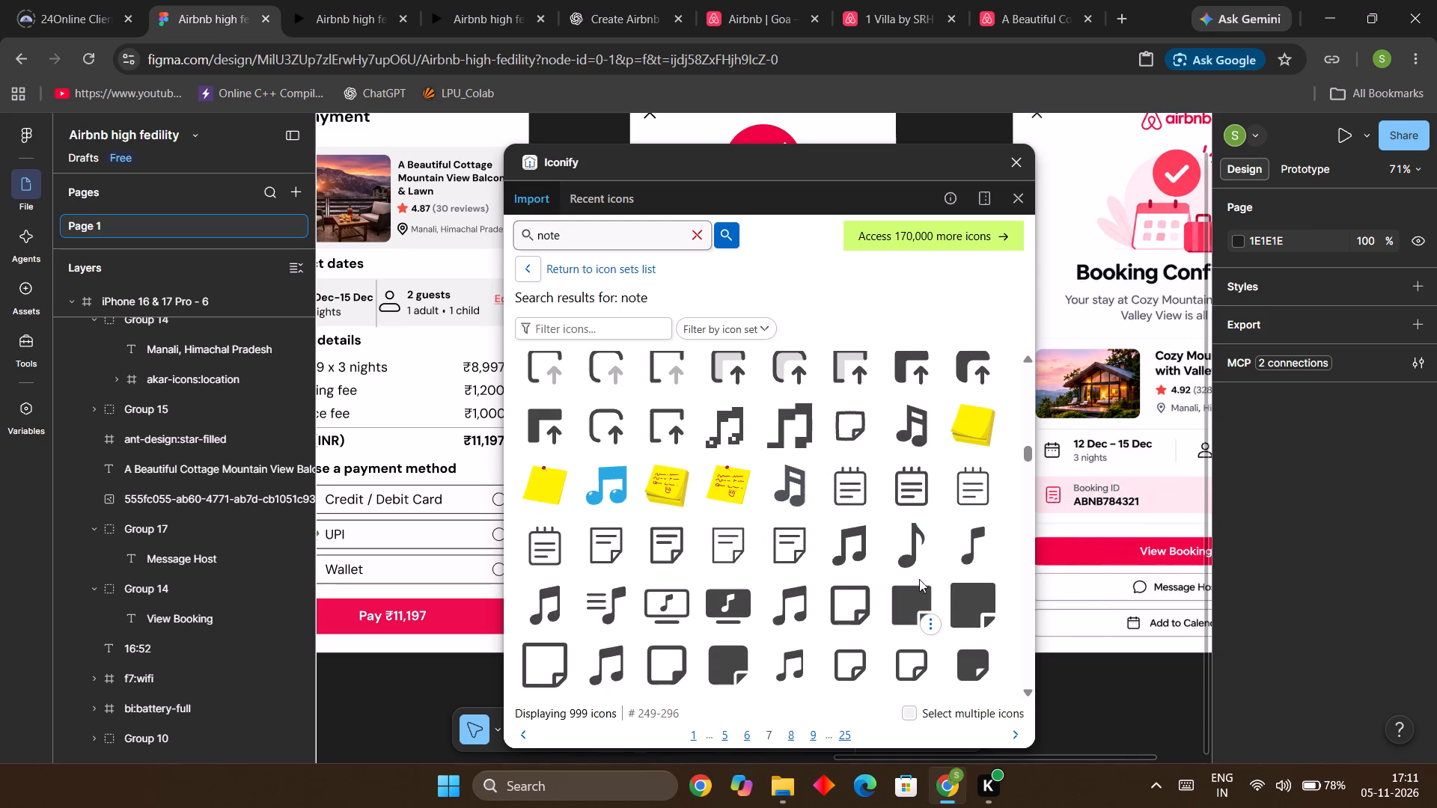
pyautogui.scroll(-1, 910, 583)
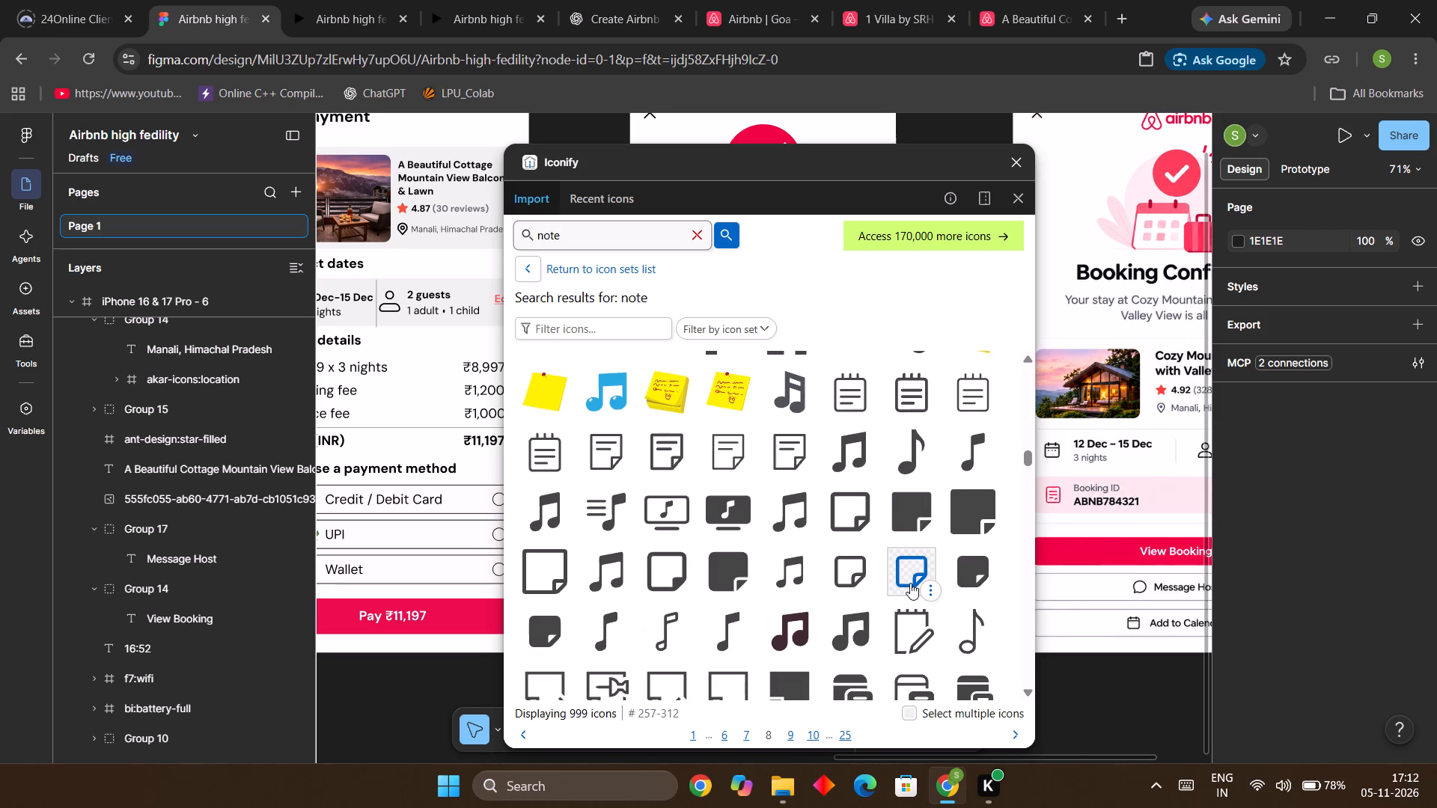
pyautogui.scroll(-1, 910, 583)
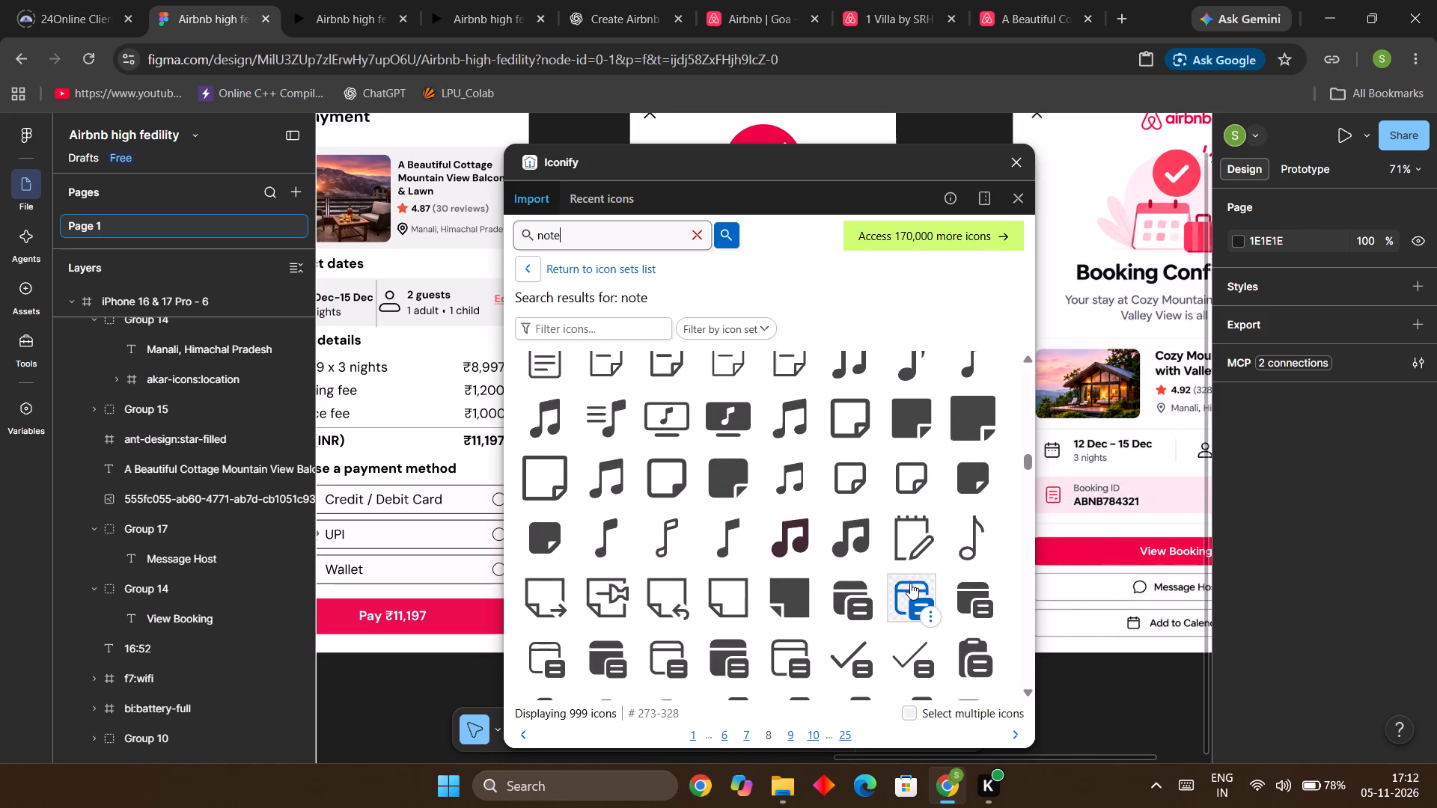
pyautogui.scroll(-2, 935, 569)
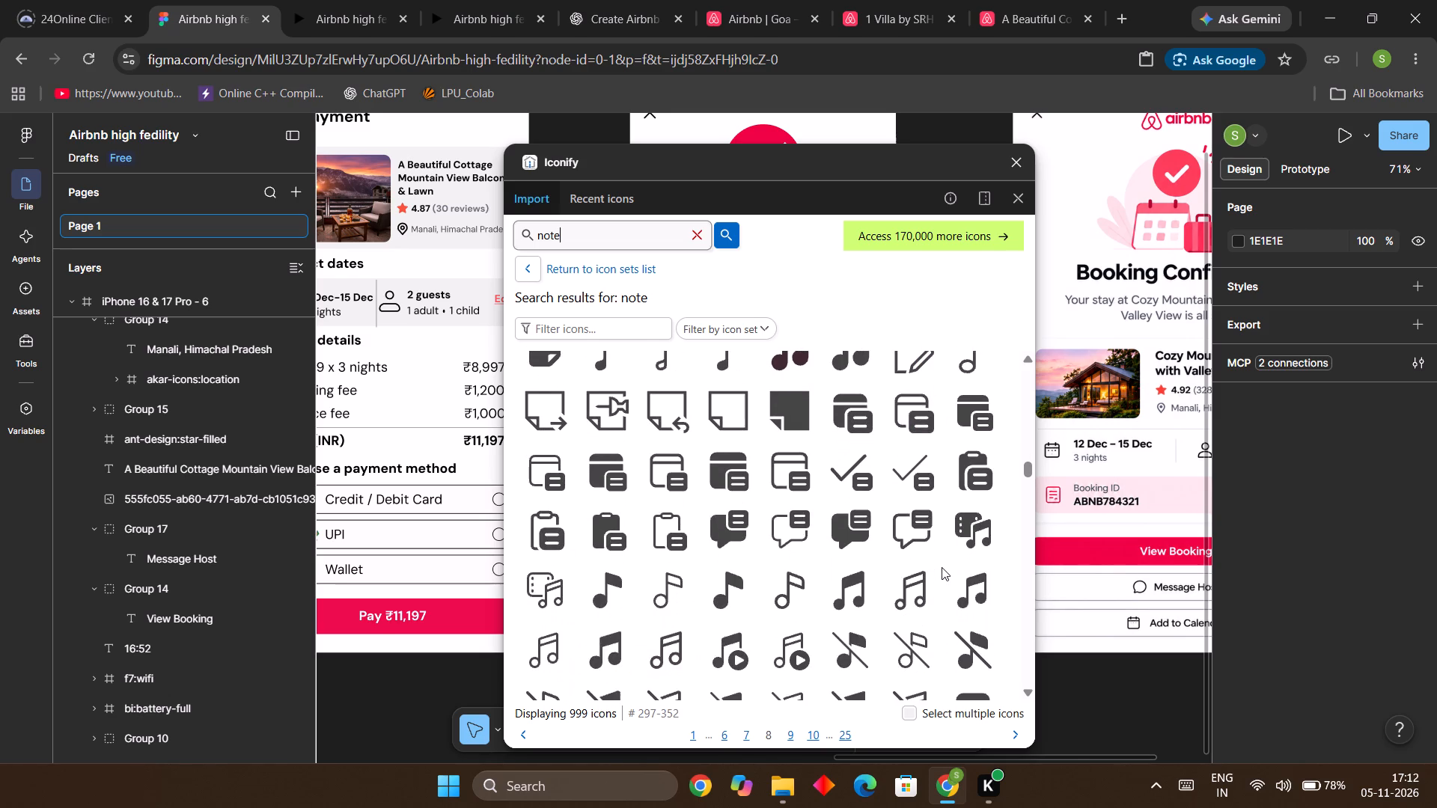
pyautogui.scroll(-1, 942, 567)
pyautogui.scroll(3, 942, 567)
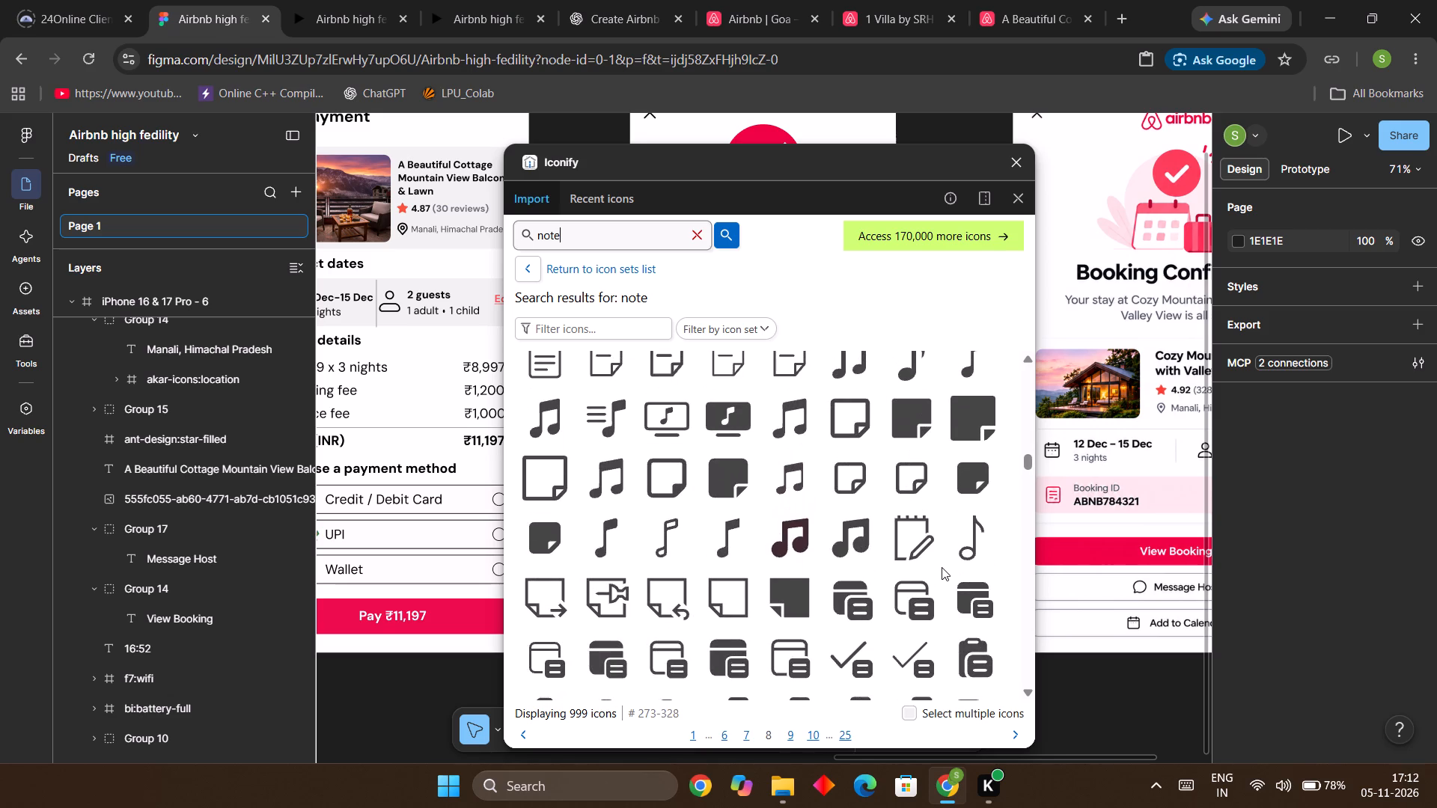
pyautogui.scroll(2, 962, 567)
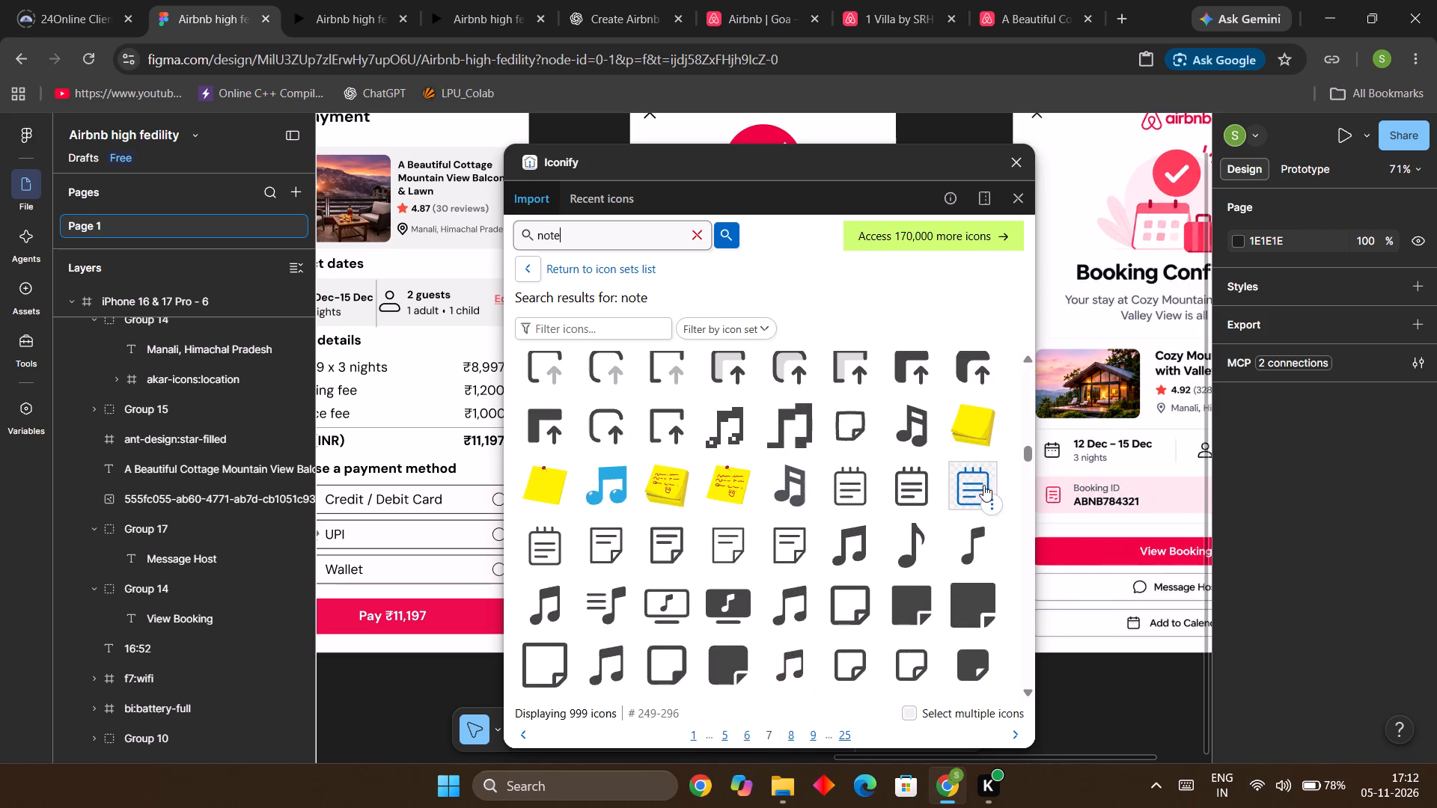
pyautogui.click(983, 485)
pyautogui.moveTo(983, 485); pyautogui.dragTo(1087, 450)
pyautogui.click(1020, 164)
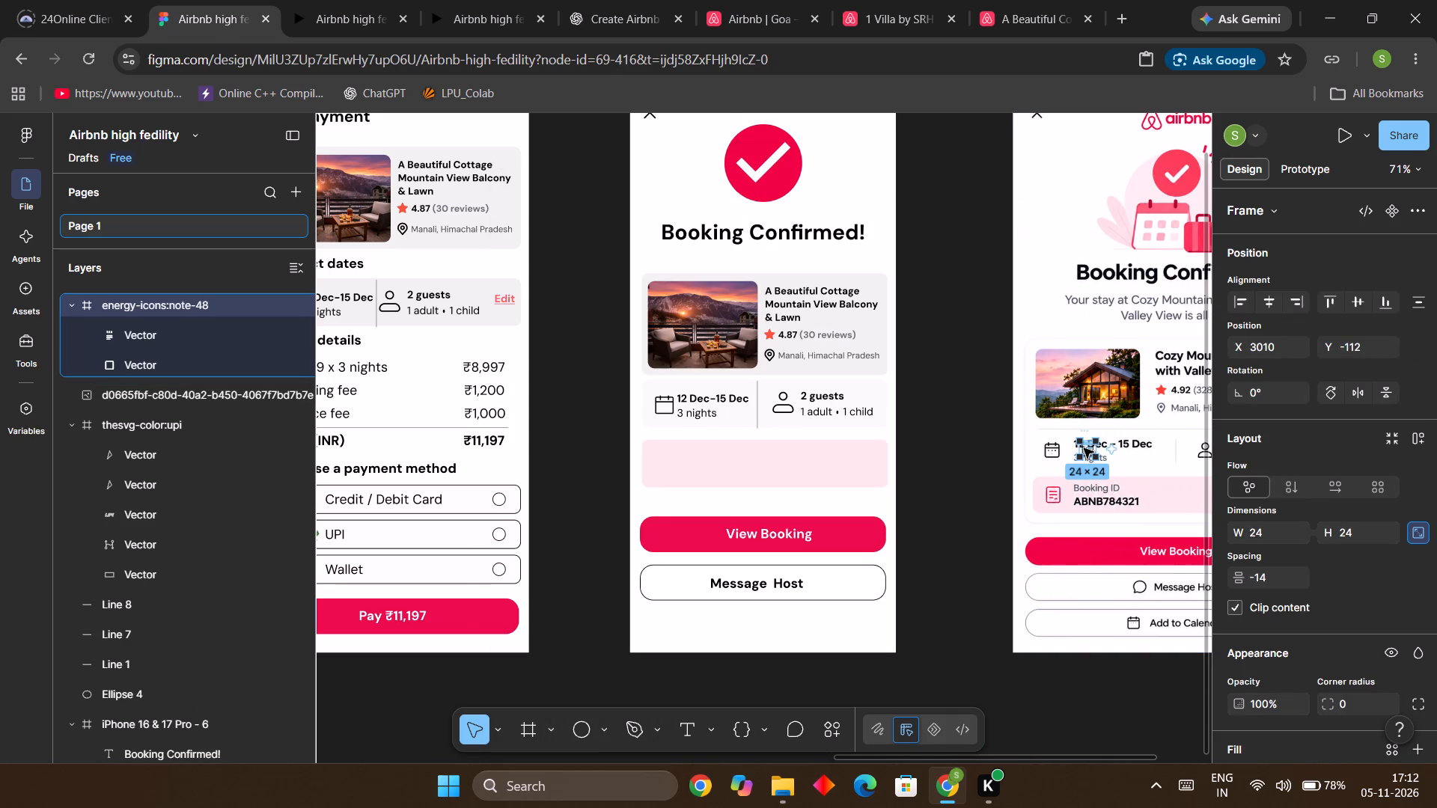
# Move the note icon into the pink bar on the Booking Confirmed screen and size it to 44 × 44 at X 27, Y 564.
pyautogui.moveTo(1084, 447); pyautogui.dragTo(686, 465)
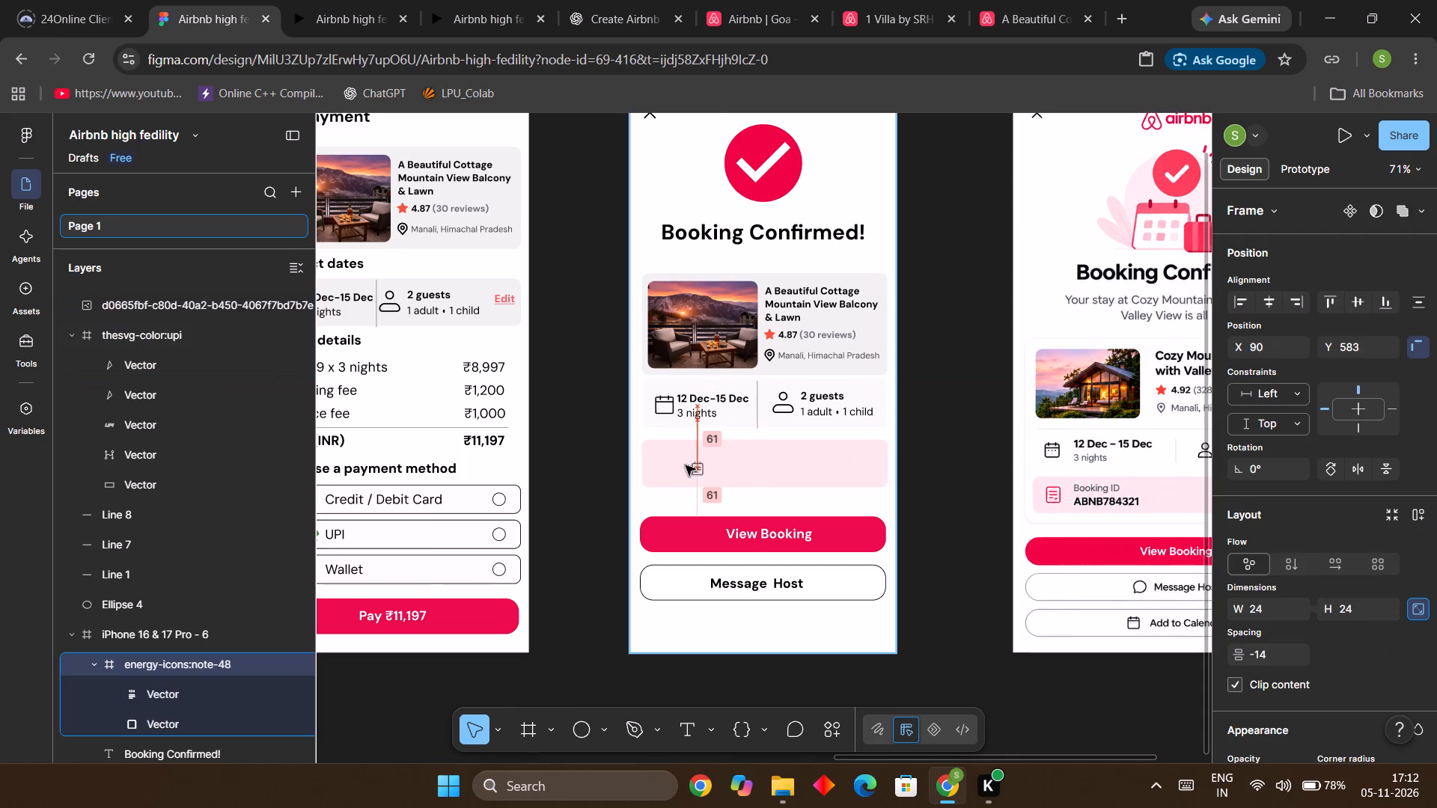
pyautogui.moveTo(680, 458); pyautogui.dragTo(655, 450)
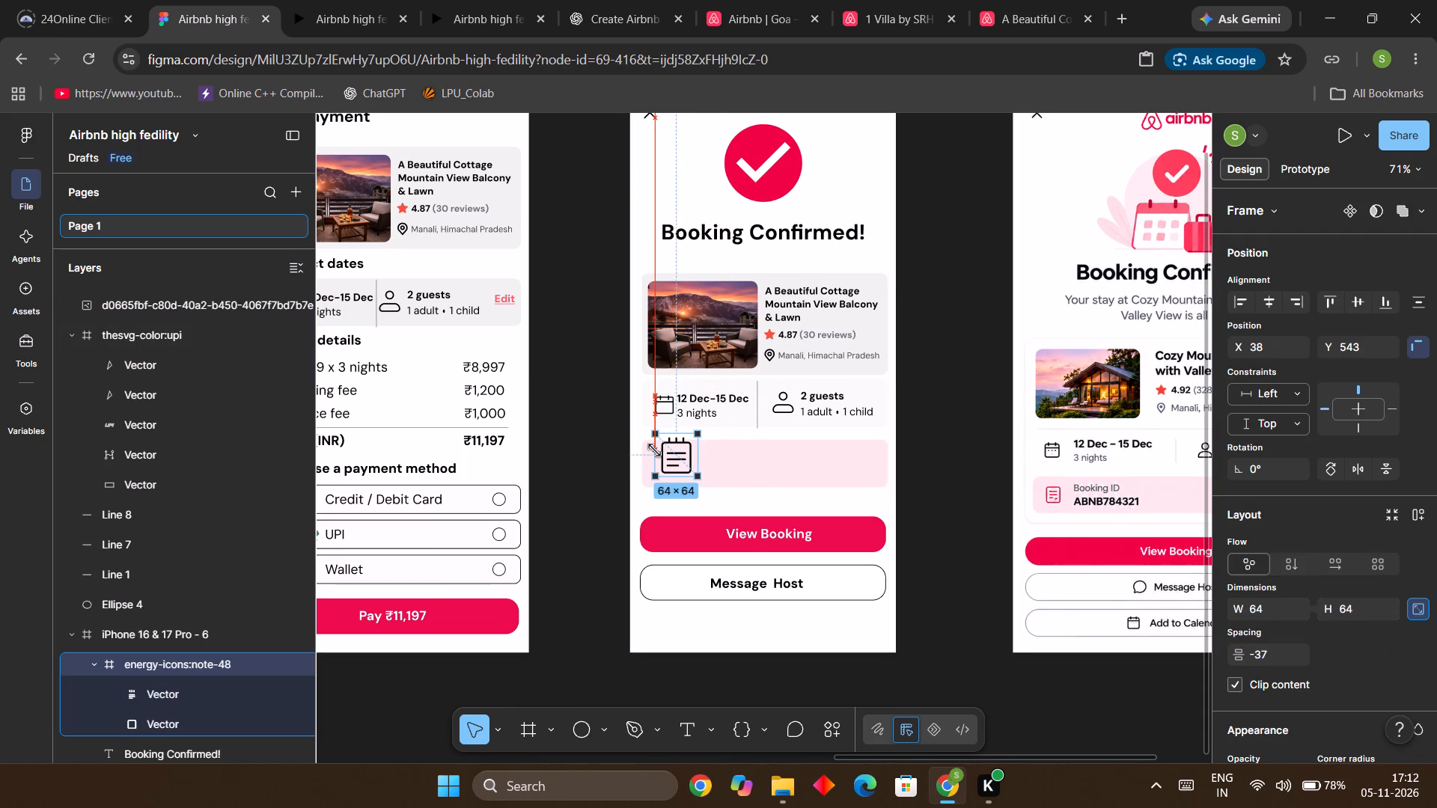
pyautogui.moveTo(655, 450); pyautogui.dragTo(666, 453)
pyautogui.moveTo(683, 458); pyautogui.dragTo(665, 461)
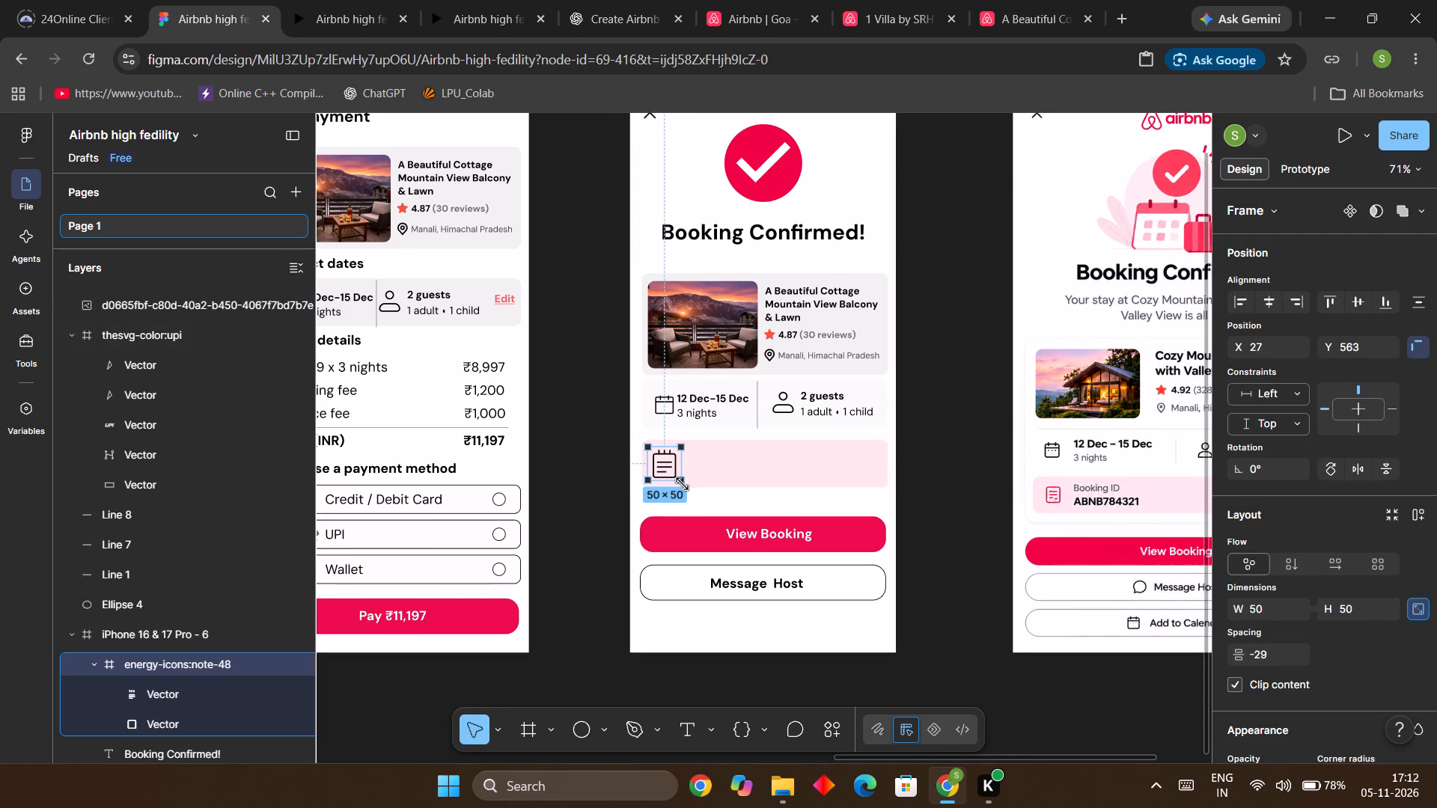
pyautogui.moveTo(682, 484); pyautogui.dragTo(678, 470)
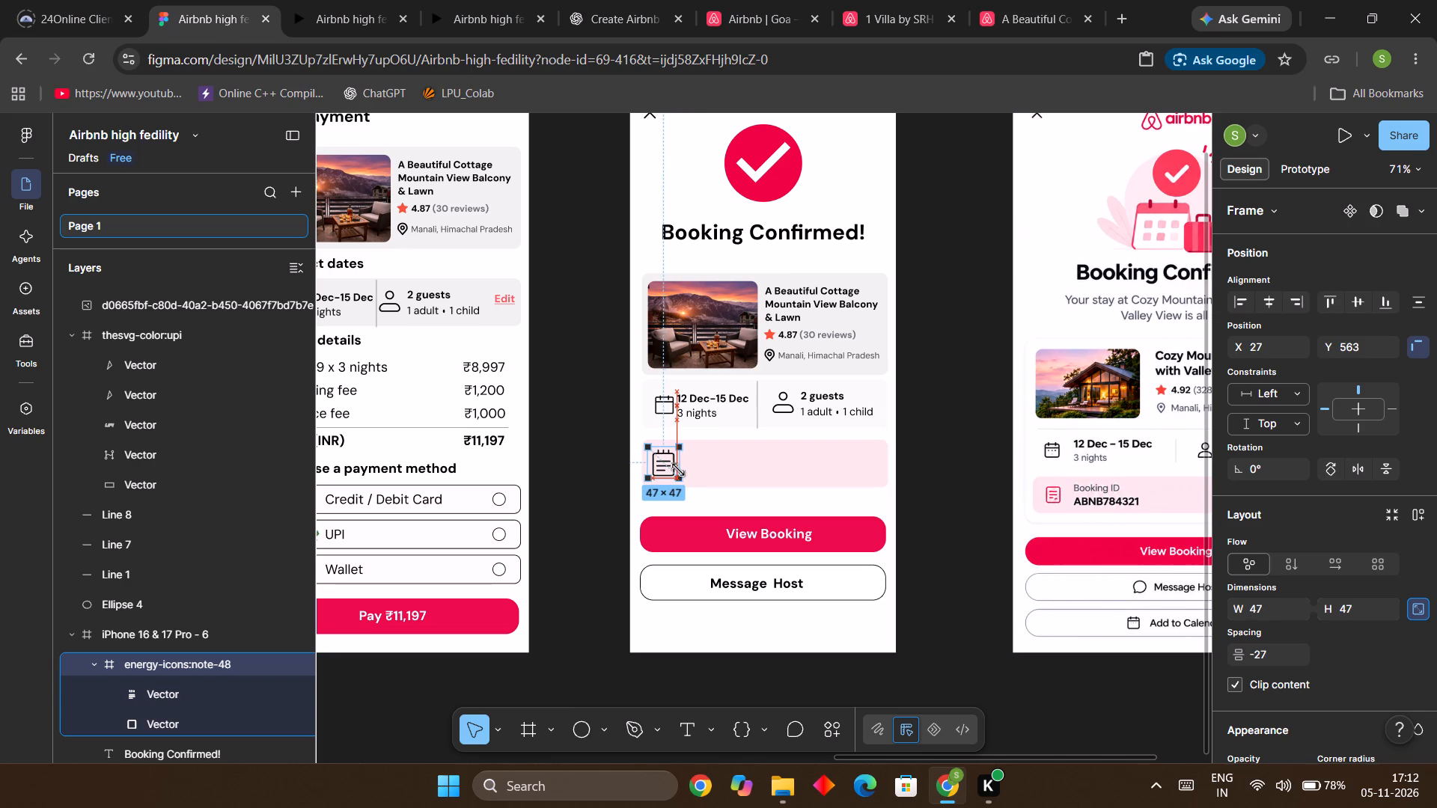
pyautogui.moveTo(678, 470); pyautogui.dragTo(677, 467)
pyautogui.click(718, 465)
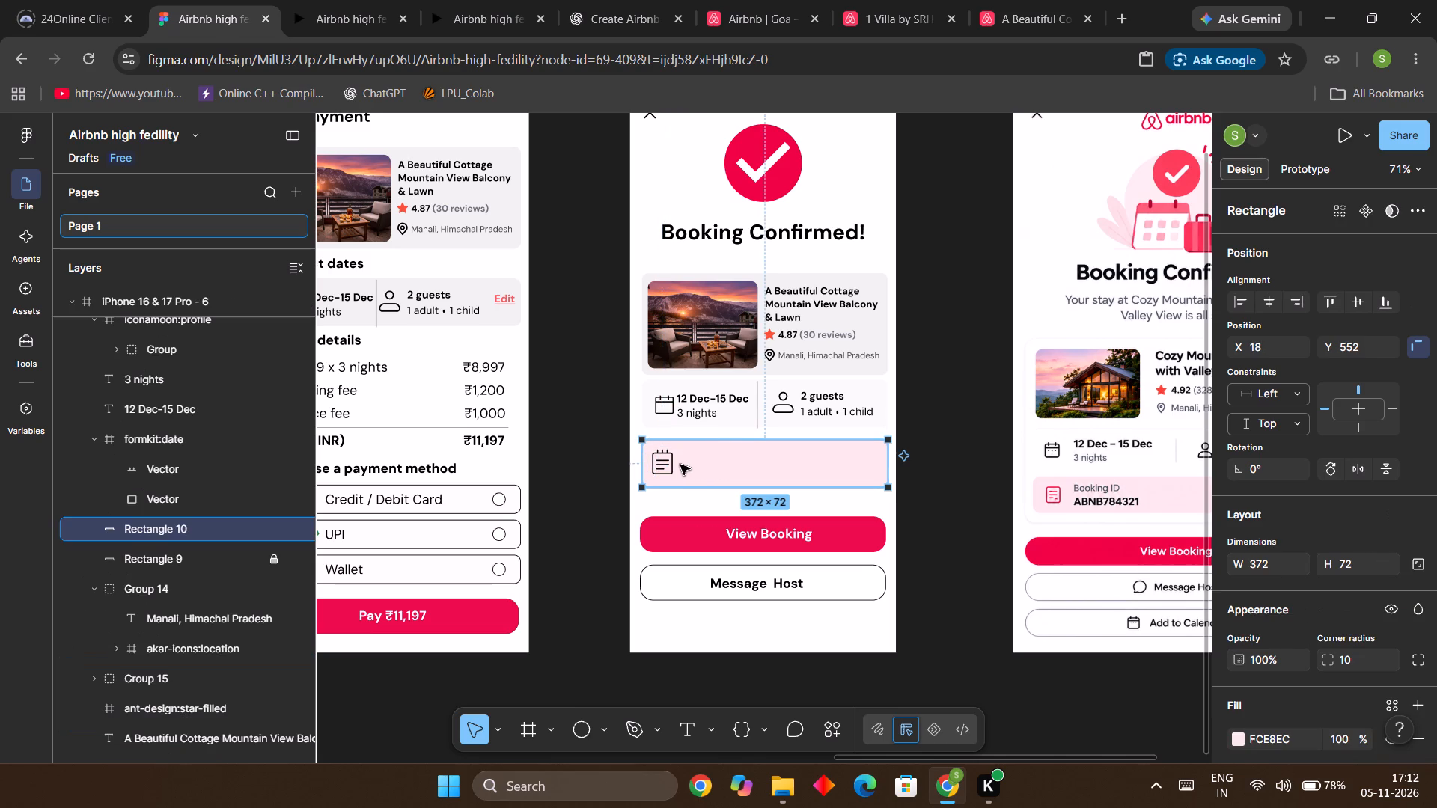
pyautogui.click(666, 466)
pyautogui.click(665, 465)
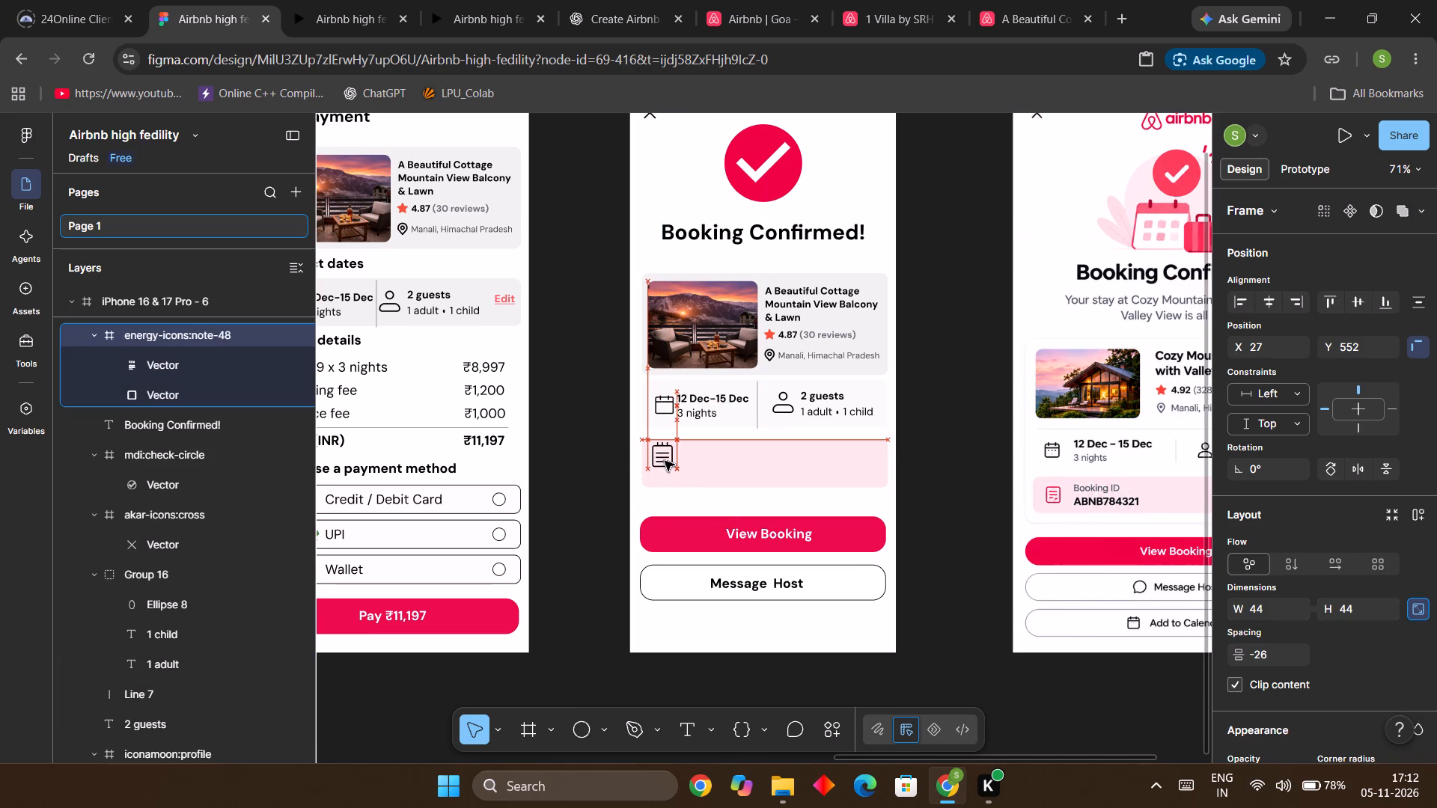
pyautogui.click(724, 466)
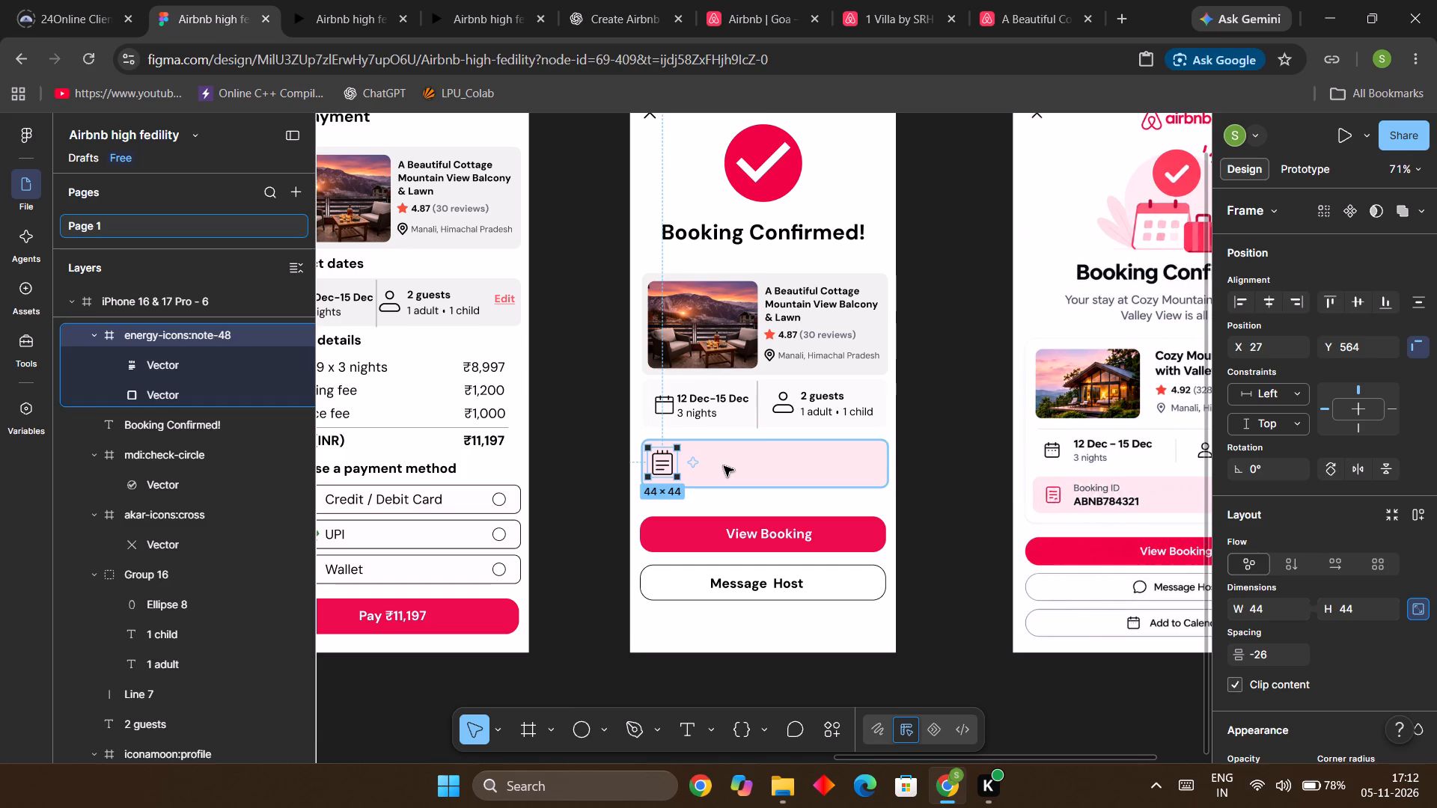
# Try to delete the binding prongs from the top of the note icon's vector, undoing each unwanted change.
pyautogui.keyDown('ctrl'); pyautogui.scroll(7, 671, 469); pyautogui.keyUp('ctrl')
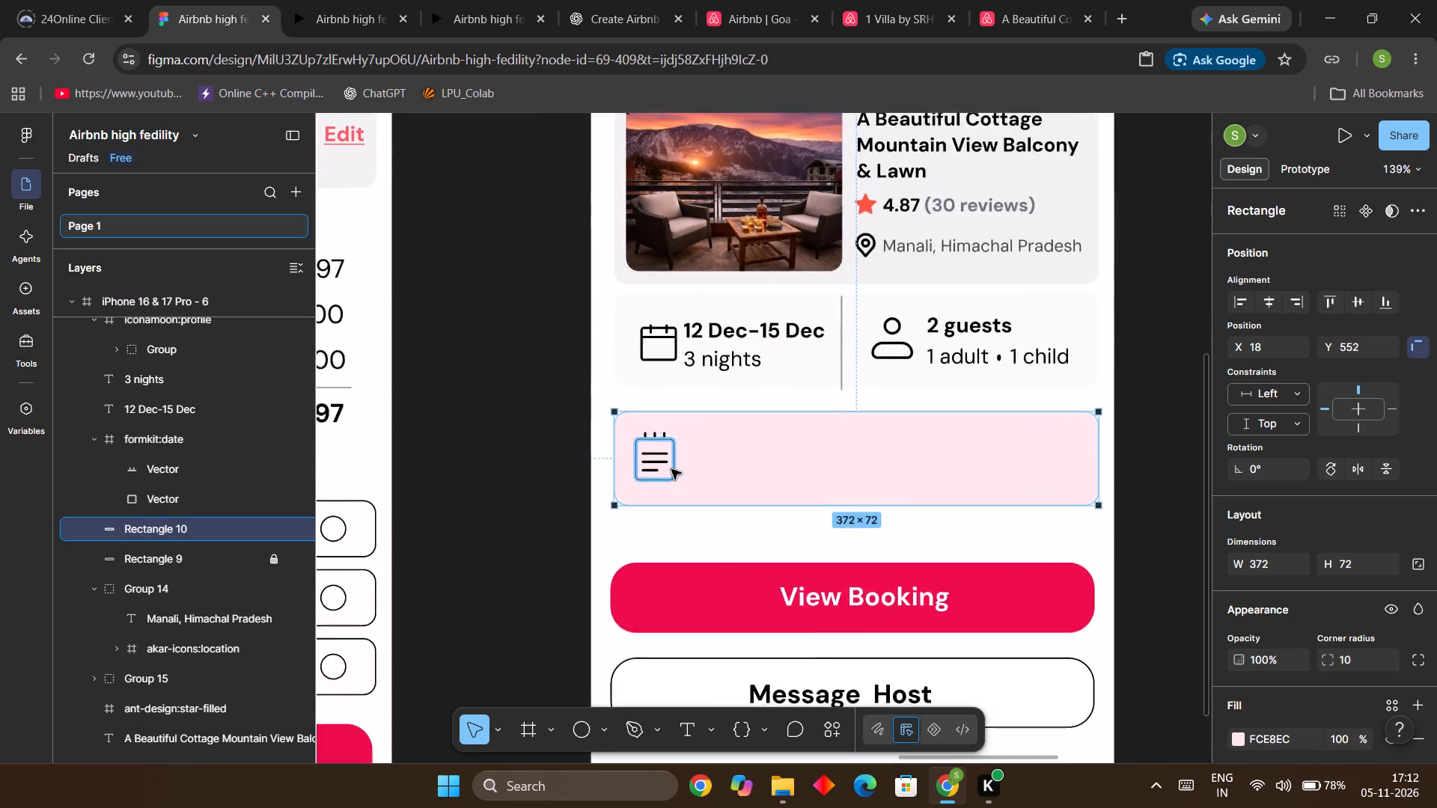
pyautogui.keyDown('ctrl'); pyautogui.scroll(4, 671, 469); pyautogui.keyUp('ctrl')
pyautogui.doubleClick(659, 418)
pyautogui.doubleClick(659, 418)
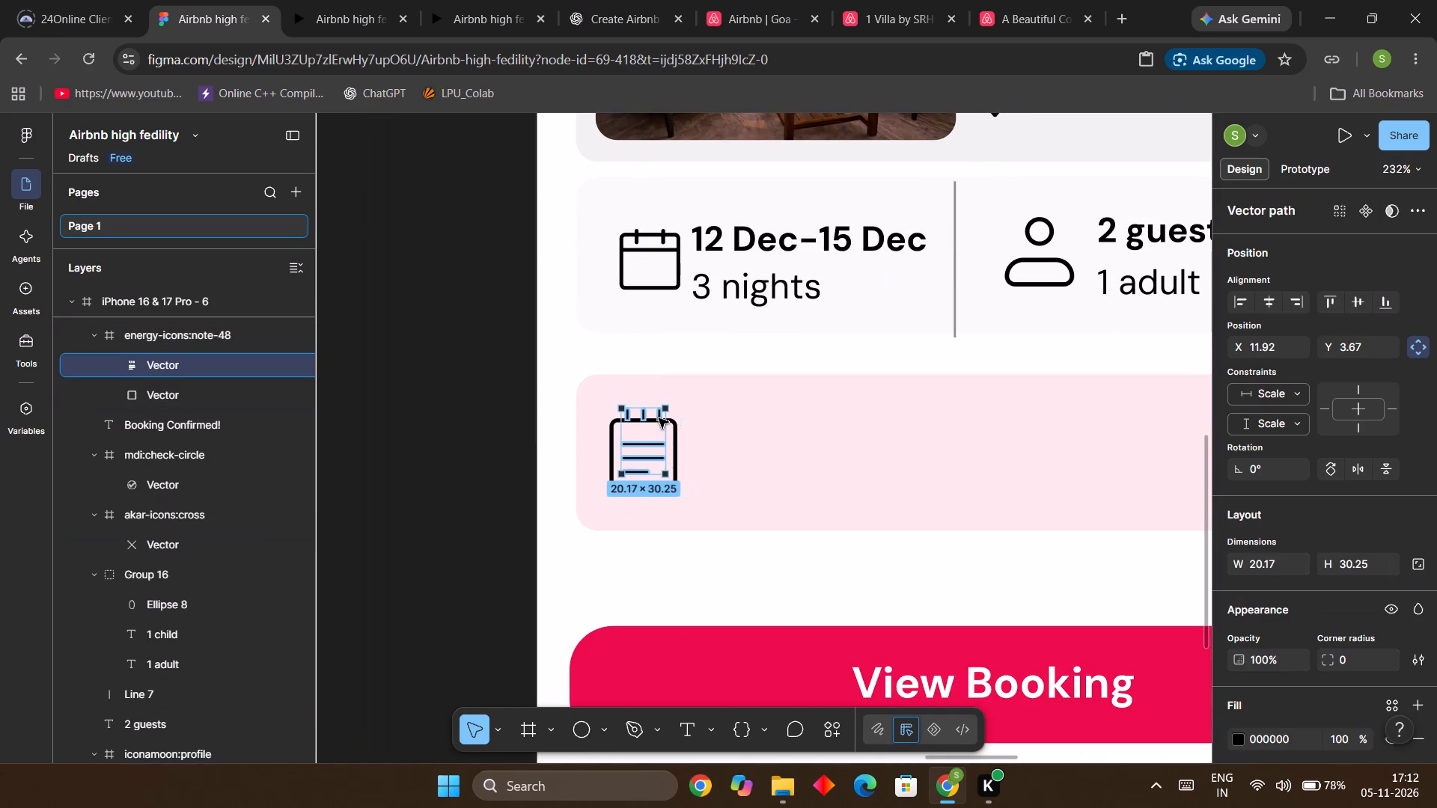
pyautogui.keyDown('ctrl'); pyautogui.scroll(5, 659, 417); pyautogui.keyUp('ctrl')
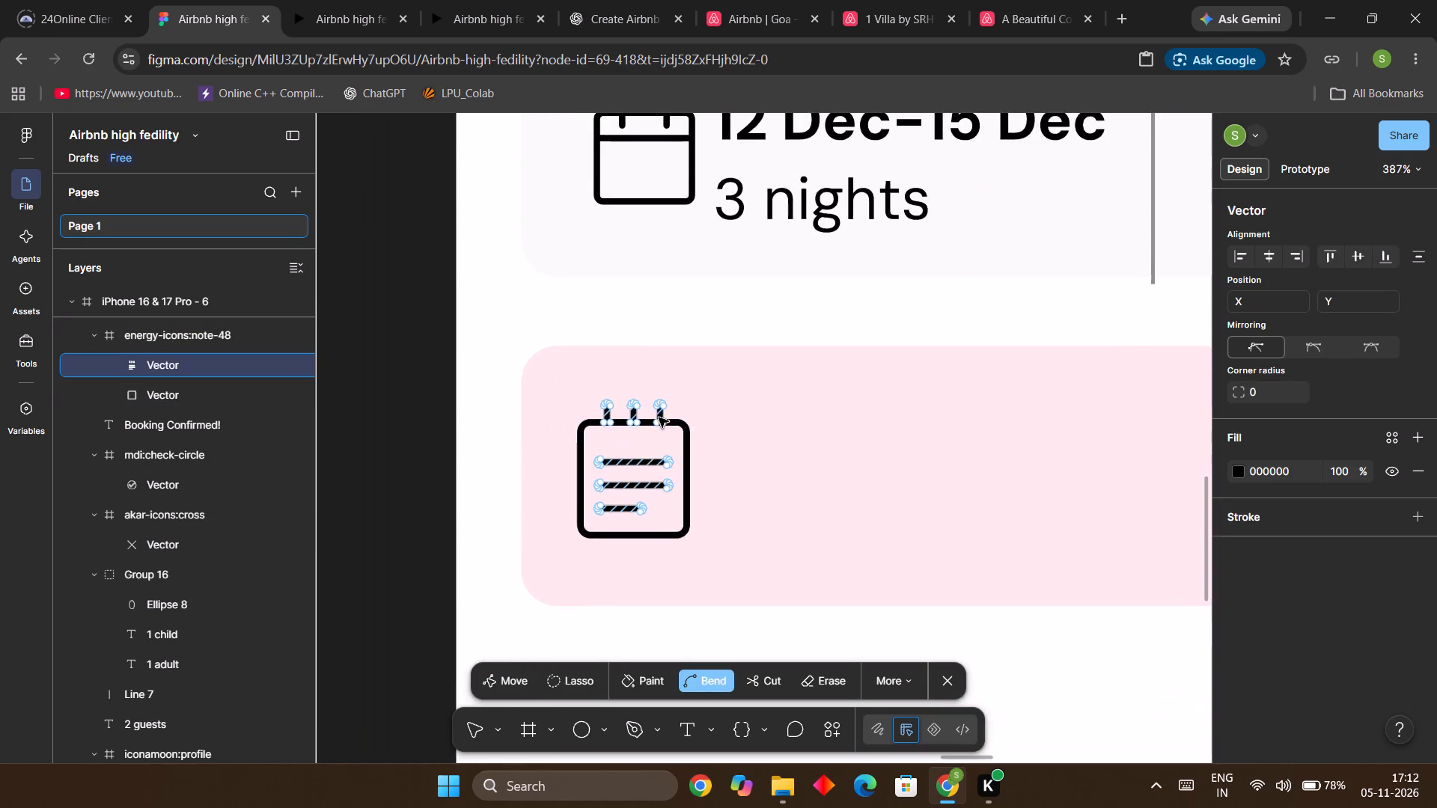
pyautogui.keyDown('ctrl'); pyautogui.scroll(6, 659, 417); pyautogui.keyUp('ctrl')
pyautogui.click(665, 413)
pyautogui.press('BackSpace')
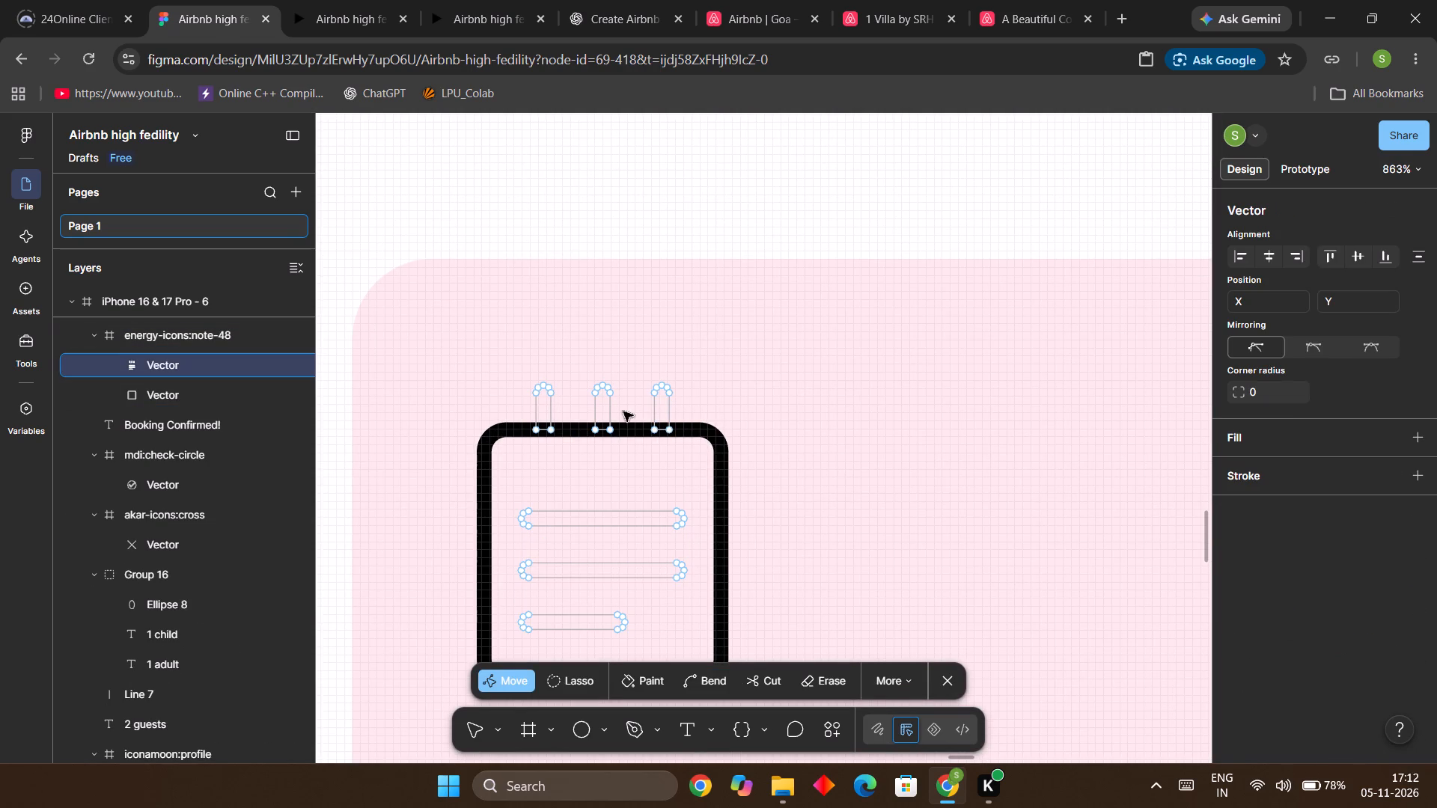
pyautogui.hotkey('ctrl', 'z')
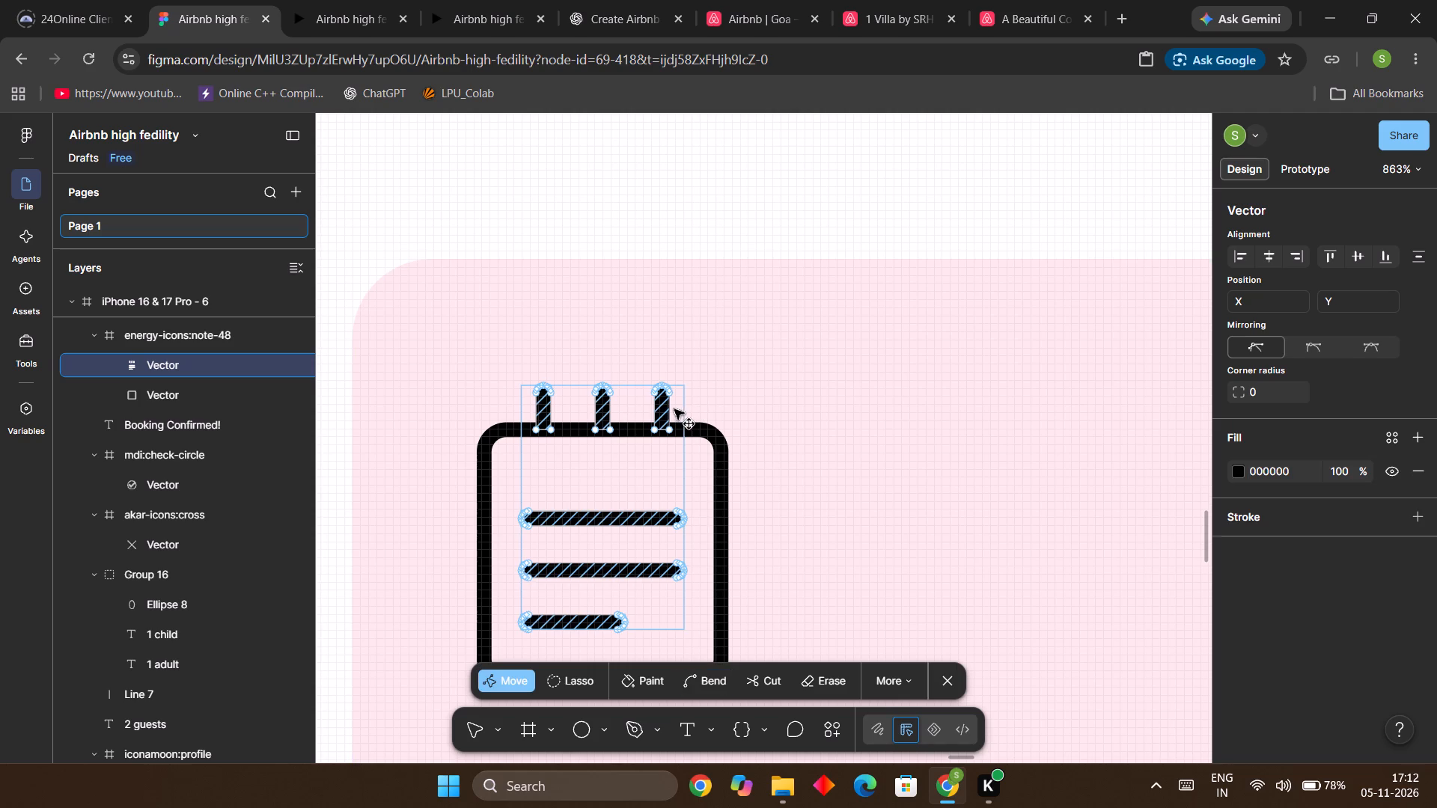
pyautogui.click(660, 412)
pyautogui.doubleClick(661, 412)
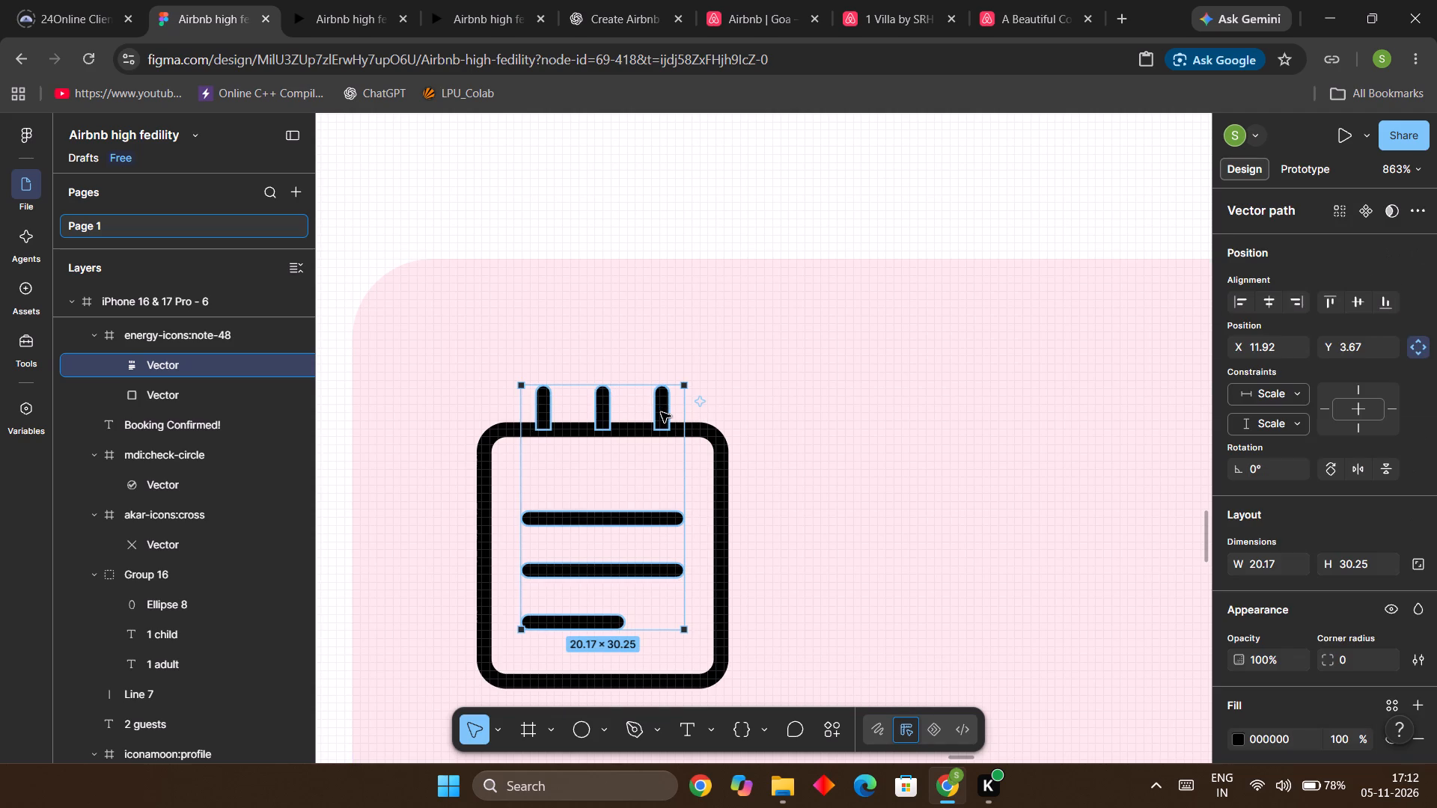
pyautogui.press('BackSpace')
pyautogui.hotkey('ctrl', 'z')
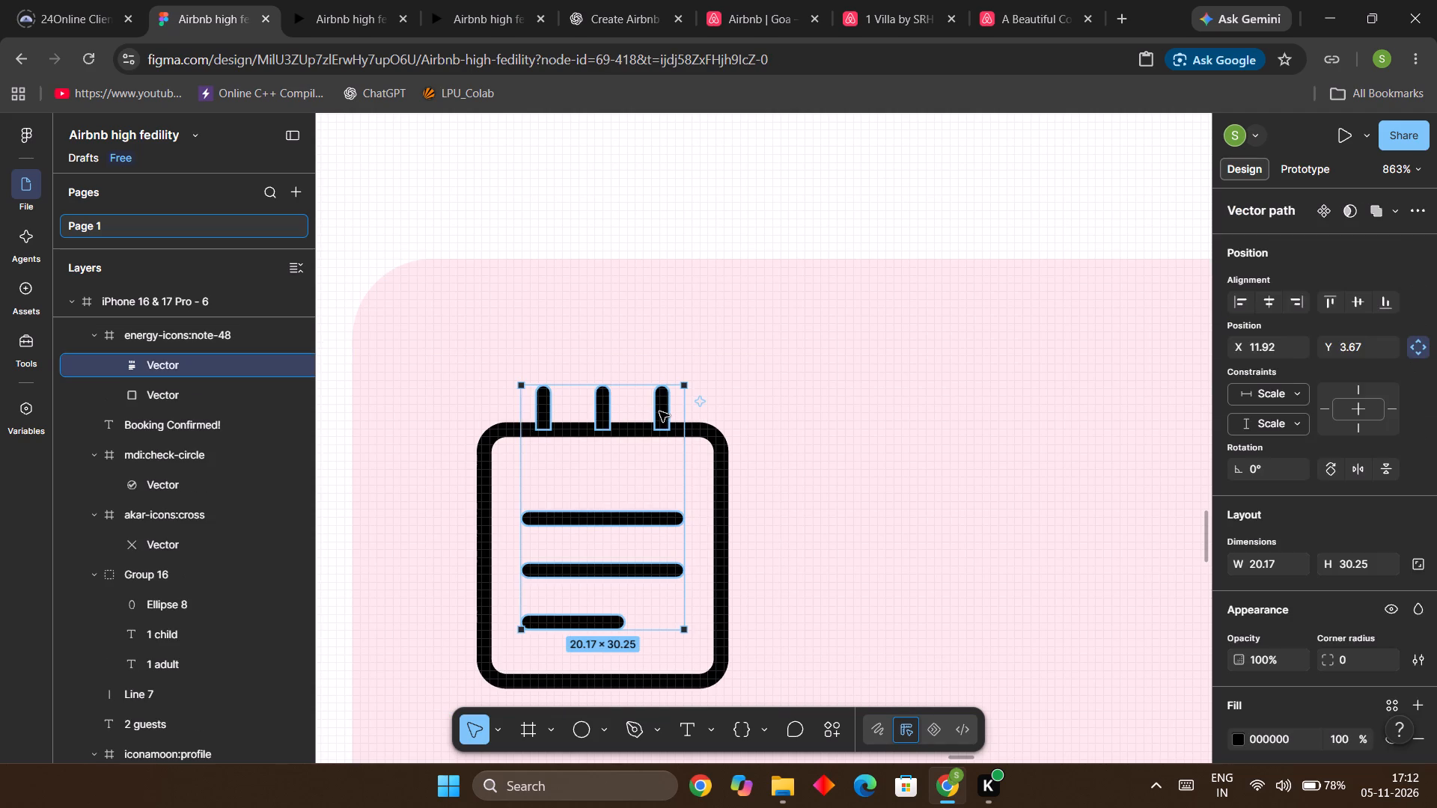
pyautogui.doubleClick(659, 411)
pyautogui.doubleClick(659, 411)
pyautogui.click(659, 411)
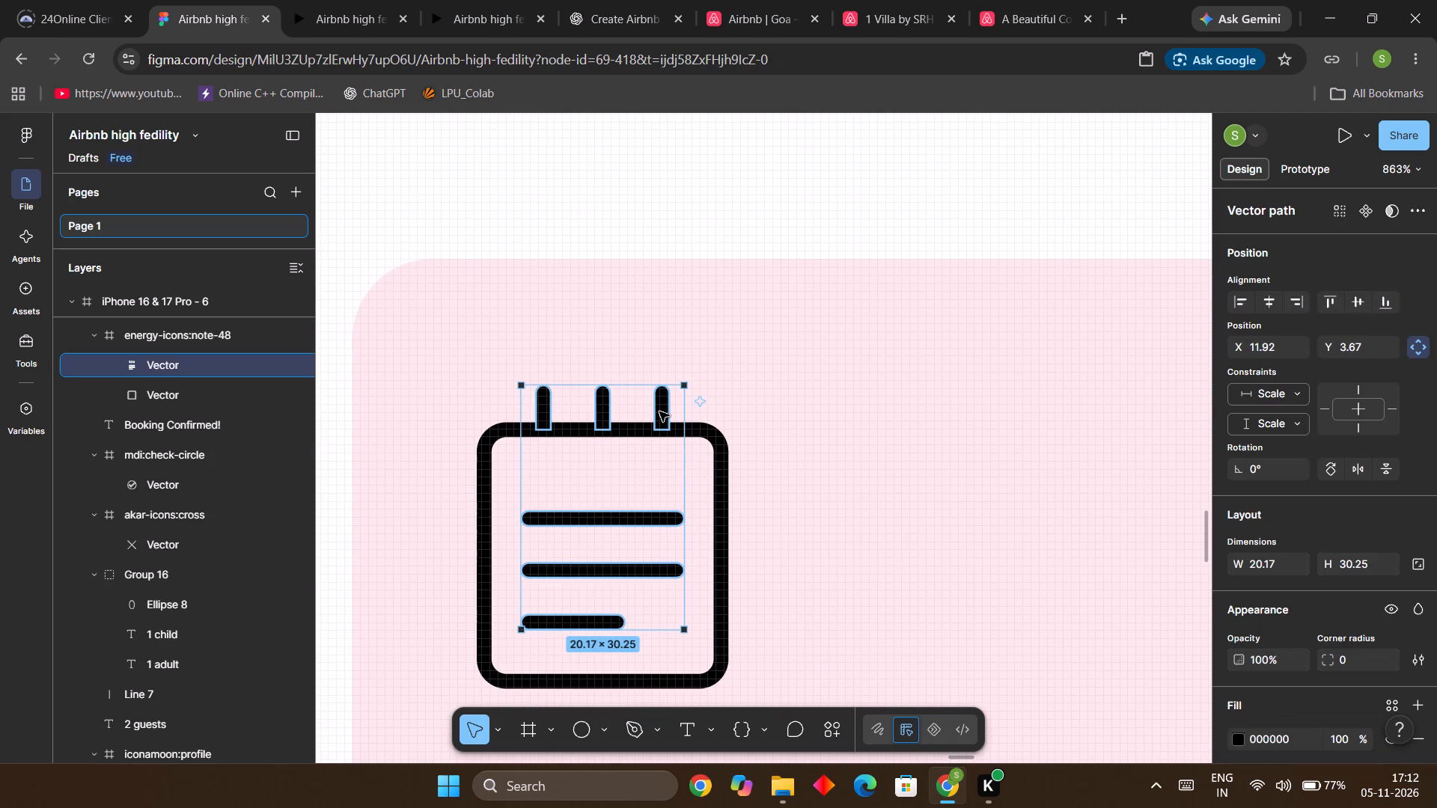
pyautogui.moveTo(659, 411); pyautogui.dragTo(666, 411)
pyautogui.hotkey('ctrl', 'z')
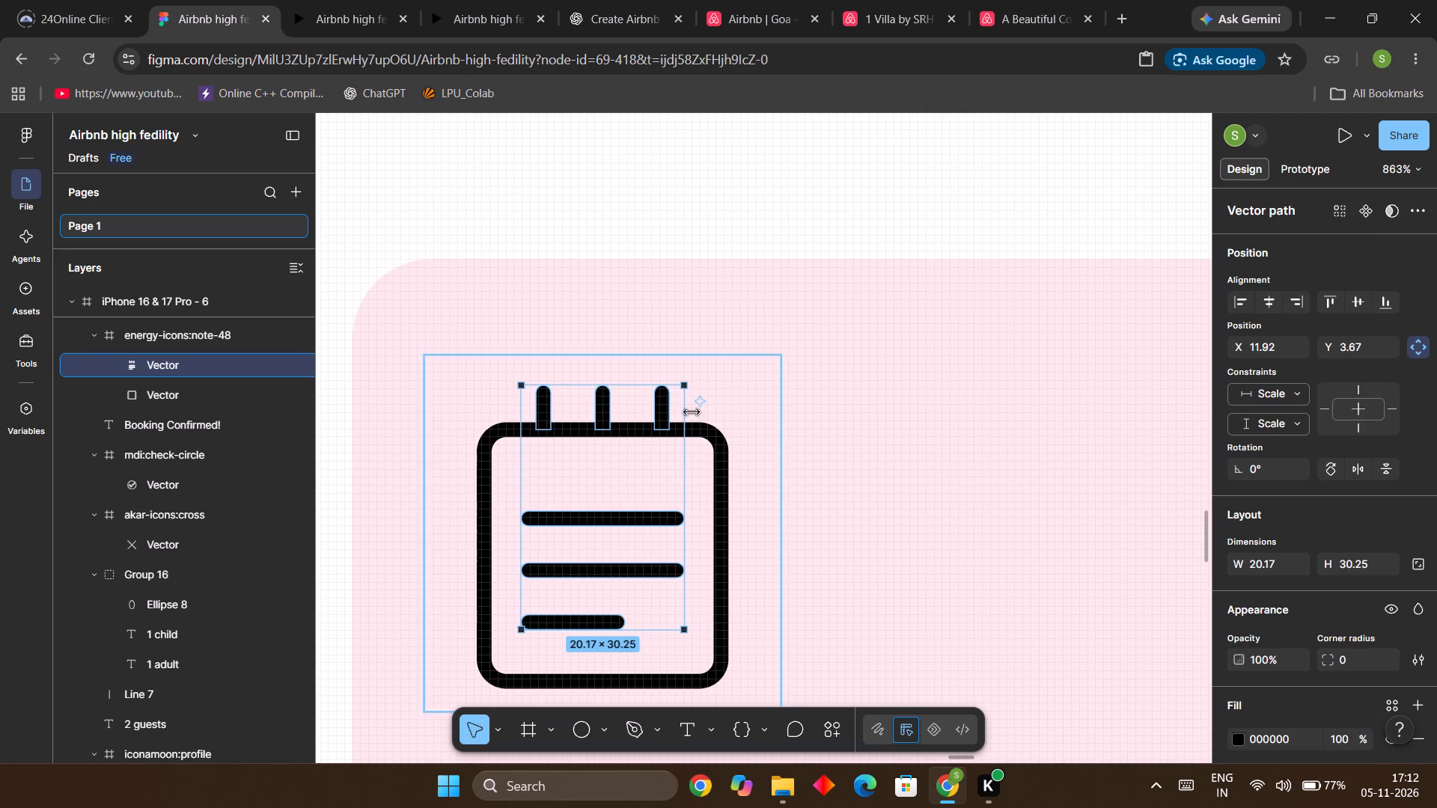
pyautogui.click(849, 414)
# Add the text "Booking ID" beside the note icon in the pink bar.
pyautogui.keyDown('ctrl'); pyautogui.scroll(-14, 808, 460); pyautogui.keyUp('ctrl')
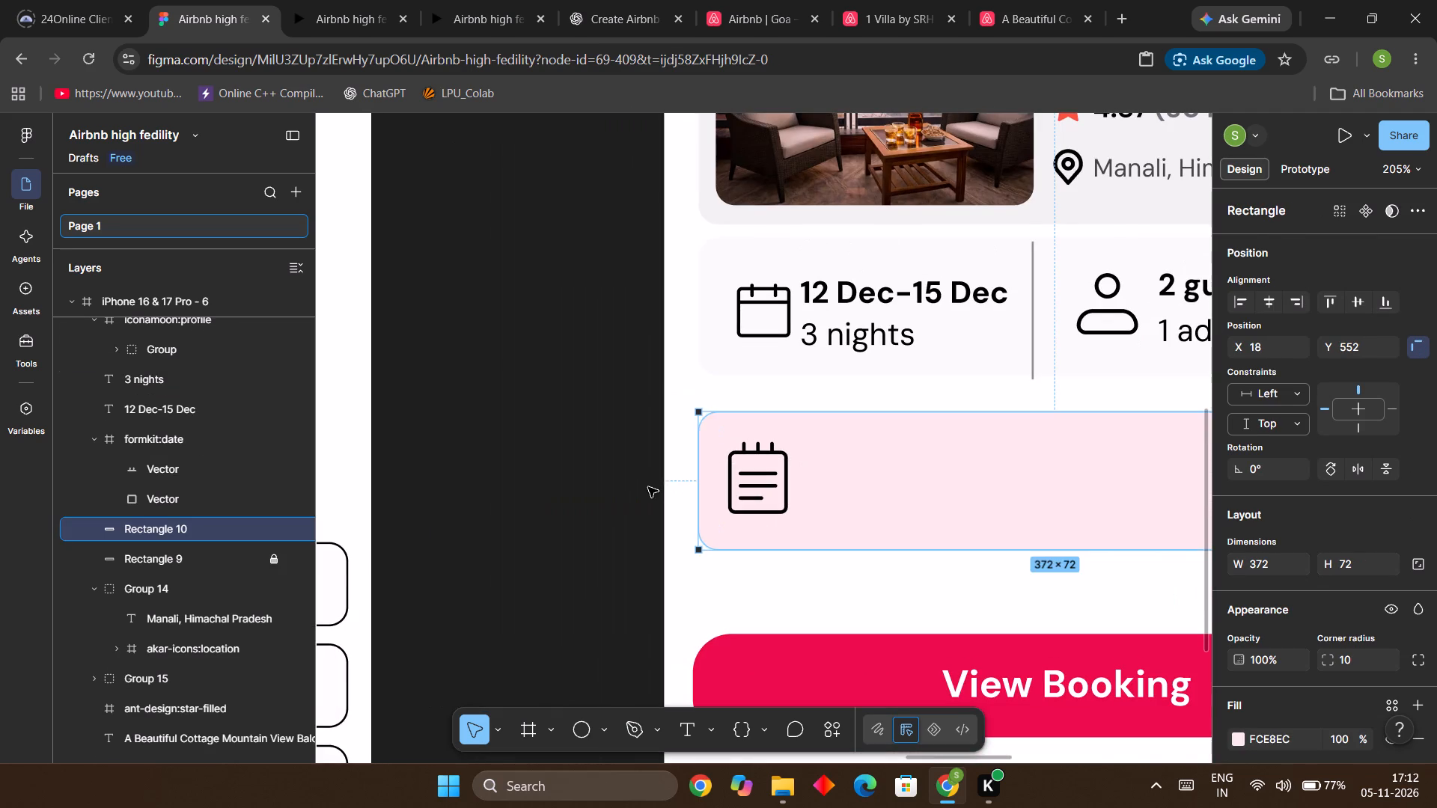
pyautogui.click(648, 487)
pyautogui.keyDown('ctrl'); pyautogui.scroll(-6, 979, 468); pyautogui.keyUp('ctrl')
pyautogui.scroll(-3, 992, 463)
pyautogui.press('Right')
pyautogui.press('Right')
pyautogui.press('Right')
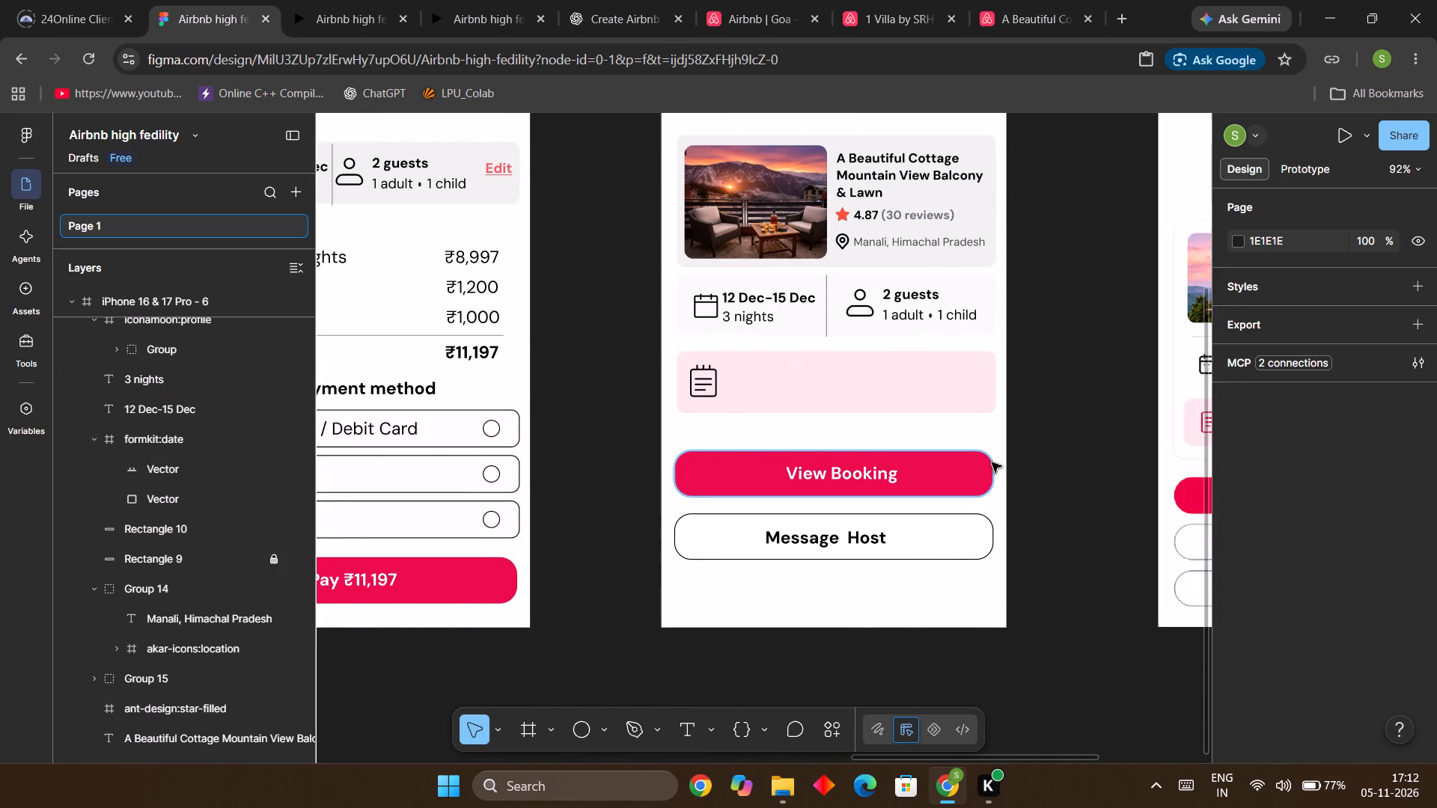
pyautogui.press('Right')
pyautogui.press('Right')
pyautogui.press('Right')
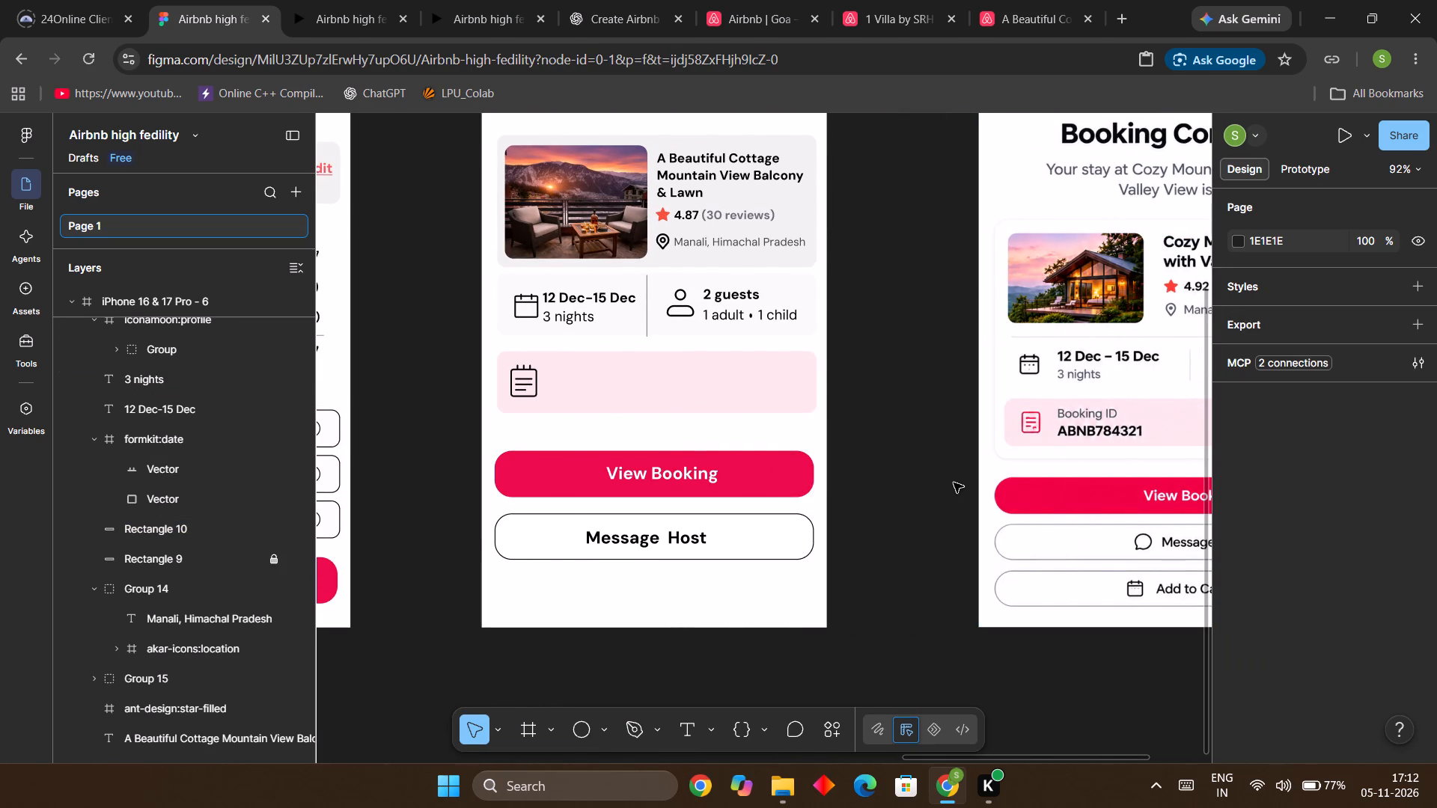
pyautogui.click(685, 723)
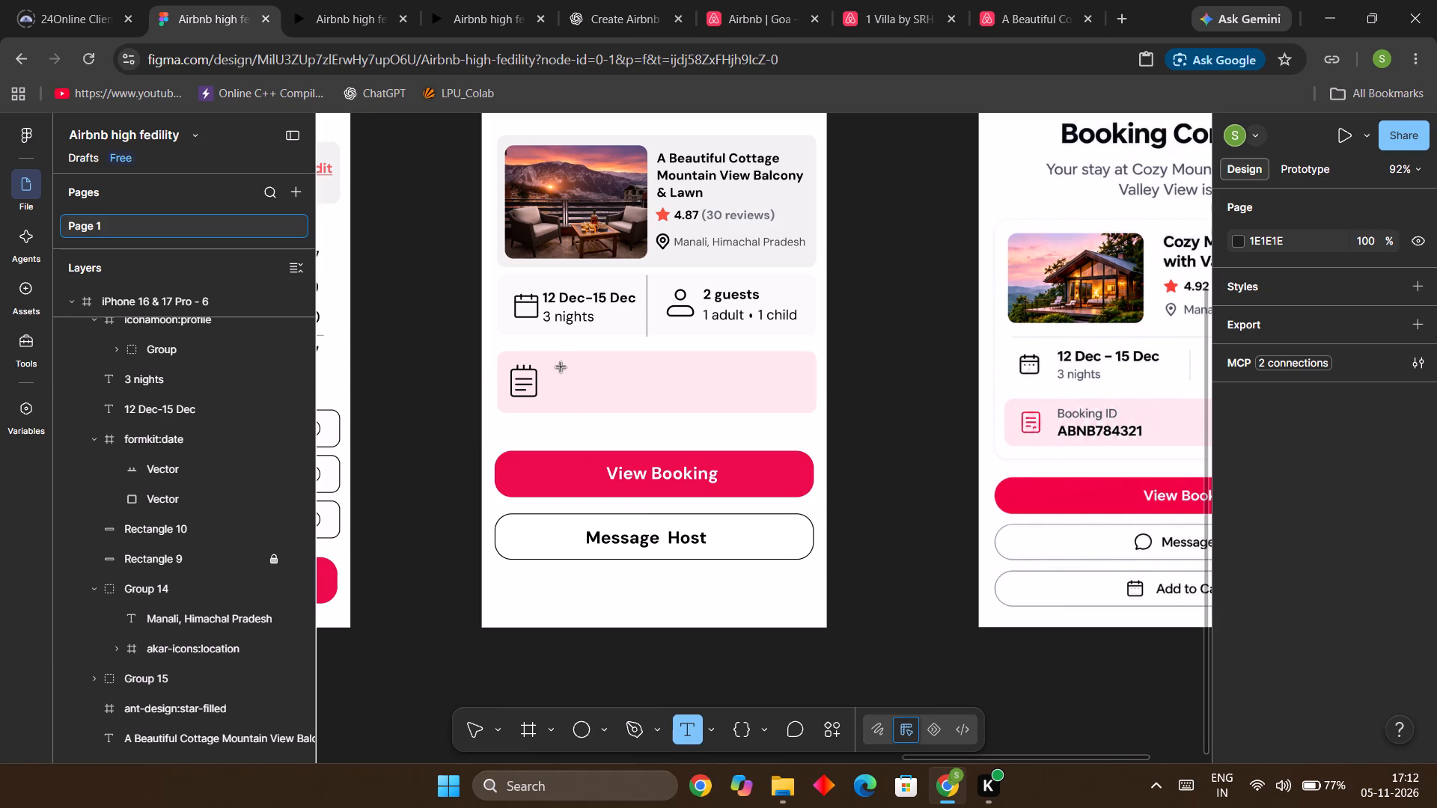
pyautogui.click(561, 360)
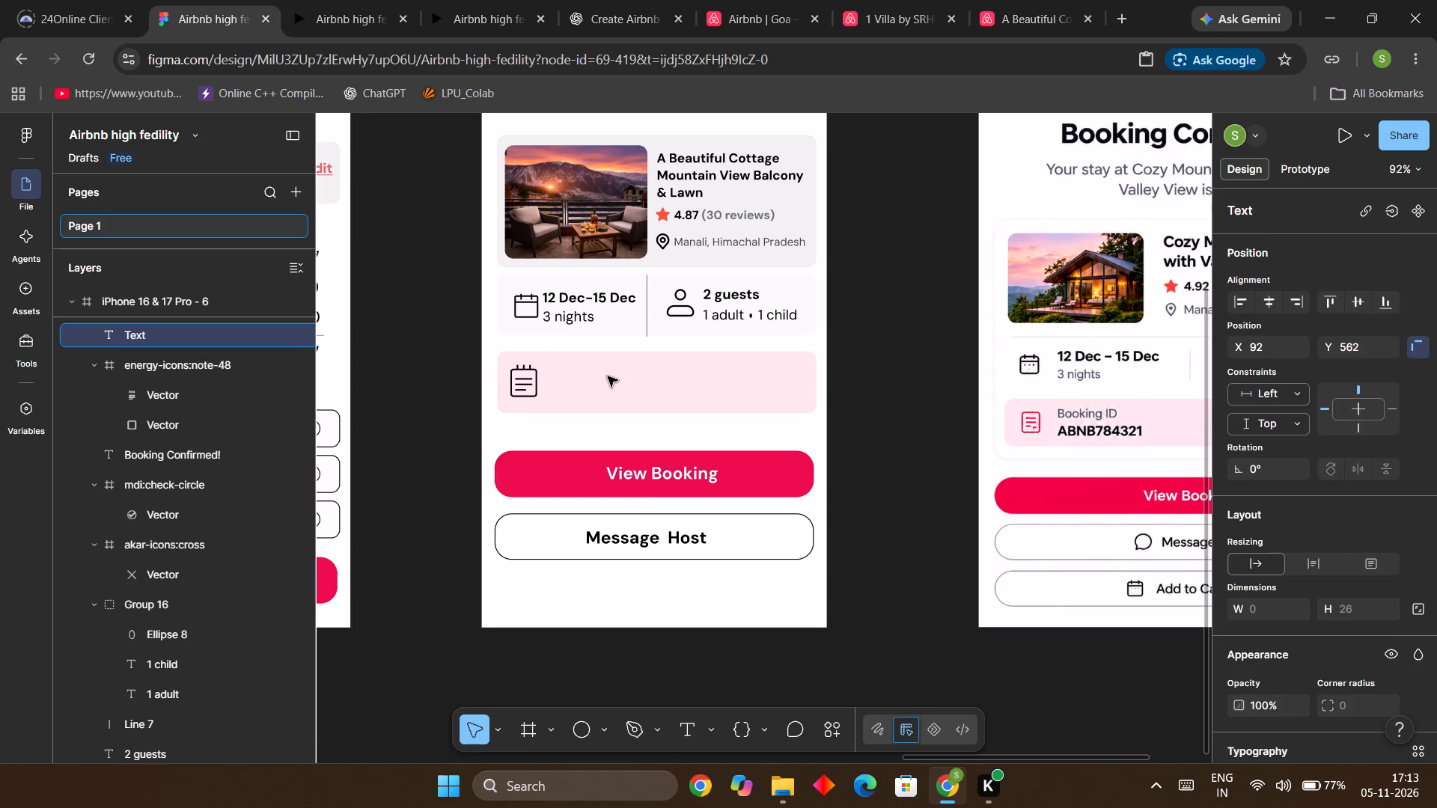
pyautogui.hotkey('shift', 'b')
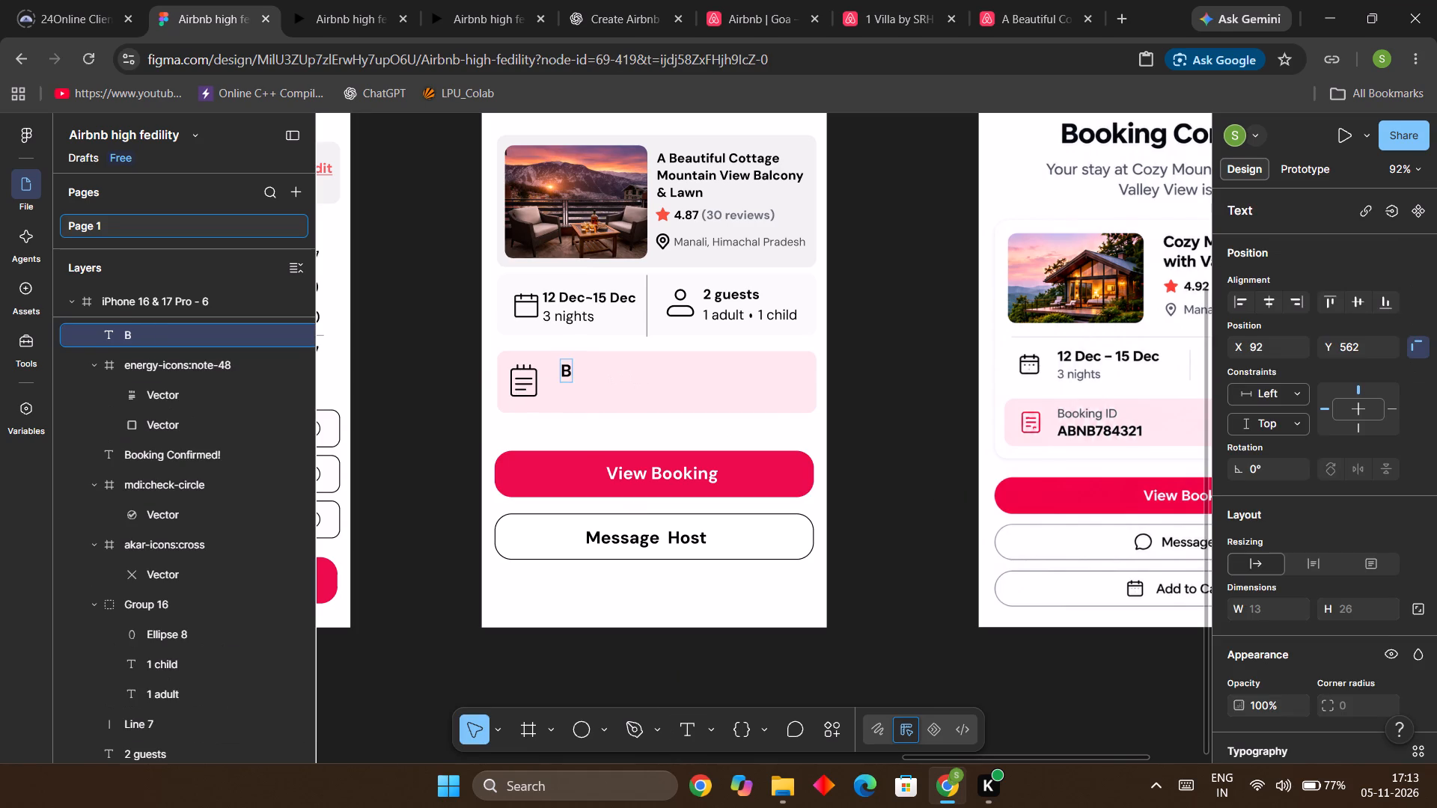
pyautogui.write('ooking I')
pyautogui.hotkey('shift', 'd')
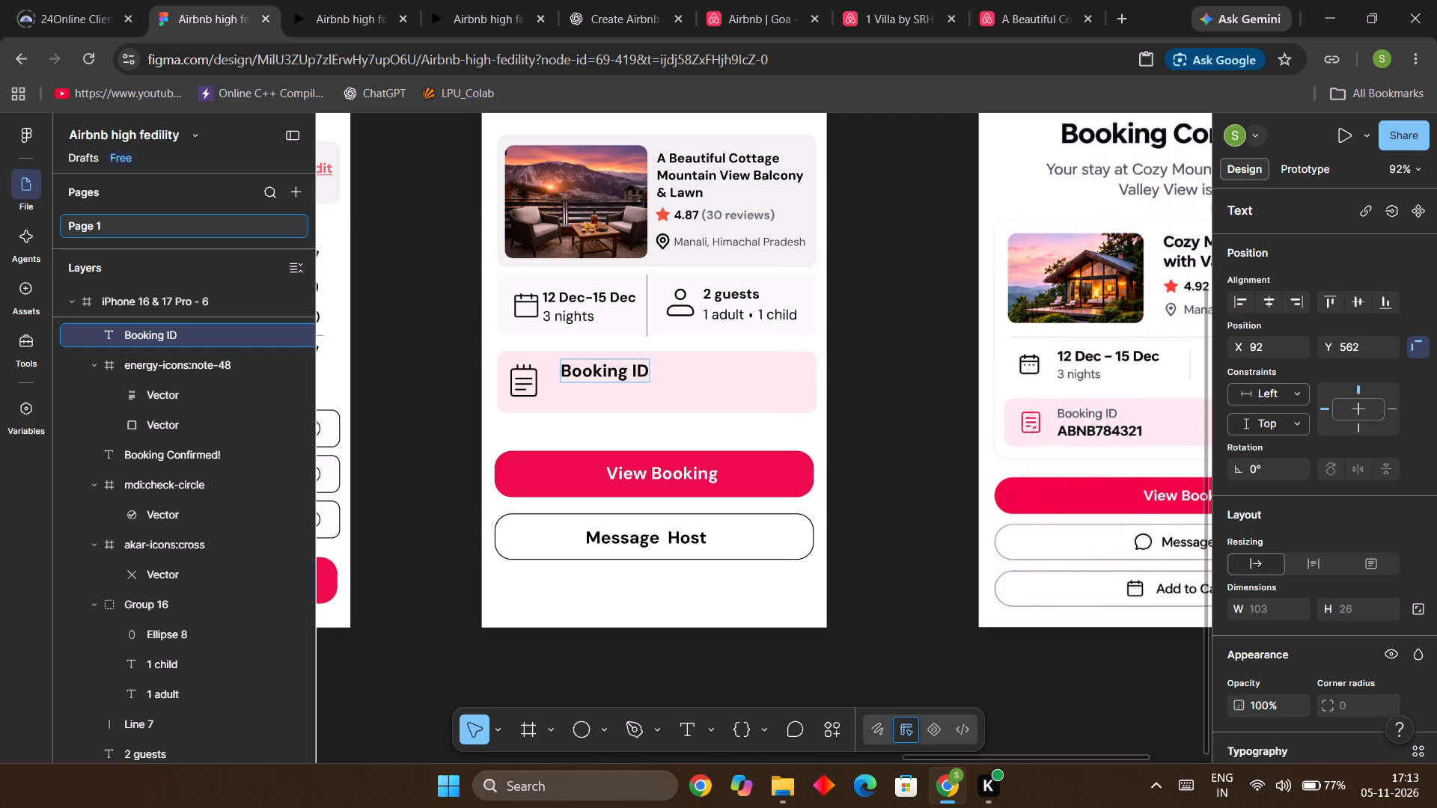
# Set the Booking ID text to regular weight at font size 16.
pyautogui.hotkey('ctrl', 'a')
pyautogui.hotkey('ctrl', 'b')
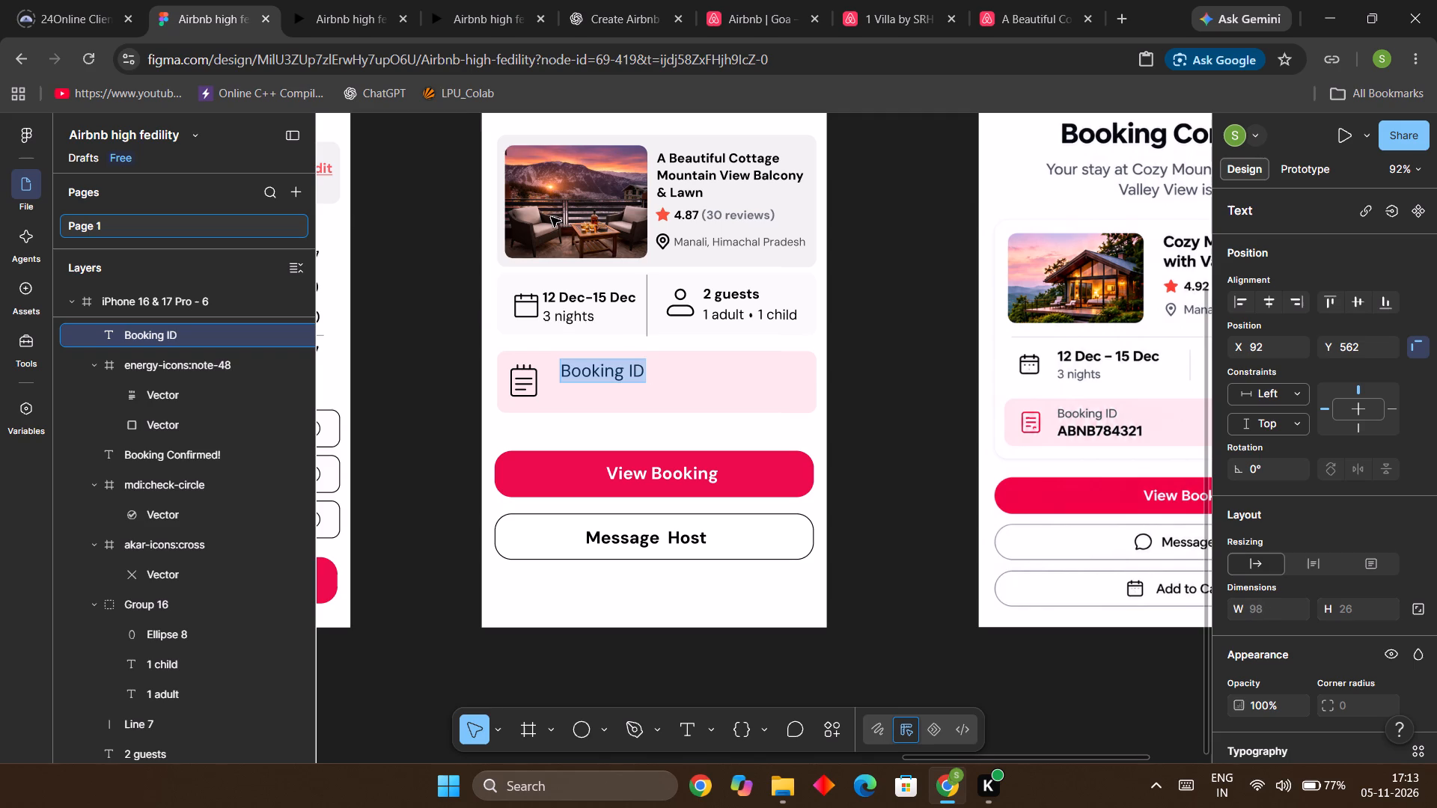
pyautogui.scroll(-4, 1319, 595)
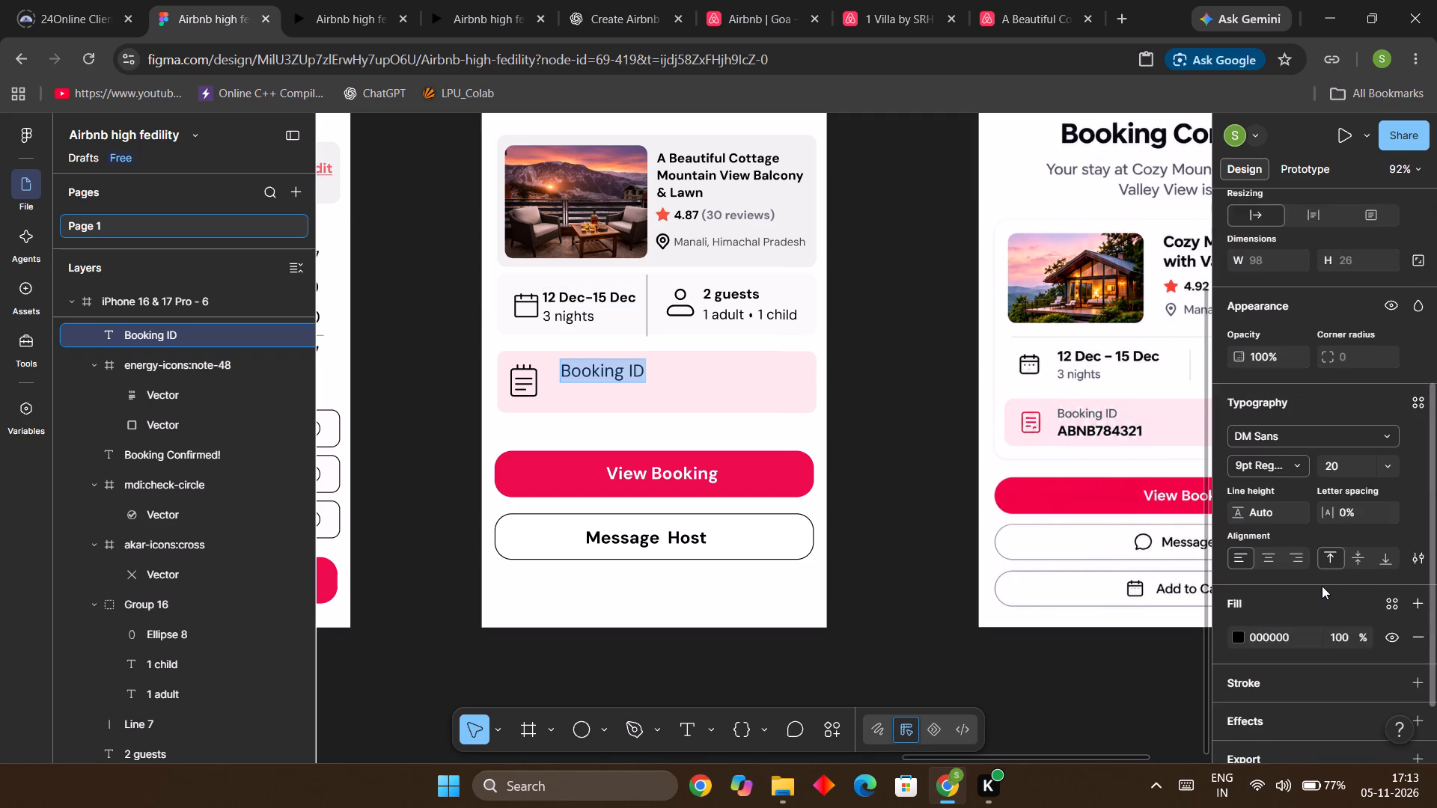
pyautogui.click(1376, 444)
pyautogui.click(1382, 444)
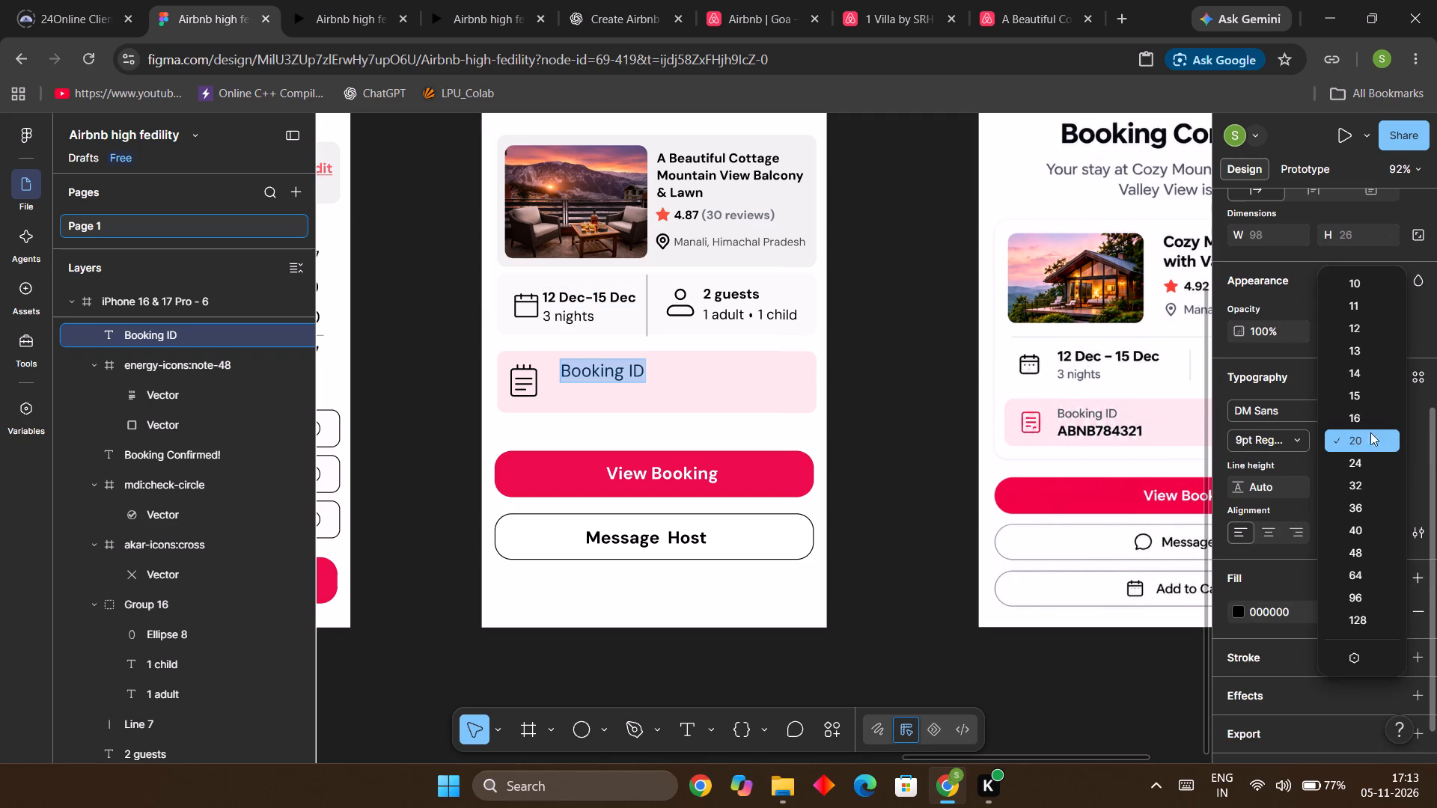
pyautogui.click(1361, 413)
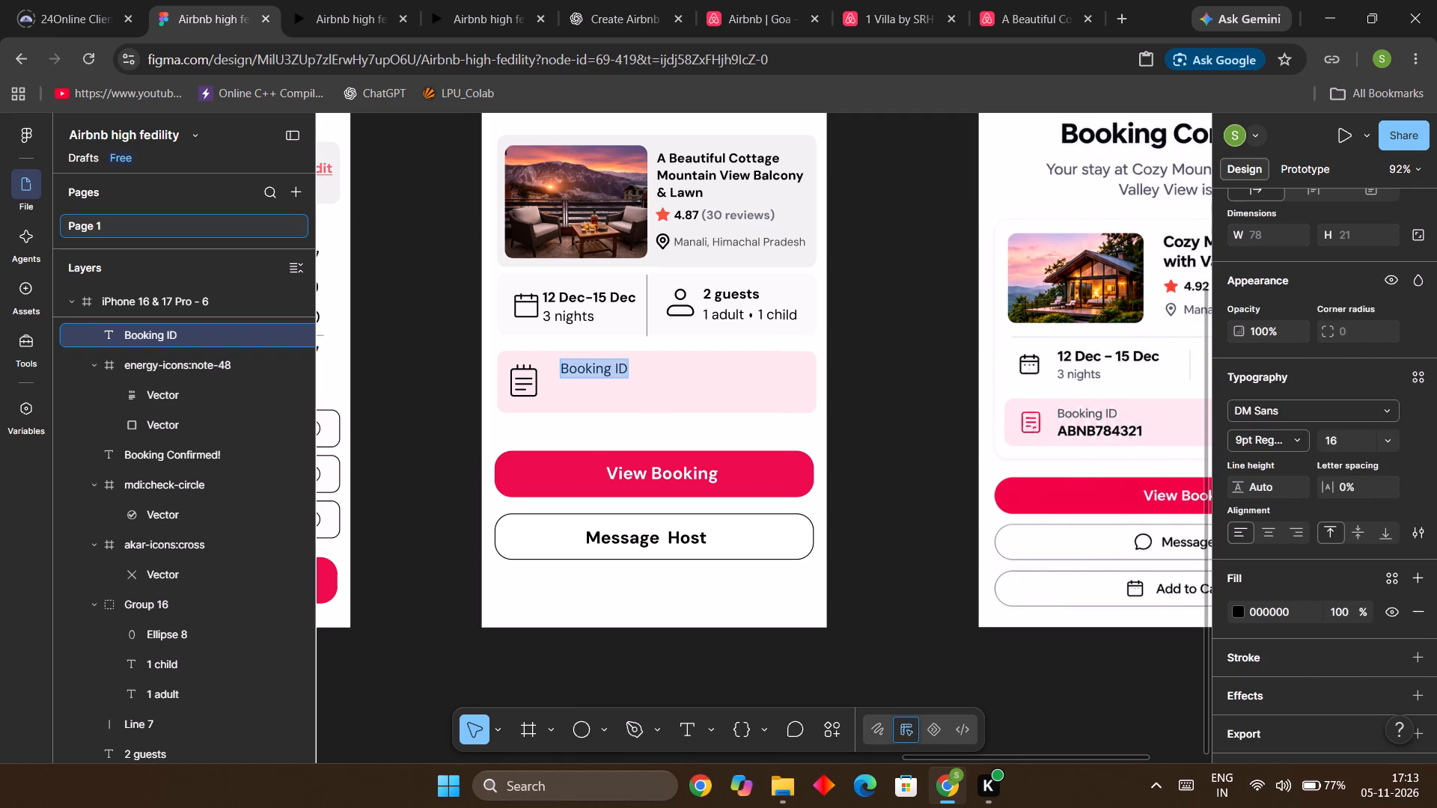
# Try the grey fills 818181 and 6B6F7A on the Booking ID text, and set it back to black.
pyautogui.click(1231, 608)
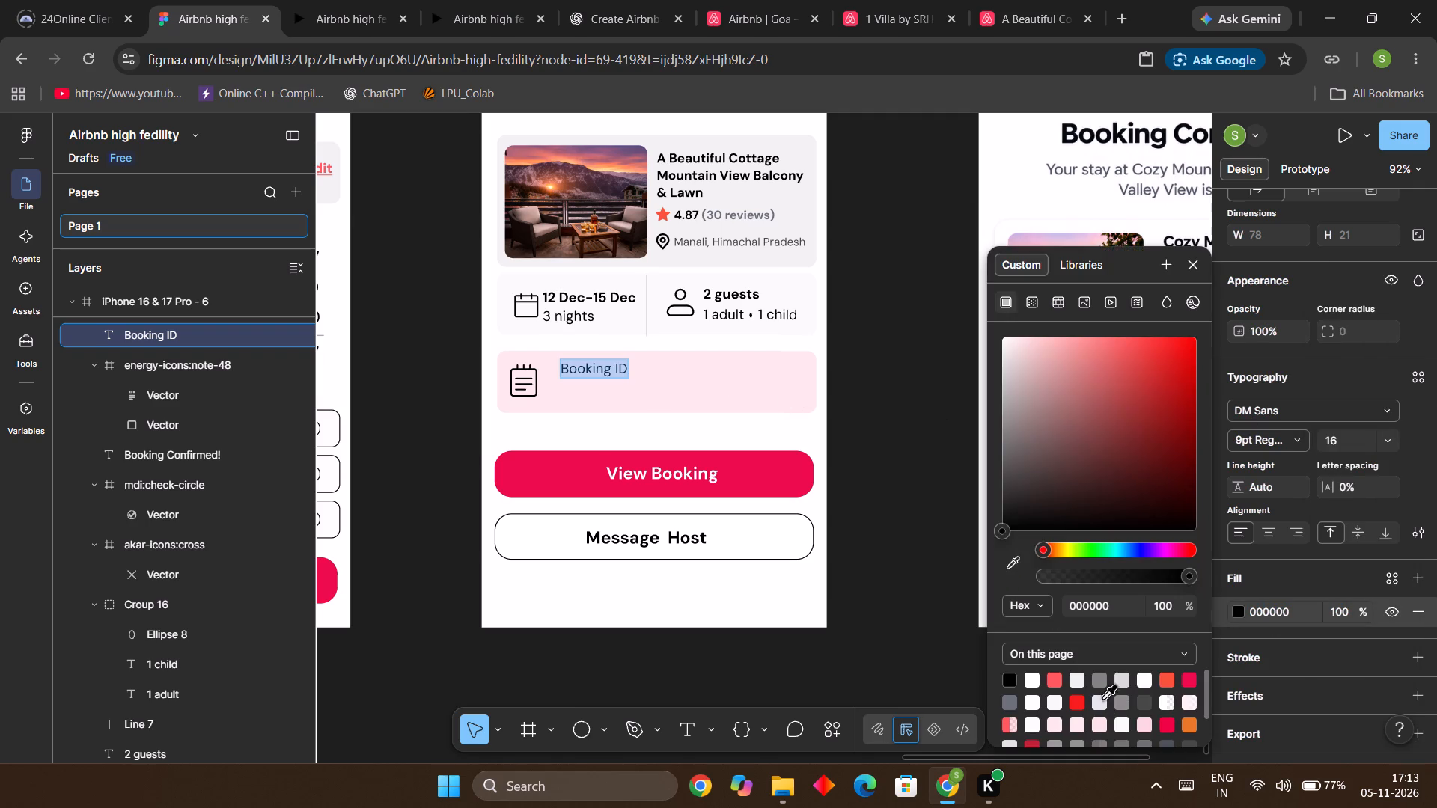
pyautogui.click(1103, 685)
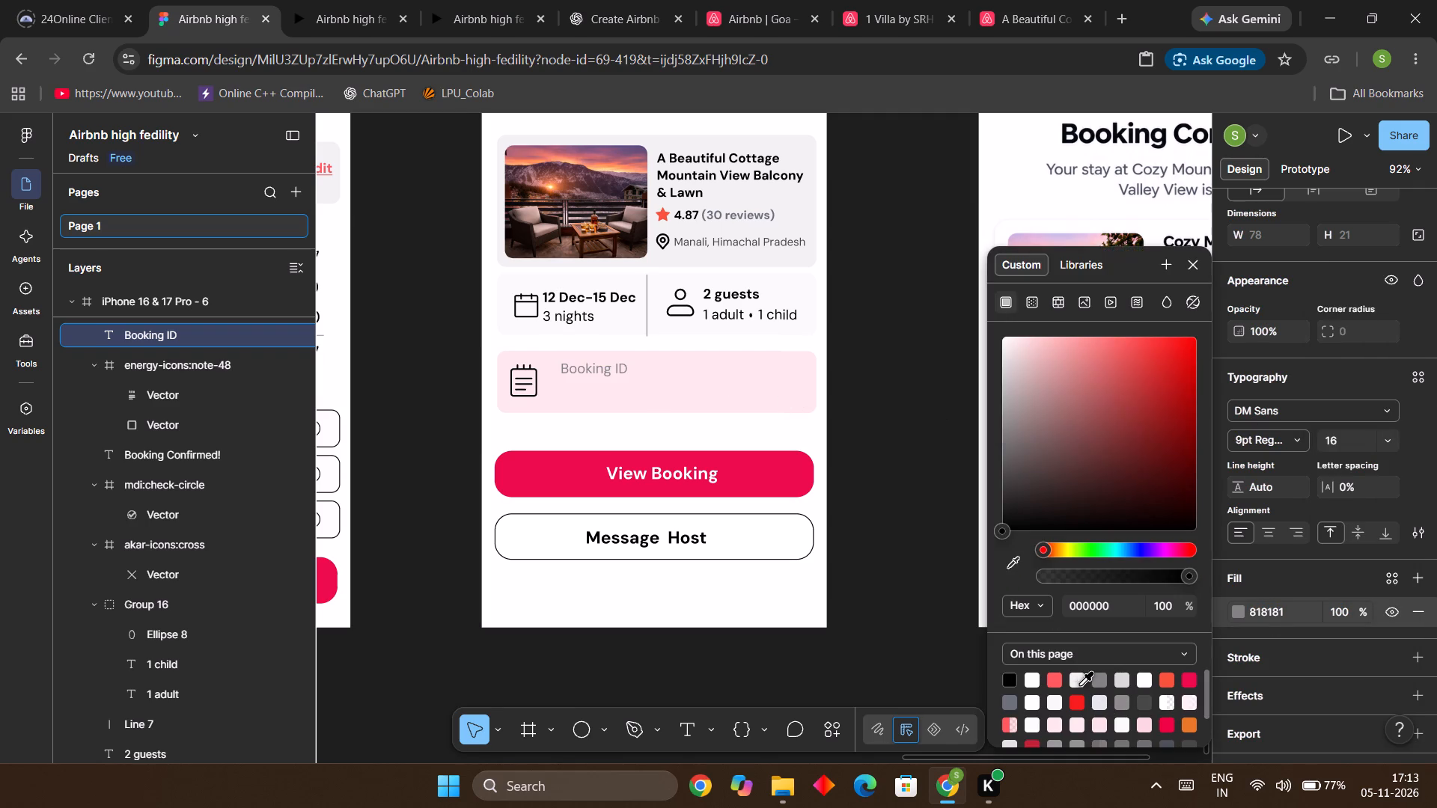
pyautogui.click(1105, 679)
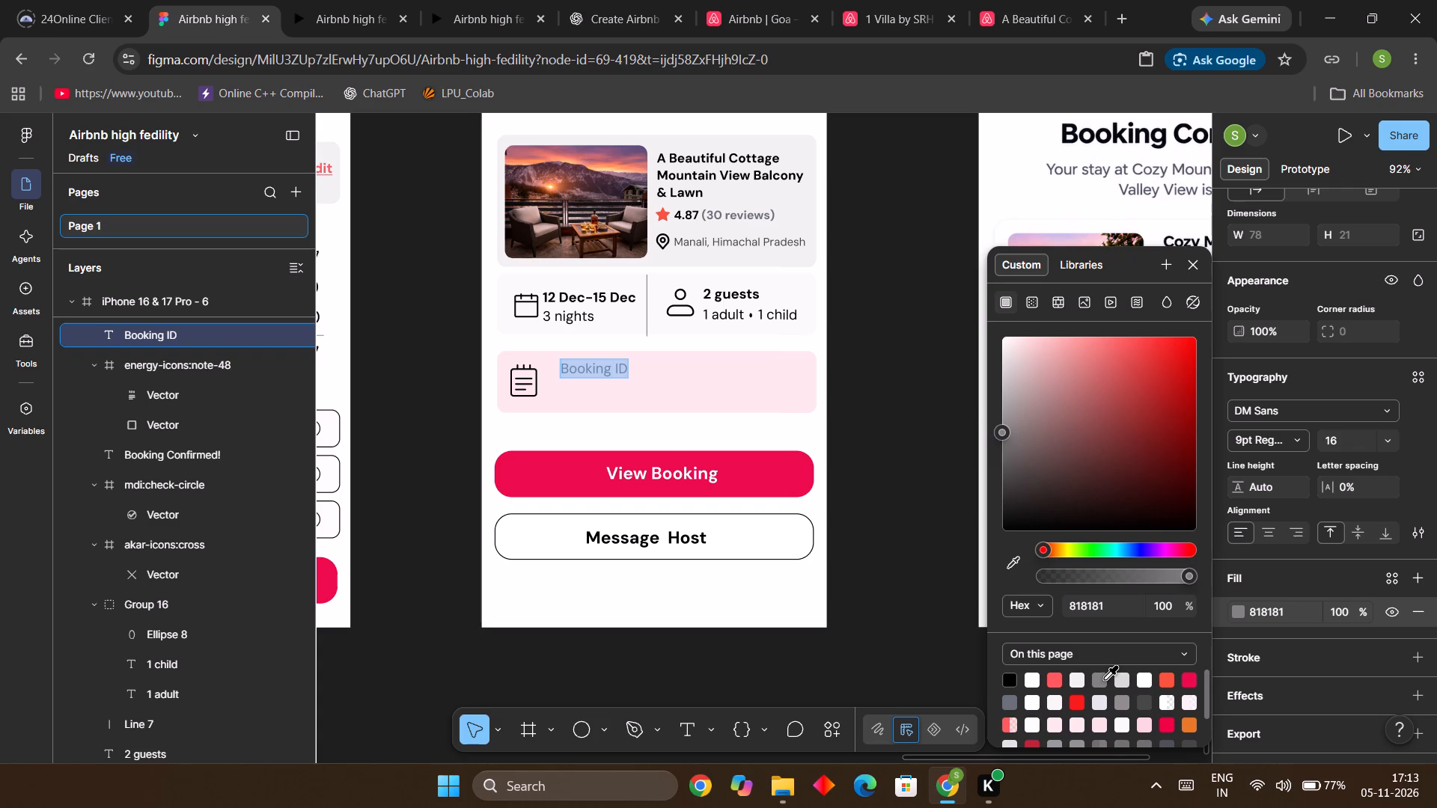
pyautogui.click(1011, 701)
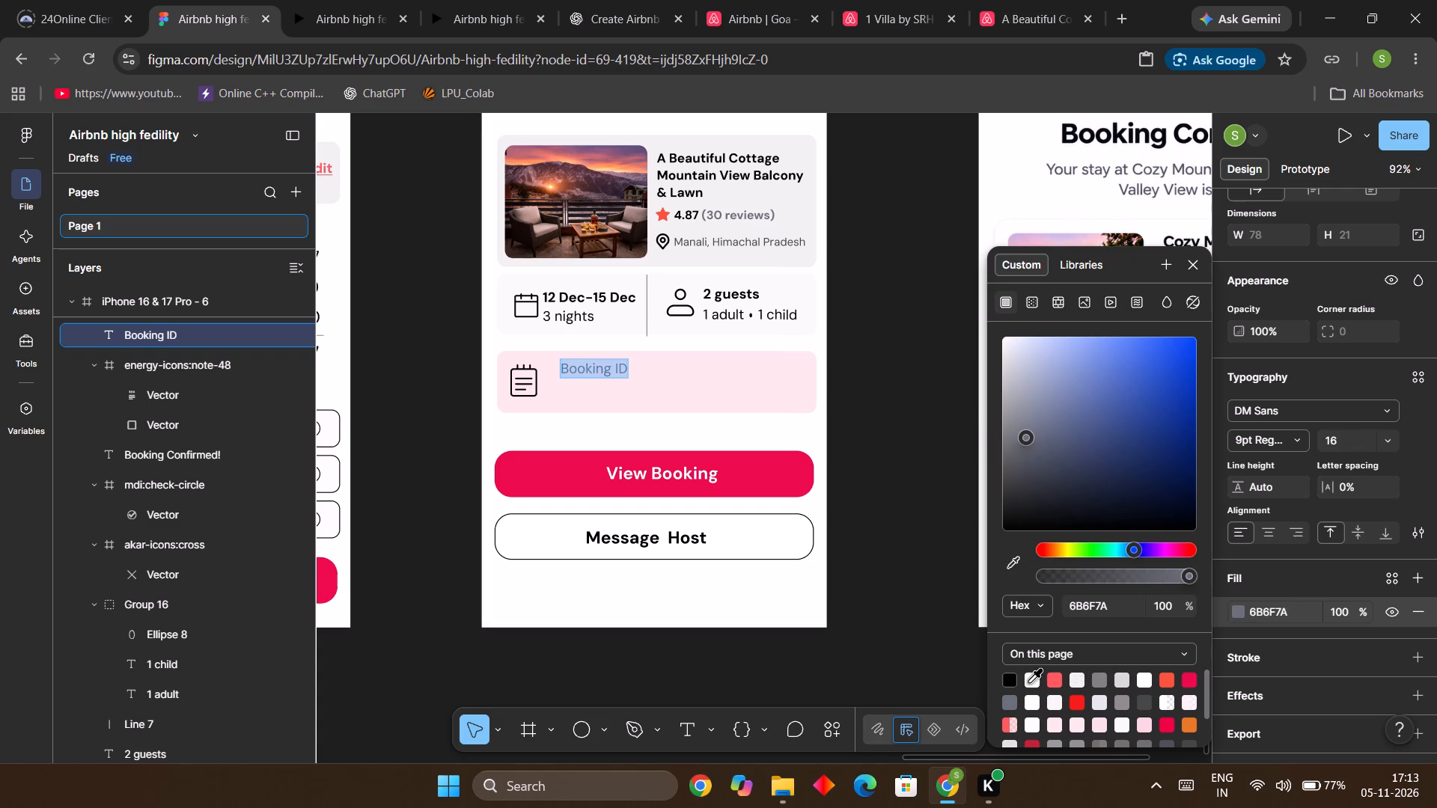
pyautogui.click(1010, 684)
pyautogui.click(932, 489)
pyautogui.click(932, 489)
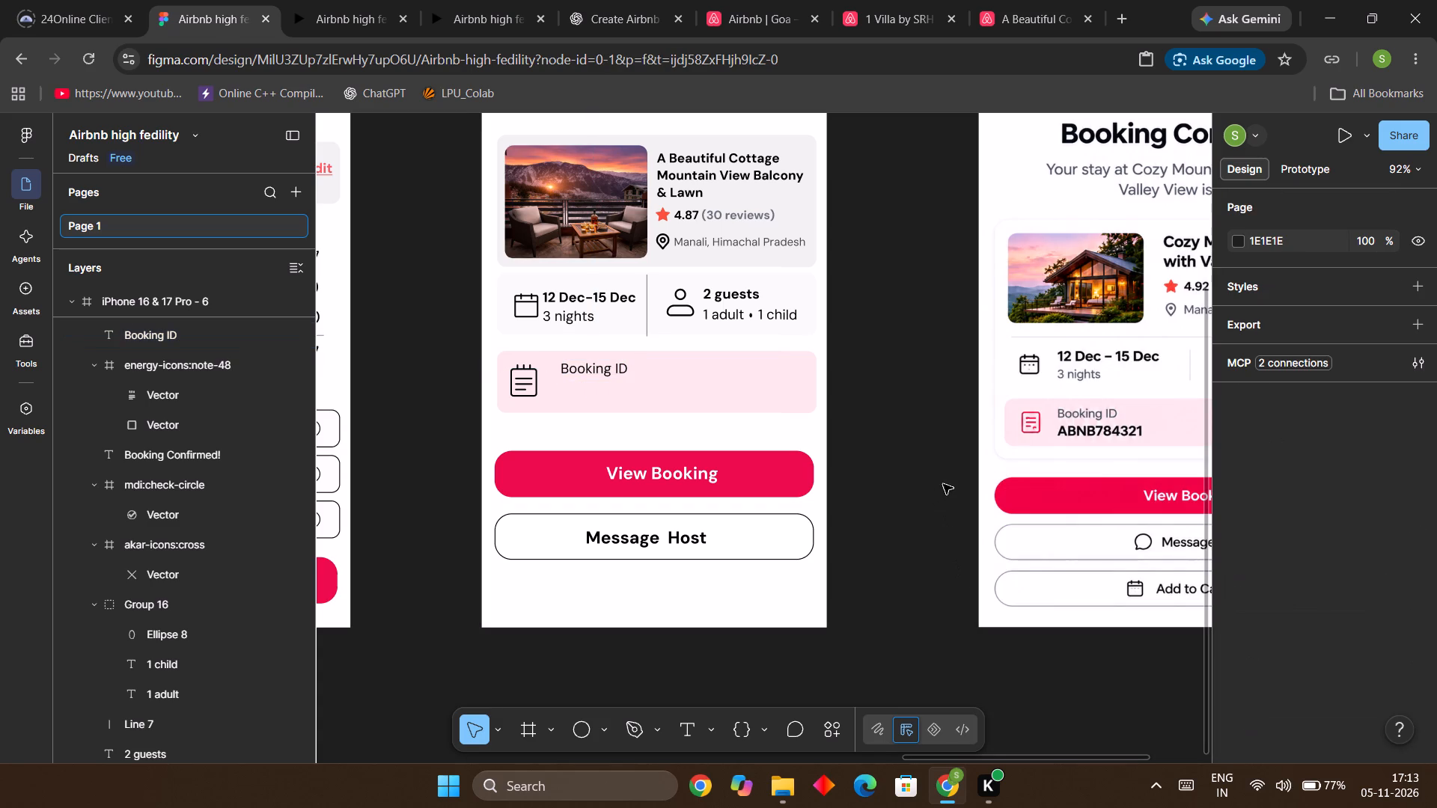
# Nudge the Booking ID text closer to the note icon, to X 87, Y 565.
pyautogui.click(607, 373)
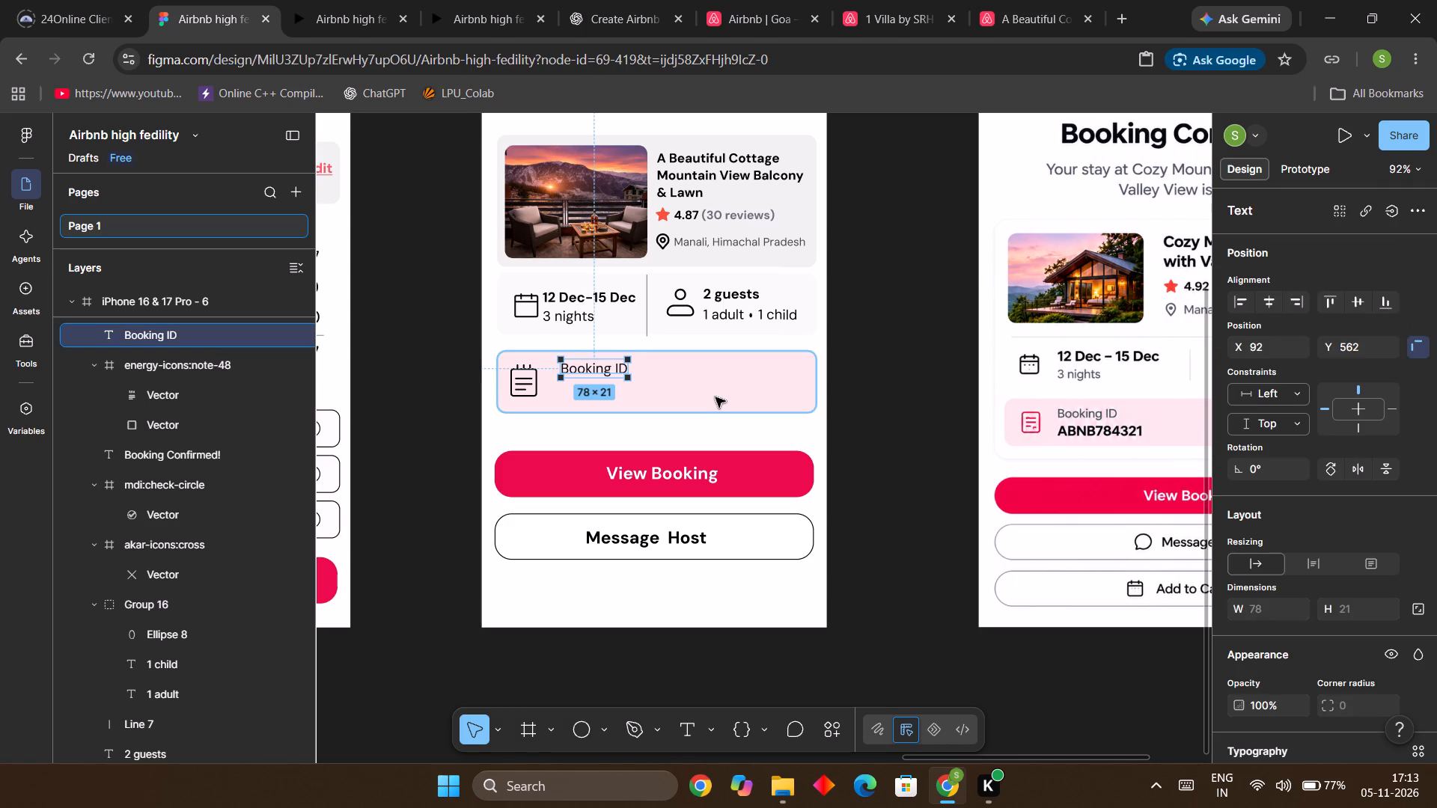
pyautogui.press('Down')
pyautogui.press('Down')
pyautogui.press('Down')
pyautogui.press('Down')
pyautogui.press('Up')
pyautogui.press('Left')
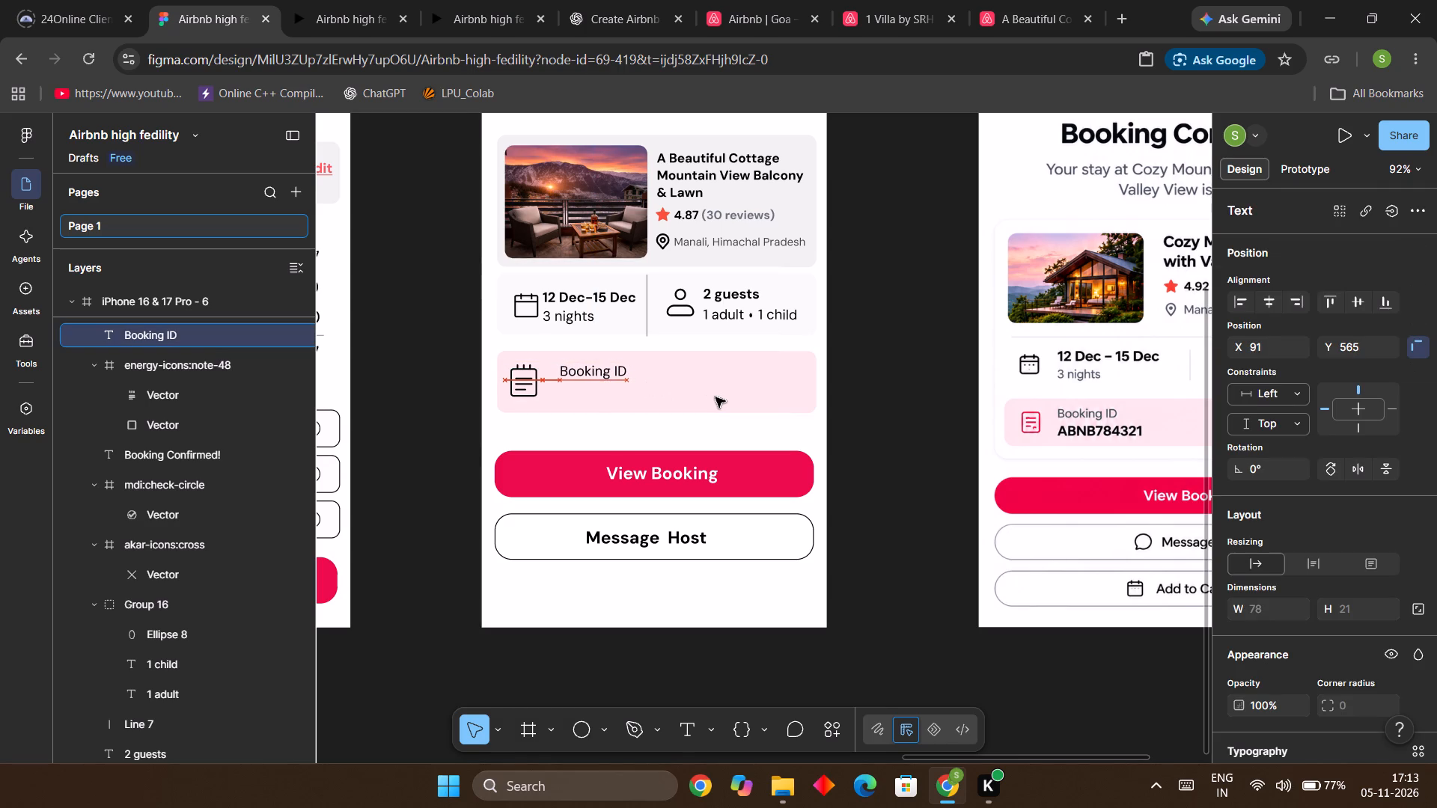
pyautogui.press('Left')
pyautogui.press('Left')
pyautogui.press('Left')
pyautogui.press('Left')
pyautogui.press('Left')
pyautogui.press('Left')
pyautogui.press('Right')
pyautogui.press('Right')
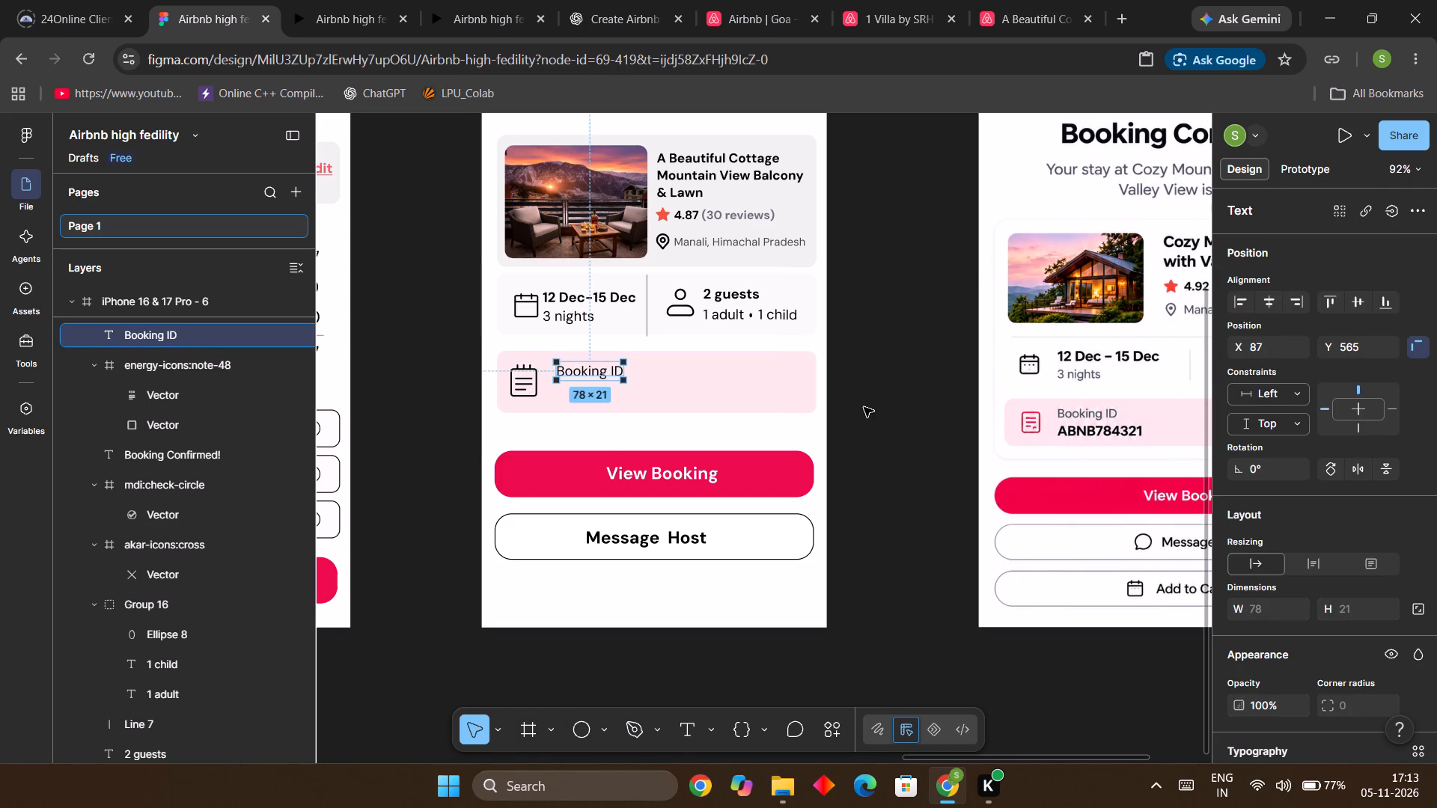
# Add the bold text "ABNB784321" inside the pink Booking ID bar.
pyautogui.click(909, 409)
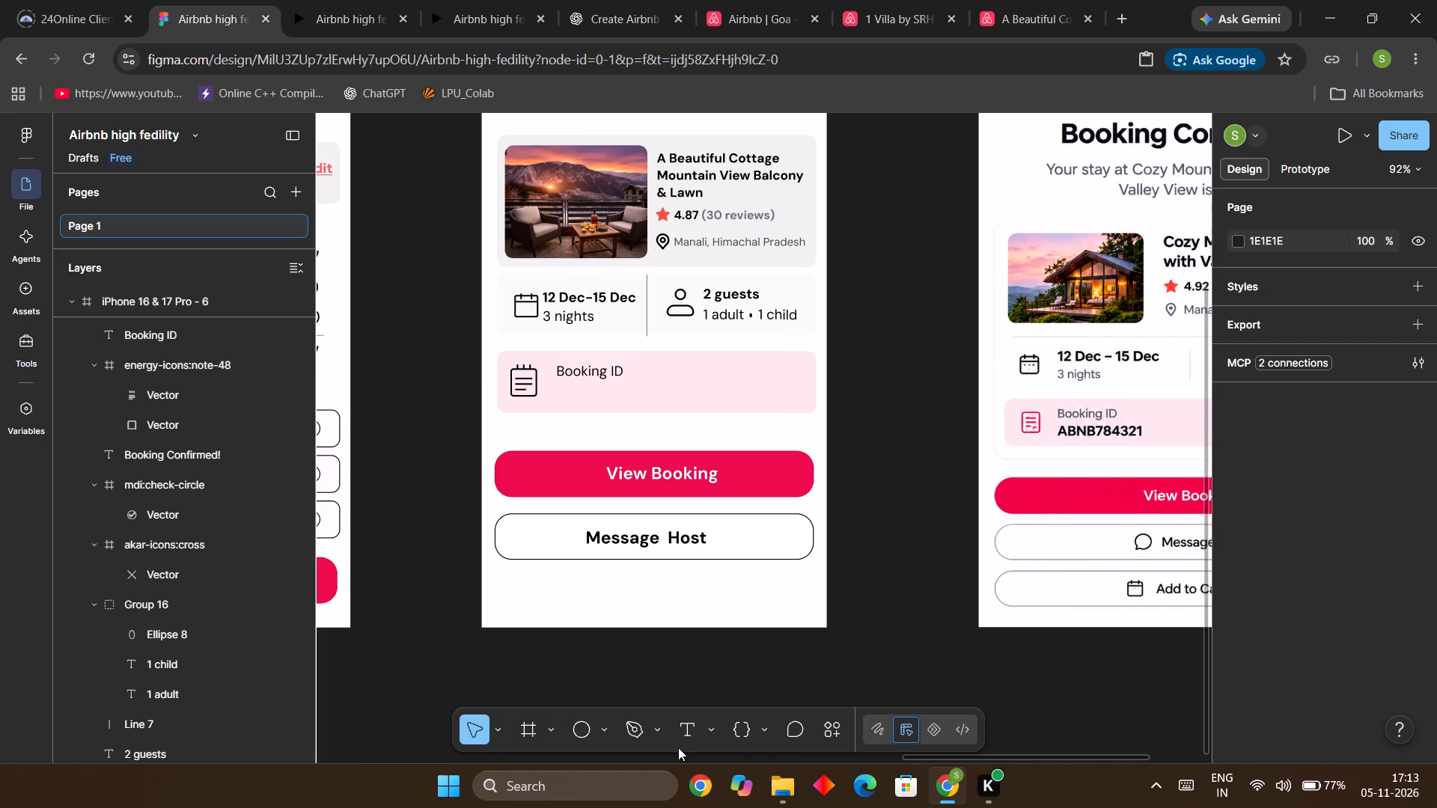
pyautogui.click(683, 738)
pyautogui.click(717, 379)
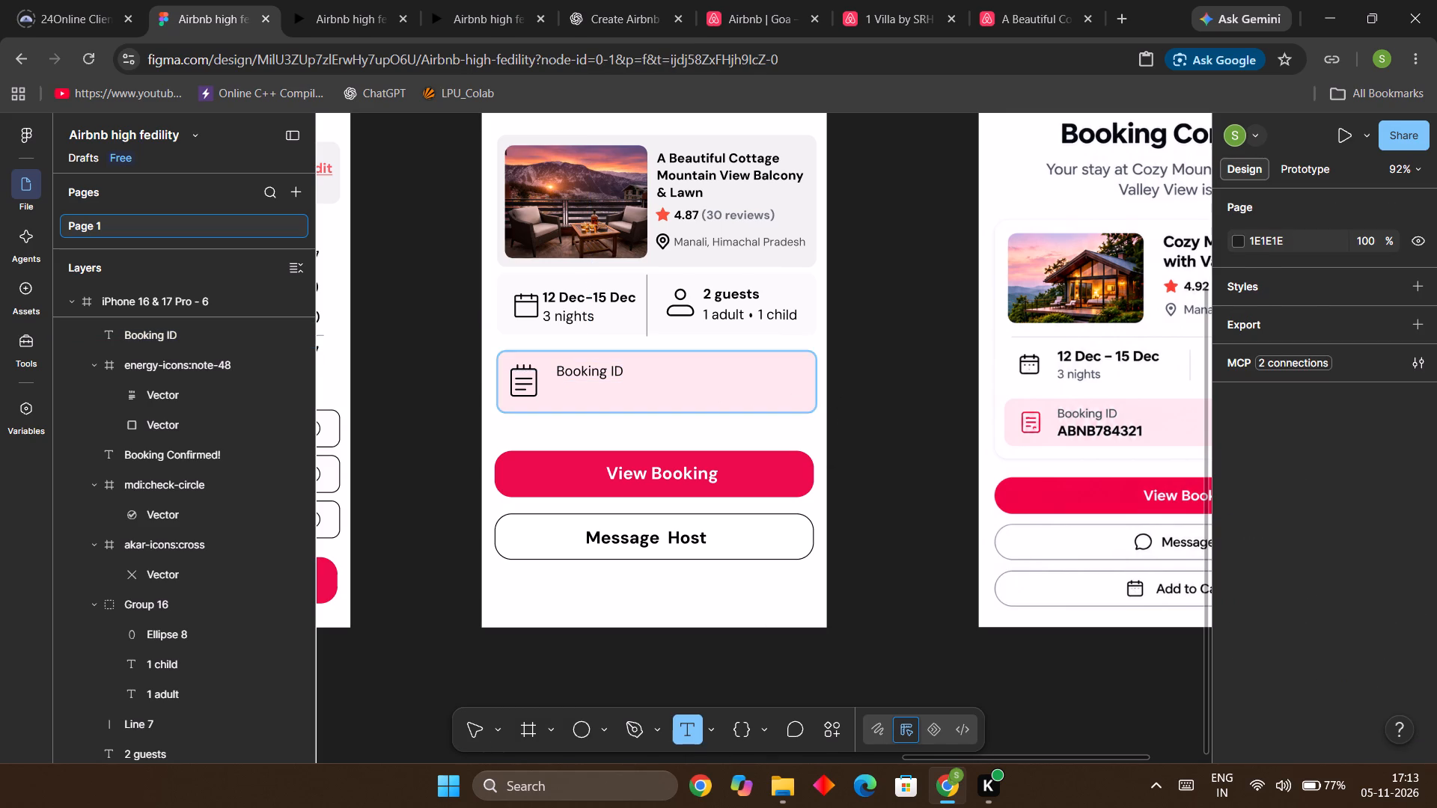
pyautogui.hotkey('shift', 'a')
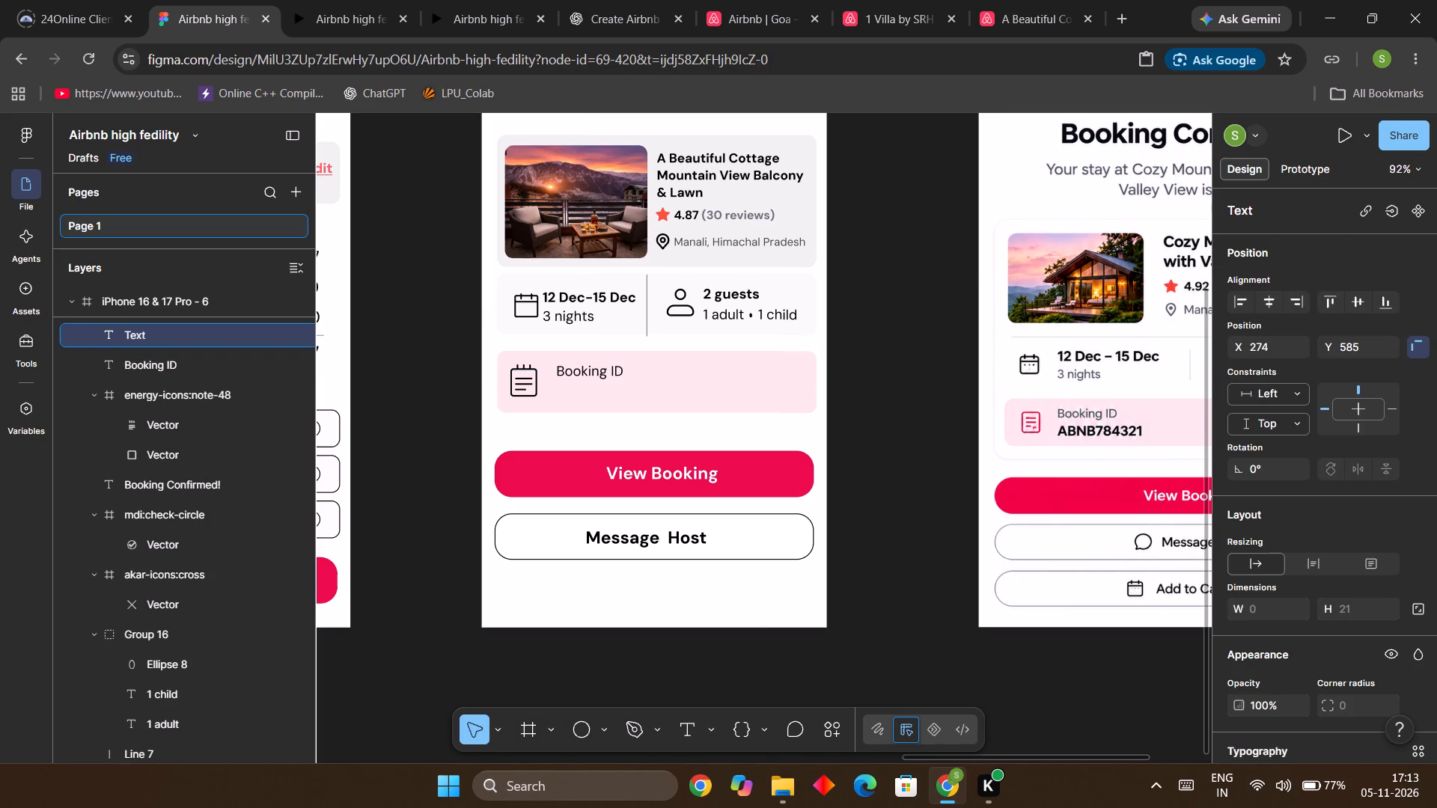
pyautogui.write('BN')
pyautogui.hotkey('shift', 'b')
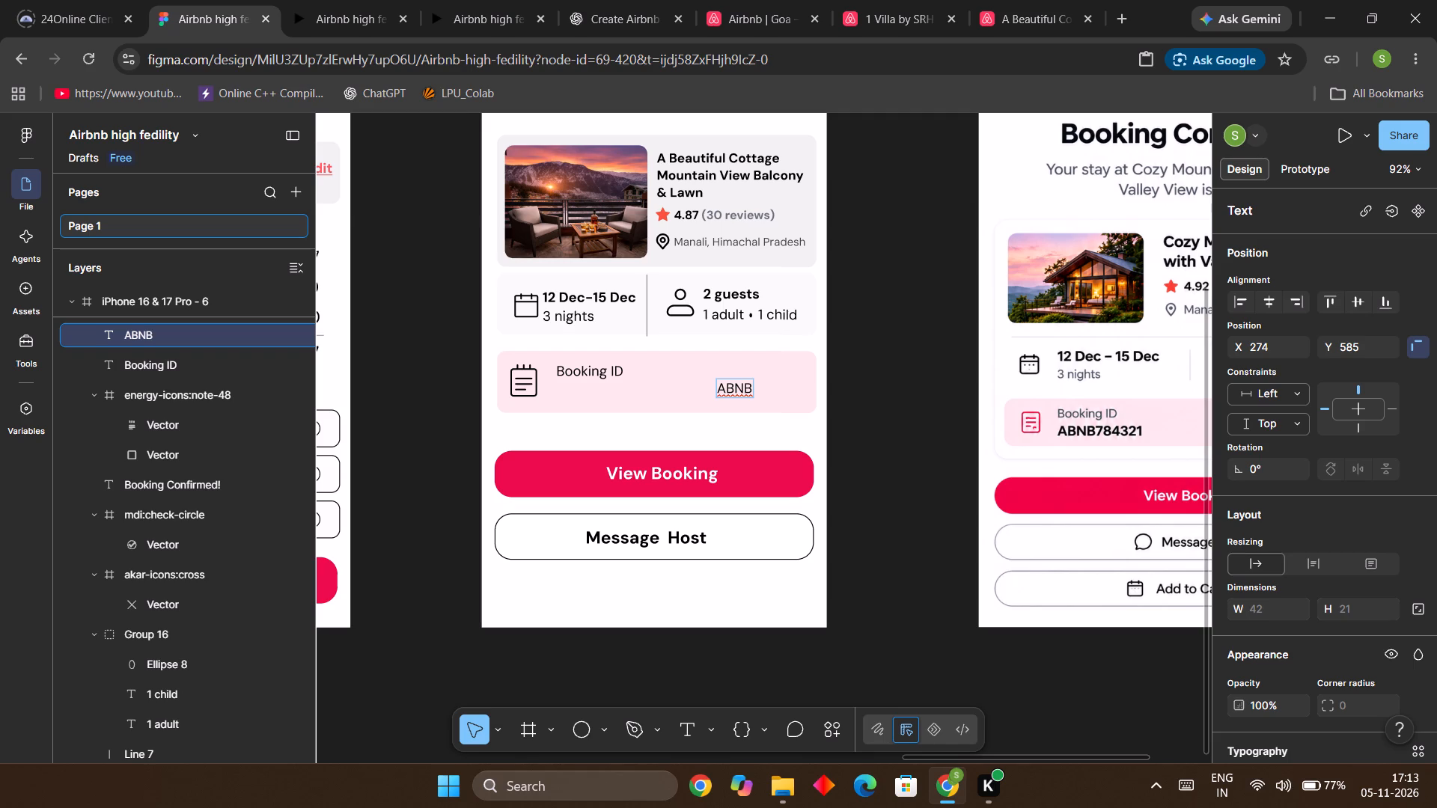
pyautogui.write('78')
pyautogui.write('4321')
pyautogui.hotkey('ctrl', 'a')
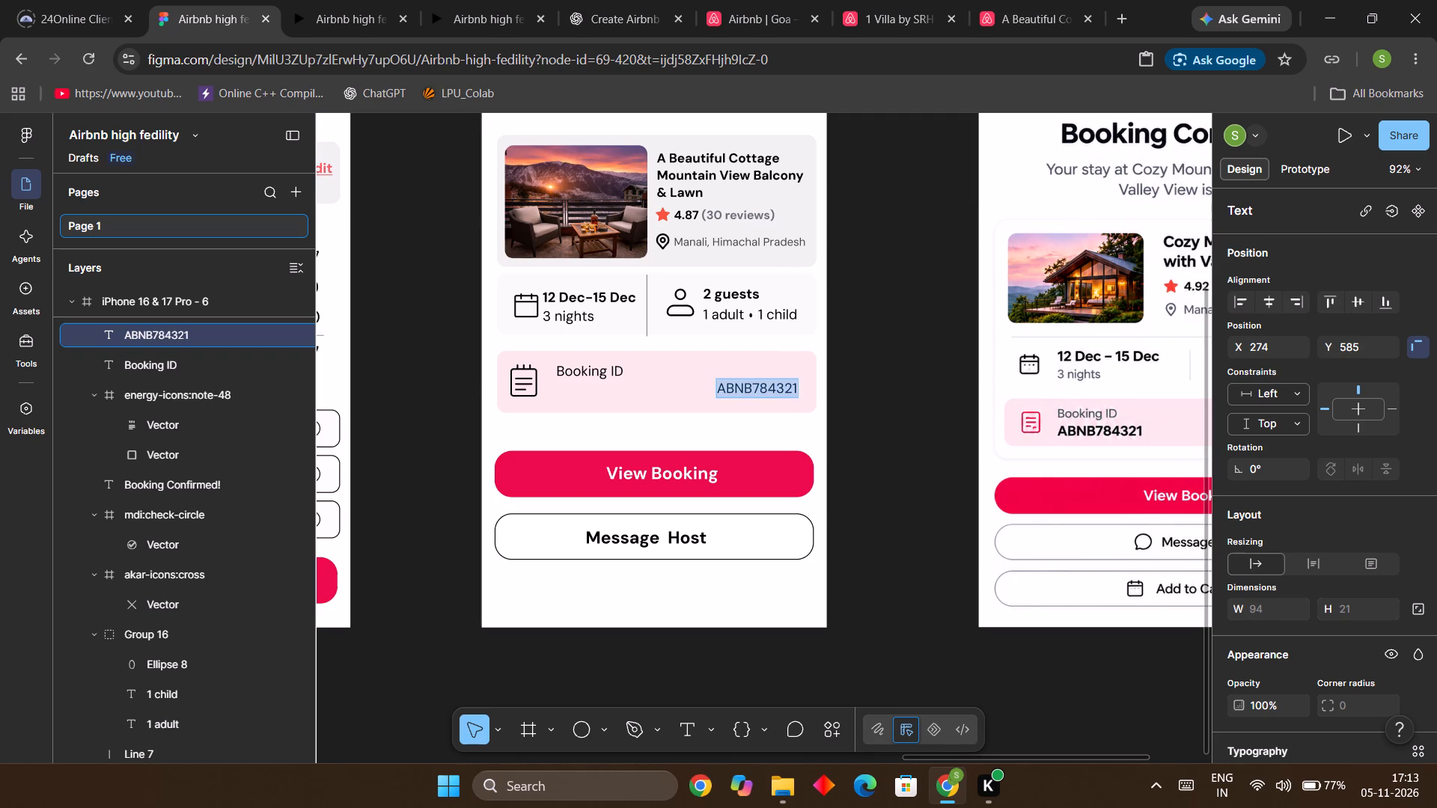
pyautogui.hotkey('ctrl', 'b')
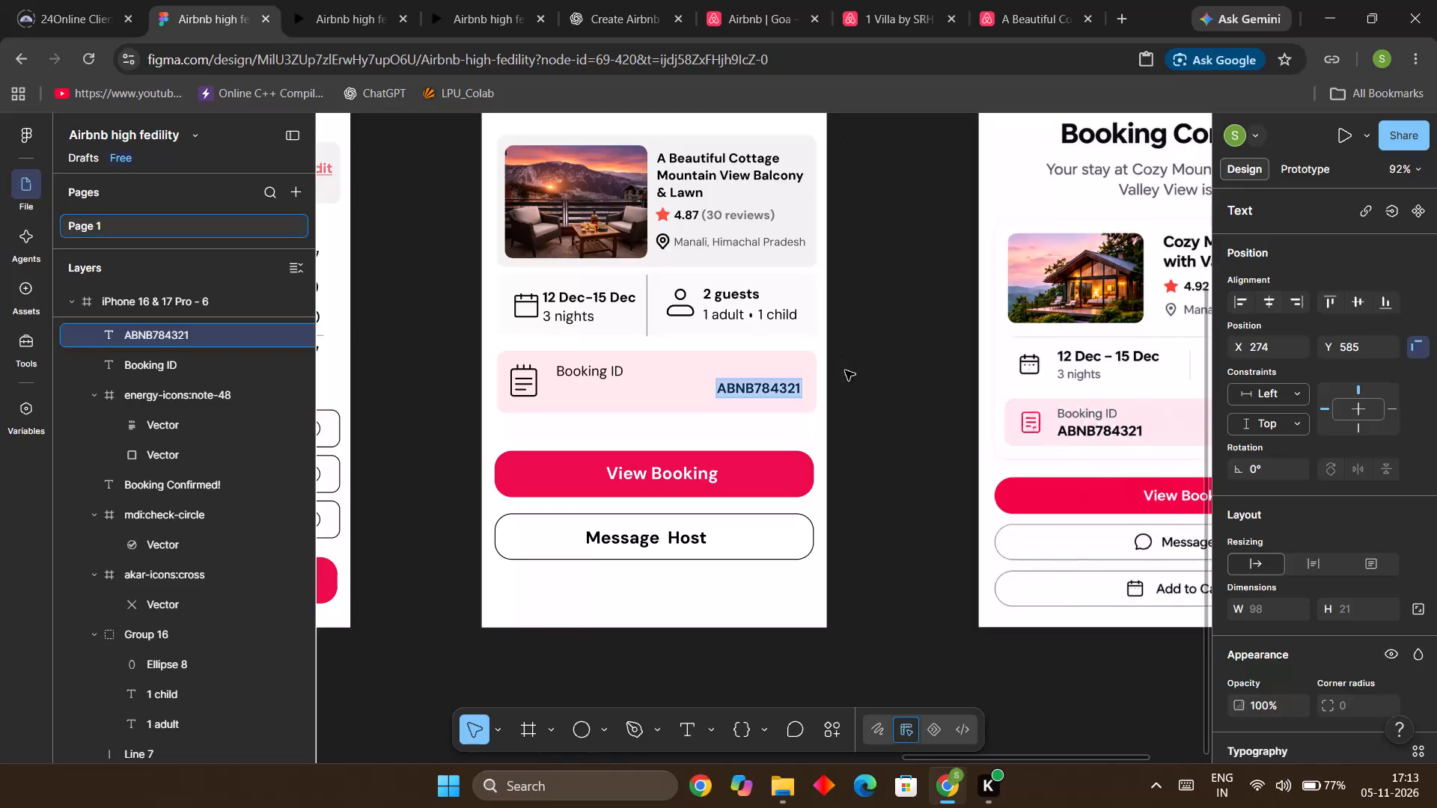
pyautogui.click(867, 403)
# Move the ABNB784321 text directly beneath the "Booking ID" label, beside the note icon.
pyautogui.moveTo(790, 393); pyautogui.dragTo(707, 398)
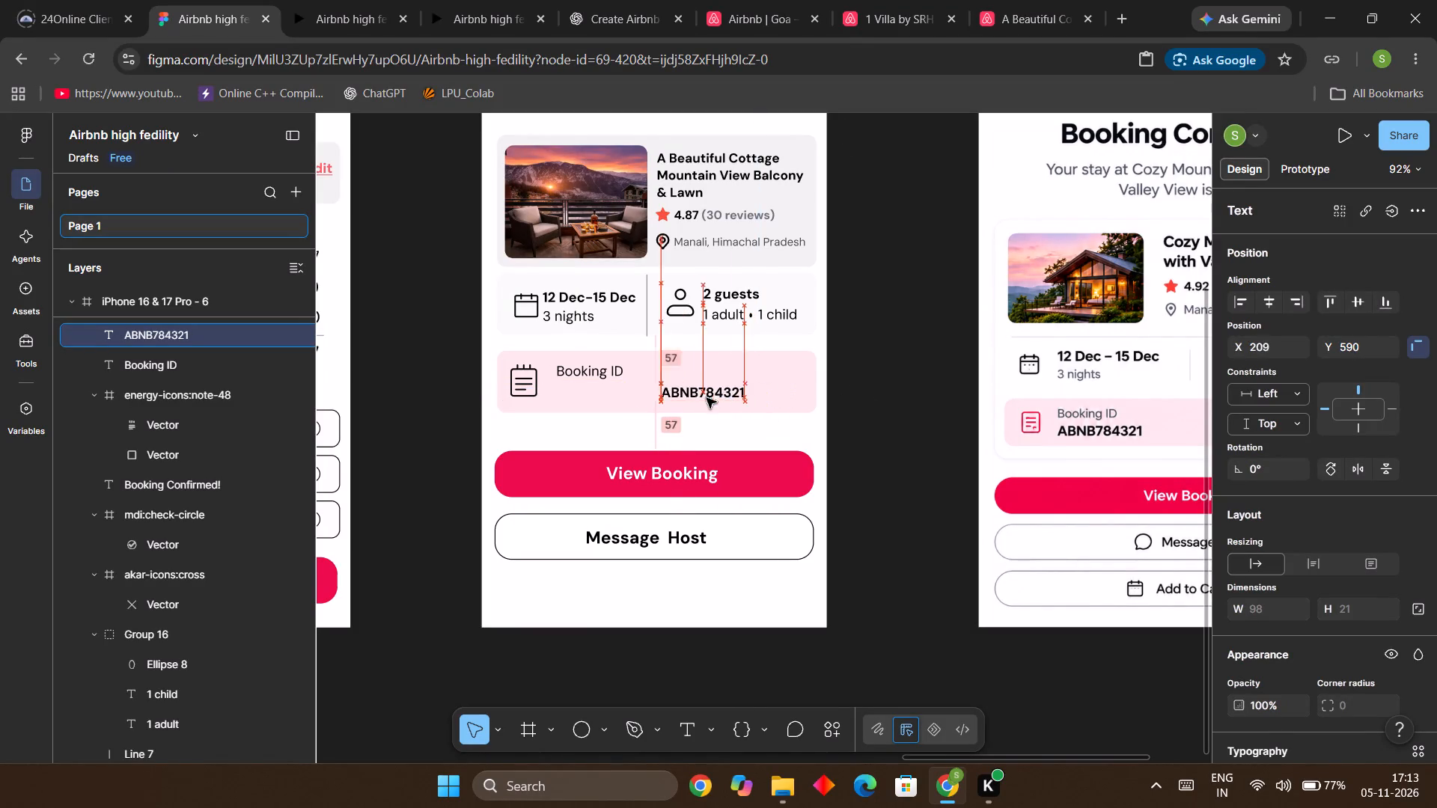
pyautogui.moveTo(707, 398); pyautogui.dragTo(631, 399)
pyautogui.click(880, 388)
# Draw a rectangle about 100 × 32 in the free space of the Booking ID bar, at about X 256, Y 573.
pyautogui.scroll(-5, 882, 385)
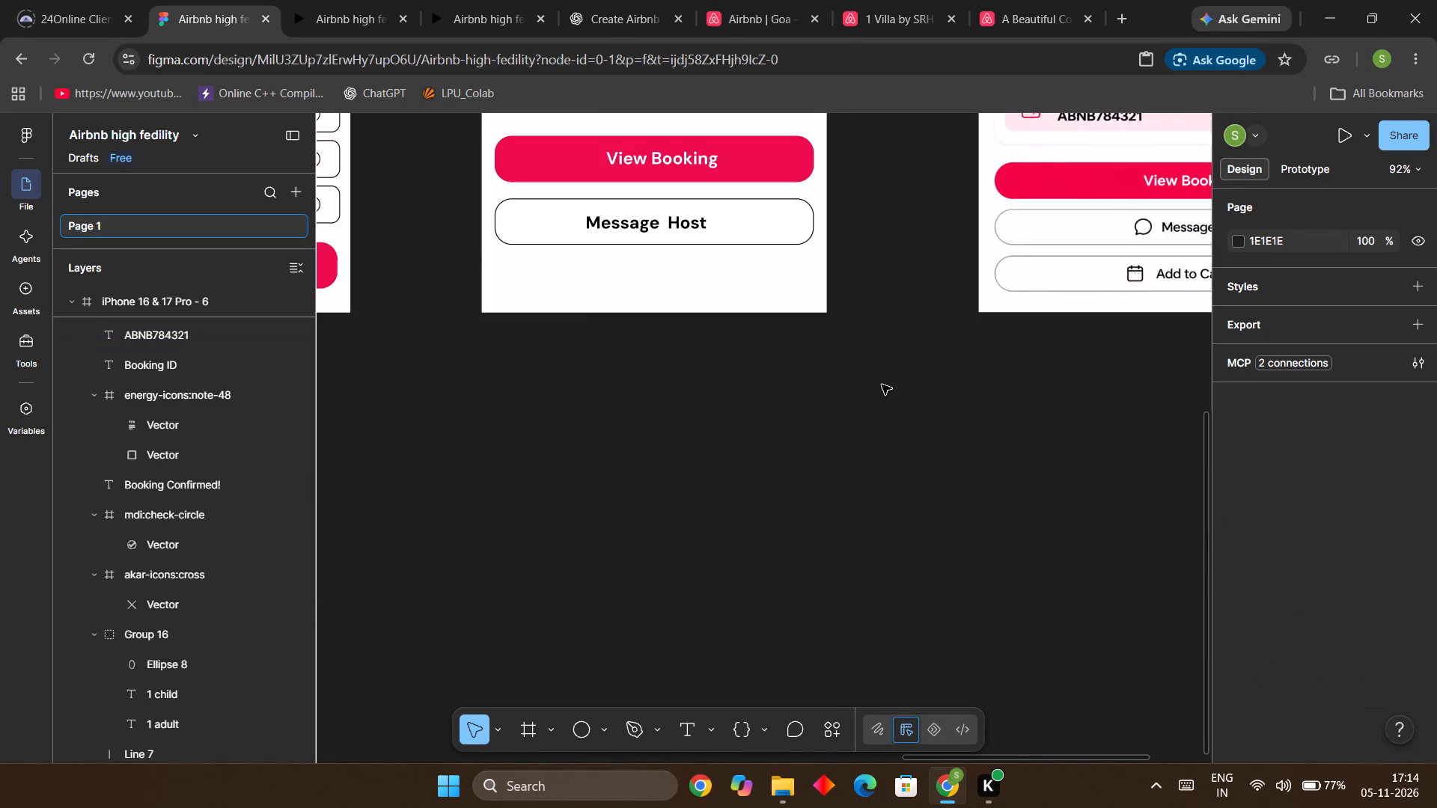
pyautogui.scroll(6, 883, 379)
pyautogui.keyDown('ctrl'); pyautogui.scroll(-6, 886, 370); pyautogui.keyUp('ctrl')
pyautogui.keyDown('ctrl'); pyautogui.scroll(2, 906, 418); pyautogui.keyUp('ctrl')
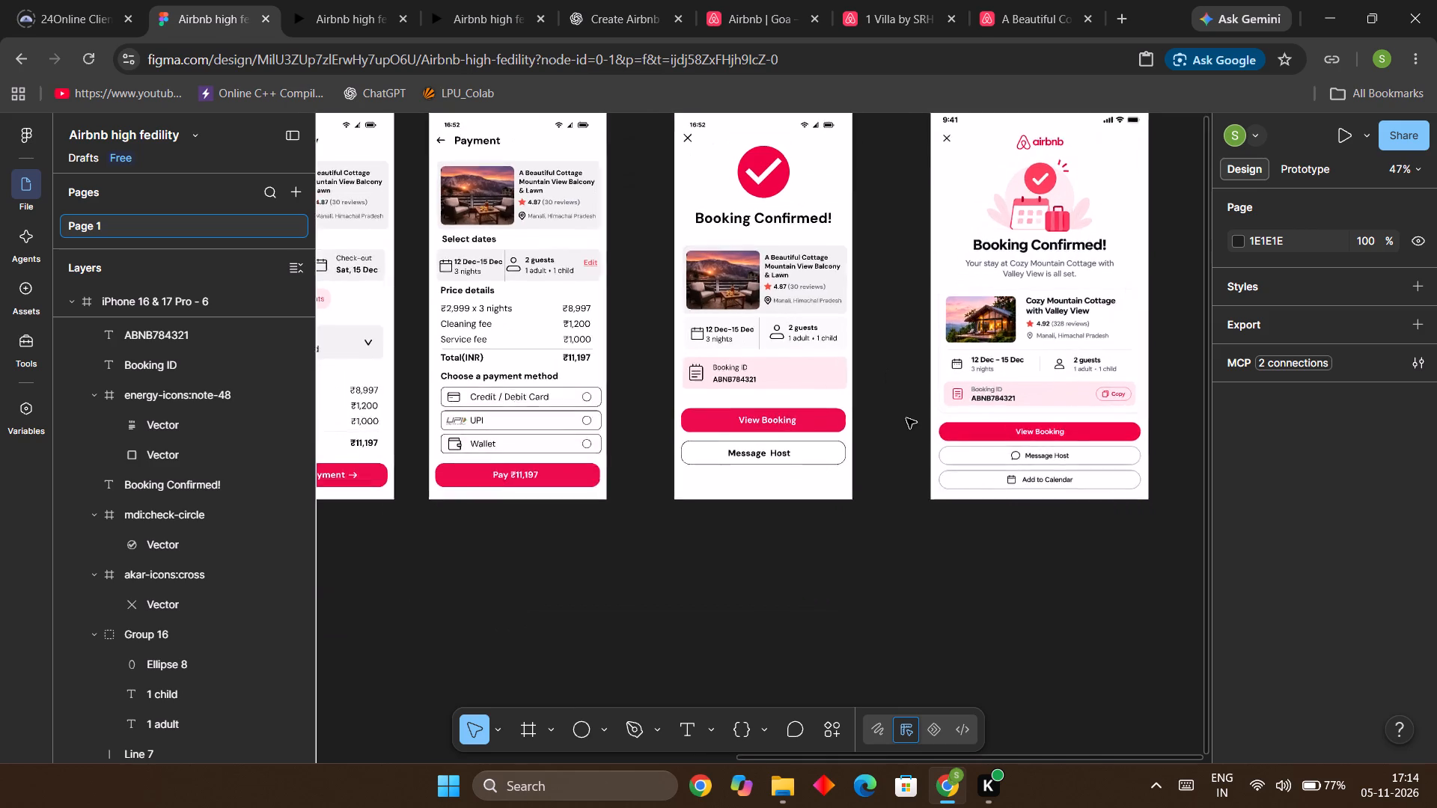
pyautogui.keyDown('ctrl'); pyautogui.scroll(3, 906, 418); pyautogui.keyUp('ctrl')
pyautogui.scroll(3, 906, 418)
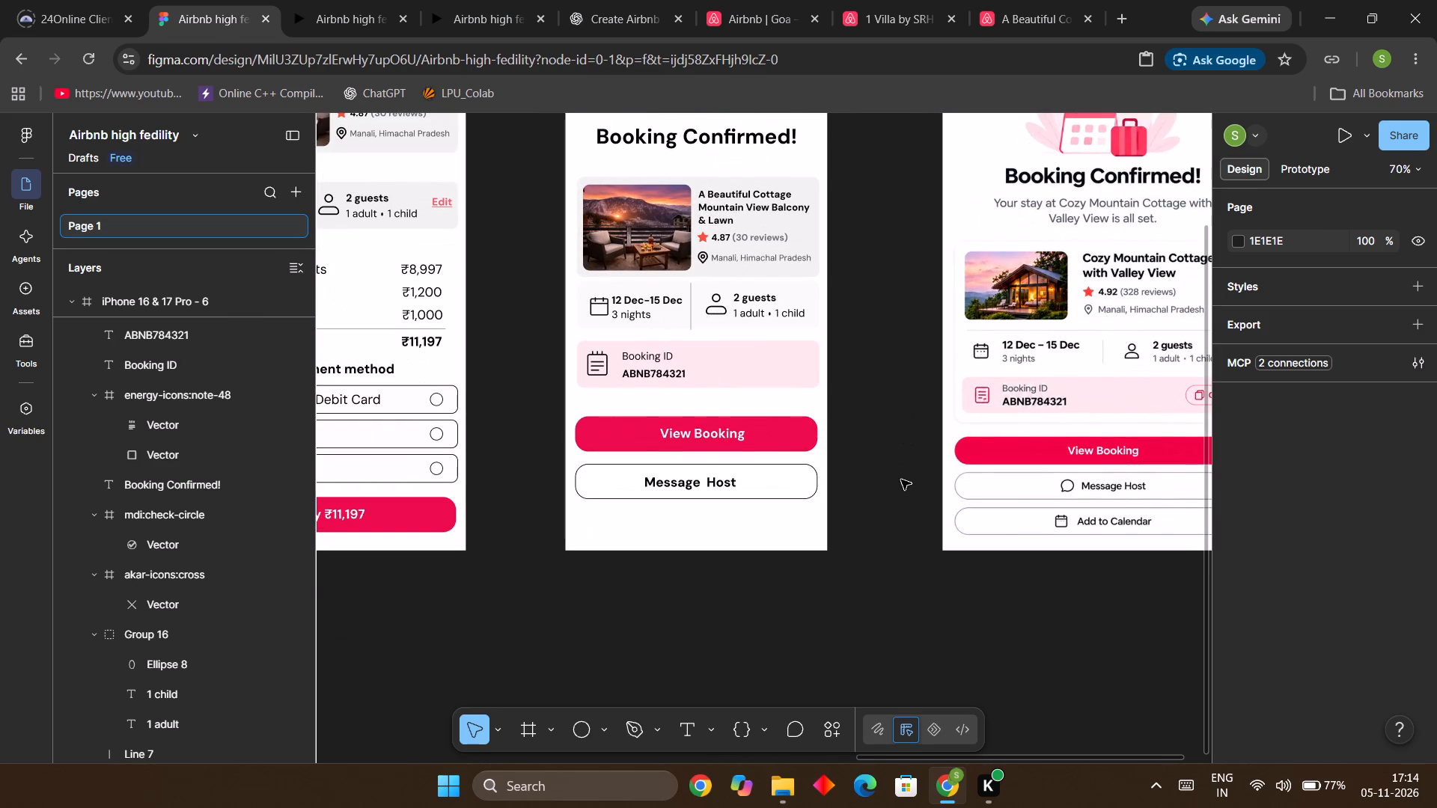
pyautogui.press('Right')
pyautogui.press('Right')
pyautogui.press('Up')
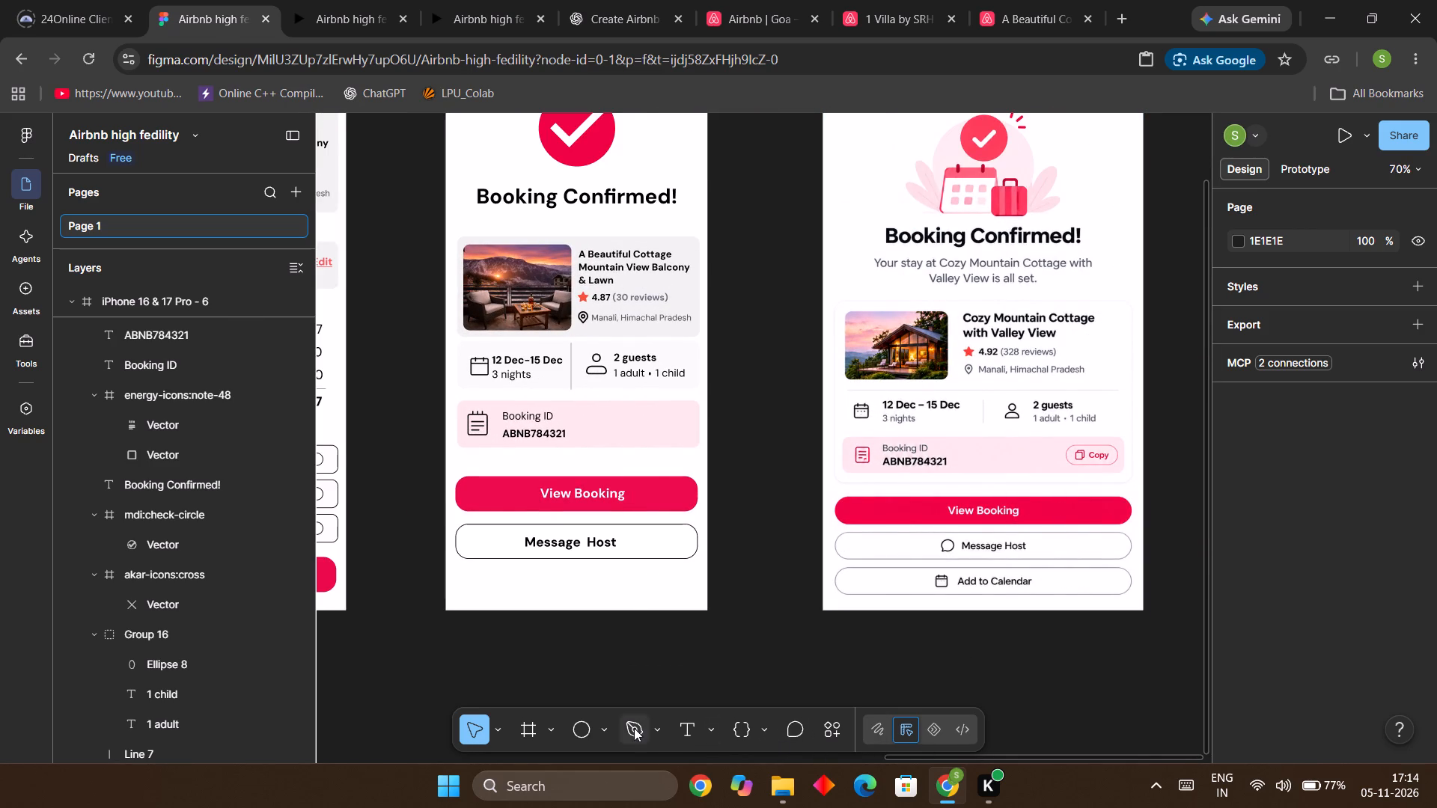
pyautogui.click(604, 728)
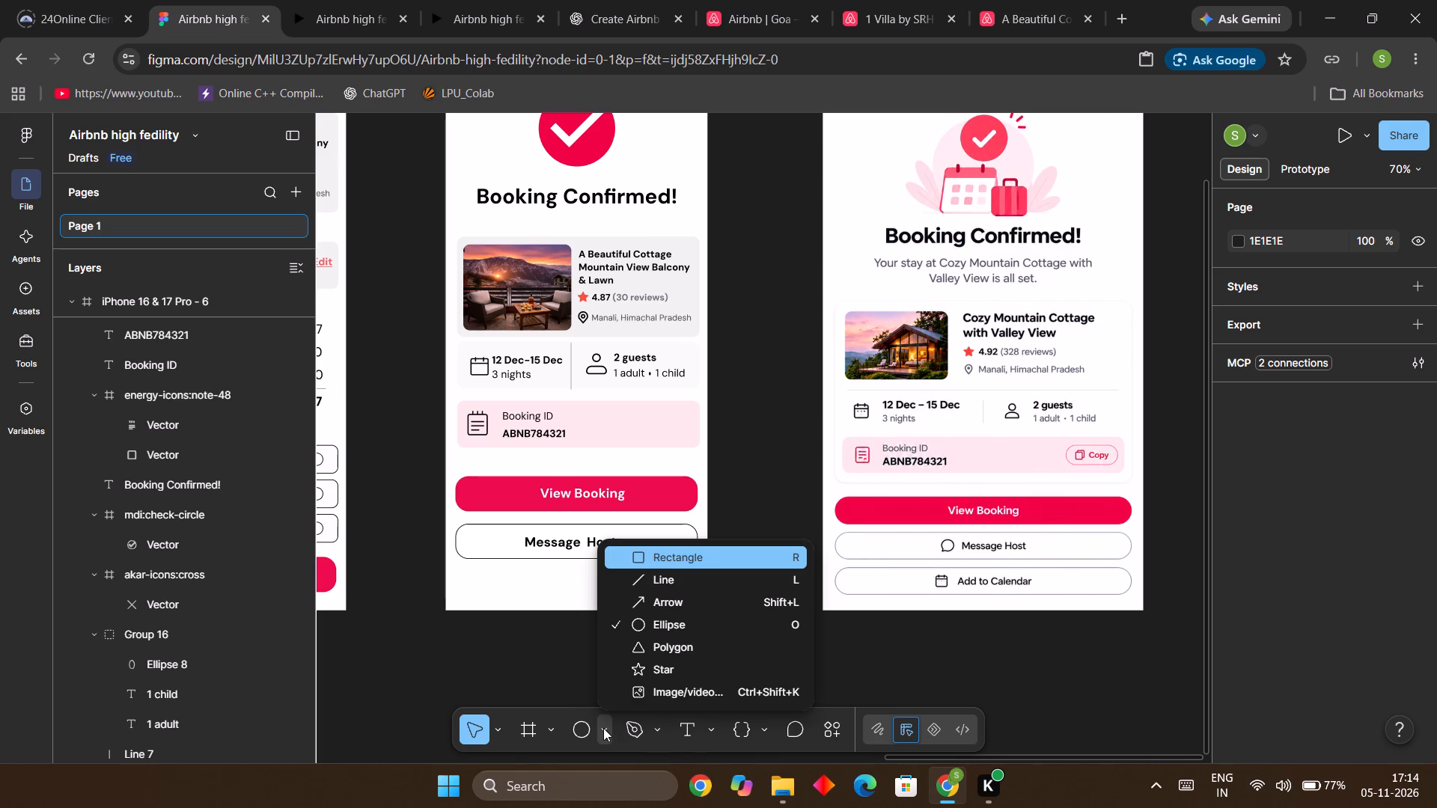
pyautogui.click(718, 560)
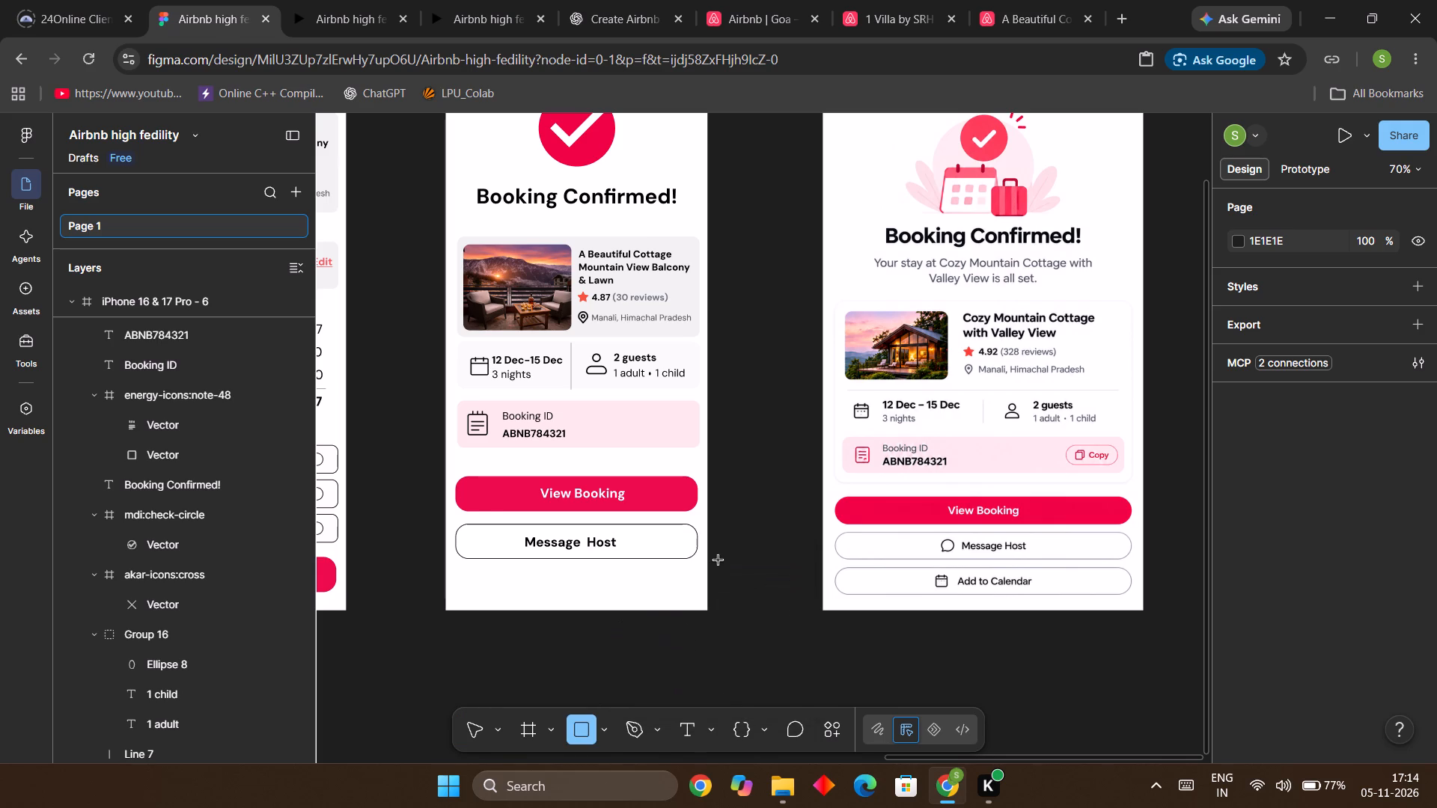
pyautogui.moveTo(611, 414); pyautogui.dragTo(647, 435)
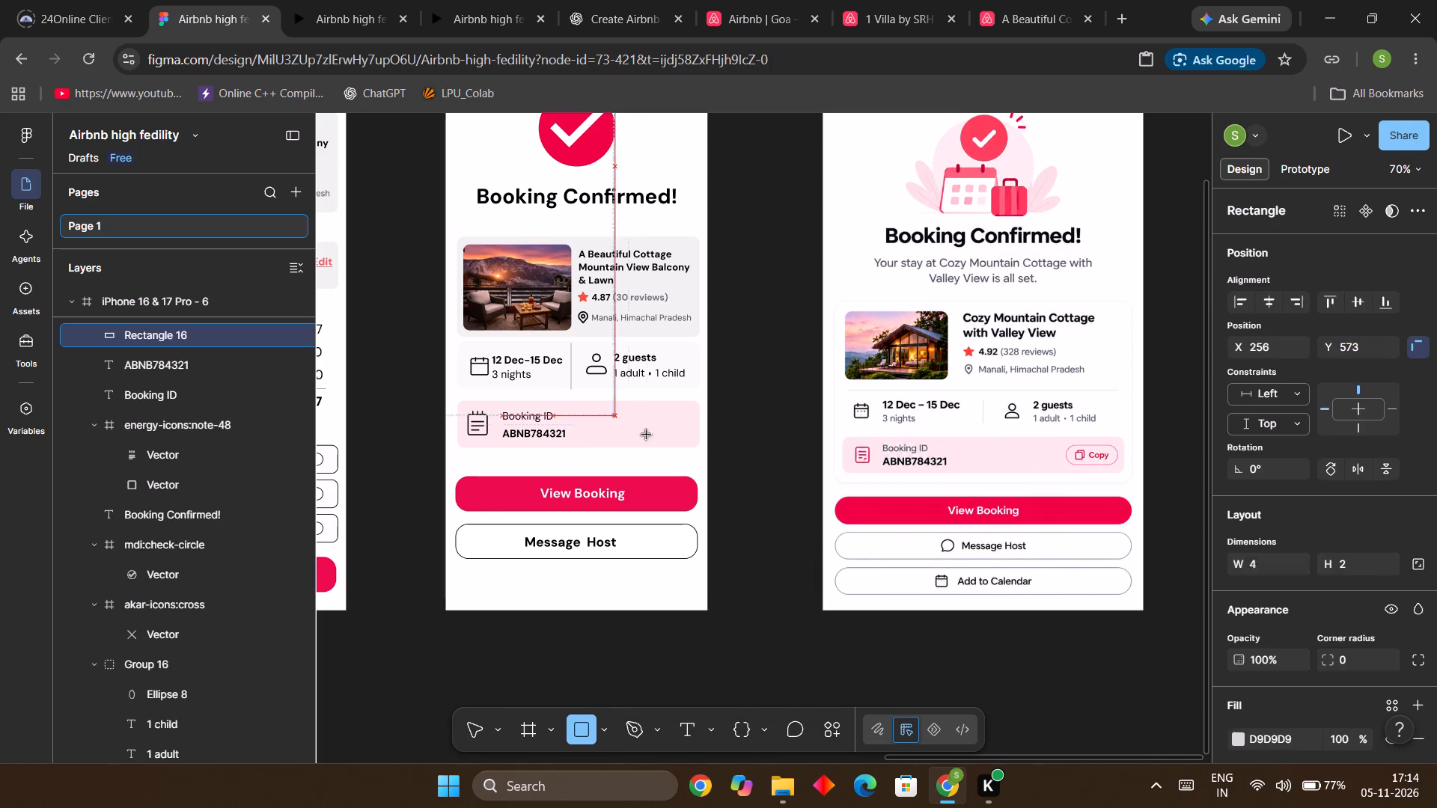
pyautogui.moveTo(647, 435); pyautogui.dragTo(674, 435)
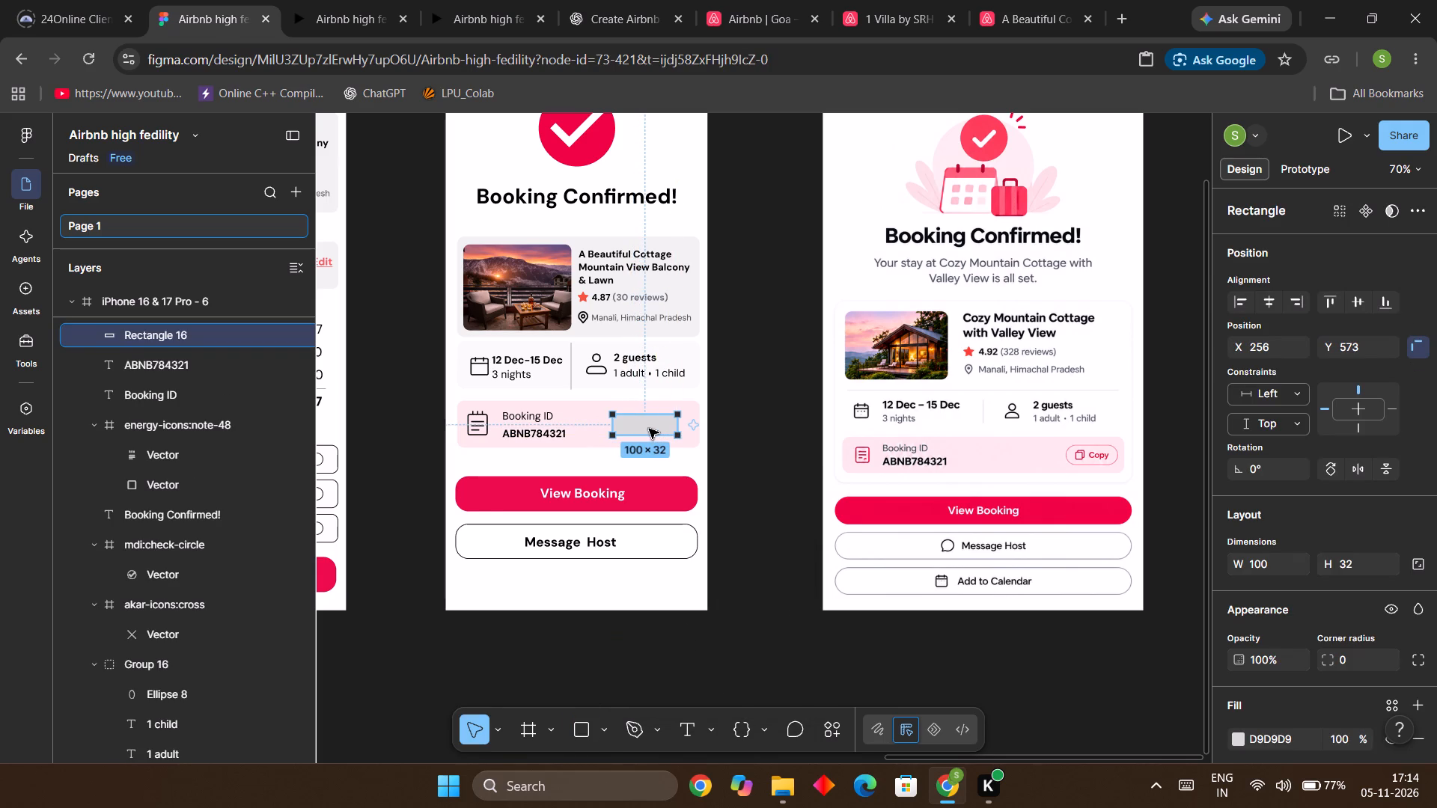
# Add a stroke to the small rectangle in the Booking ID bar and colour it coral FF5A5F from the page colours.
pyautogui.click(649, 429)
pyautogui.click(649, 429)
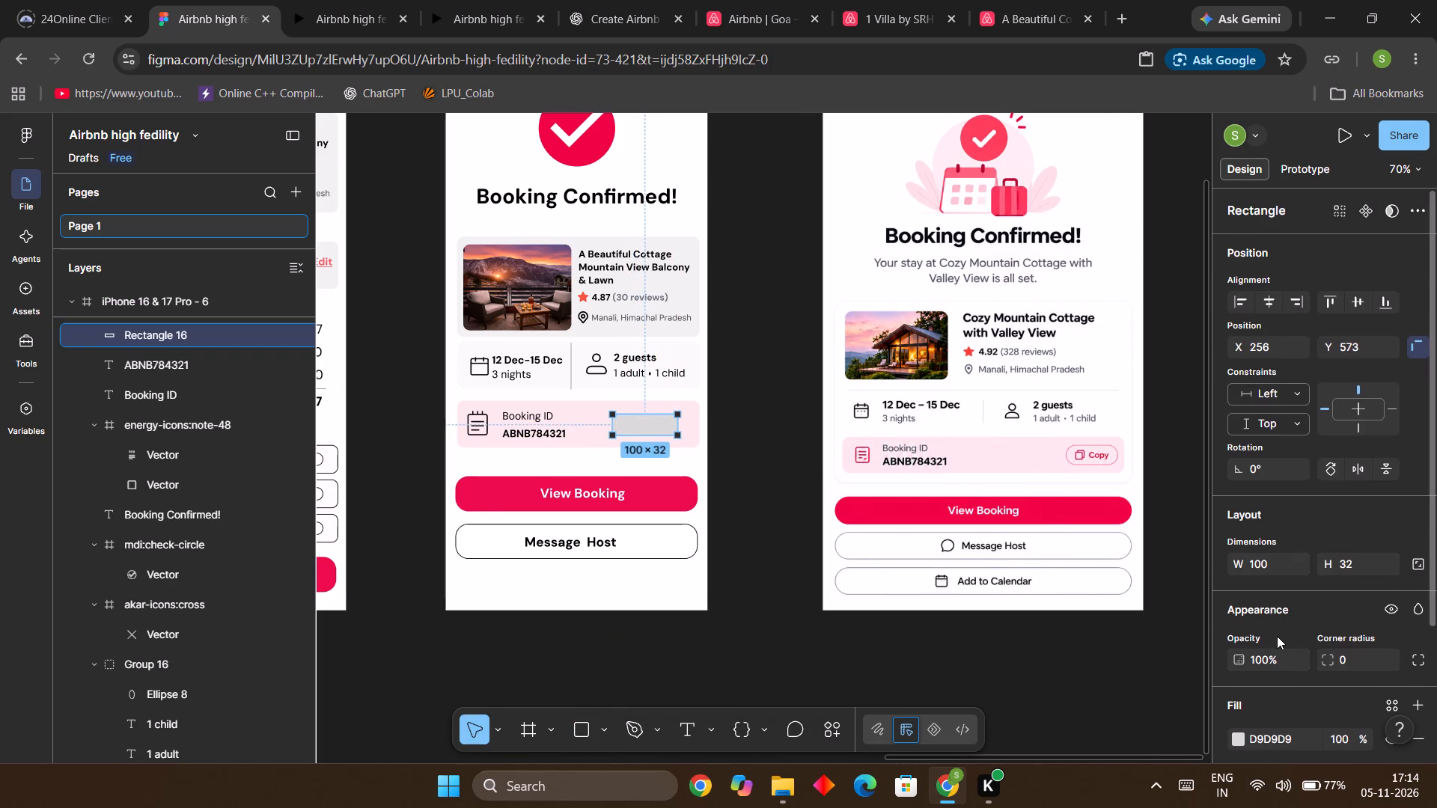
pyautogui.scroll(-3, 1277, 636)
pyautogui.click(1256, 628)
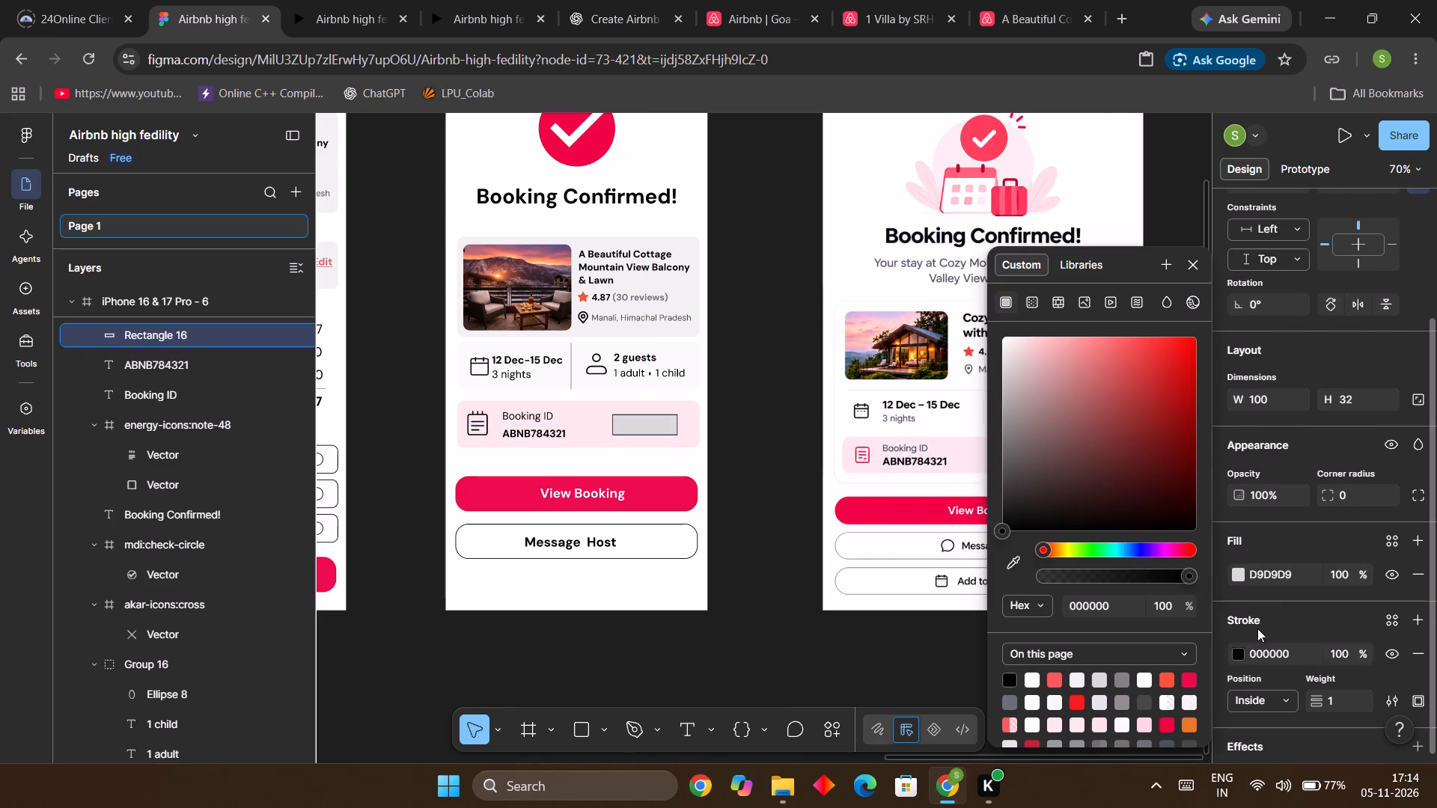
pyautogui.scroll(-2, 1260, 679)
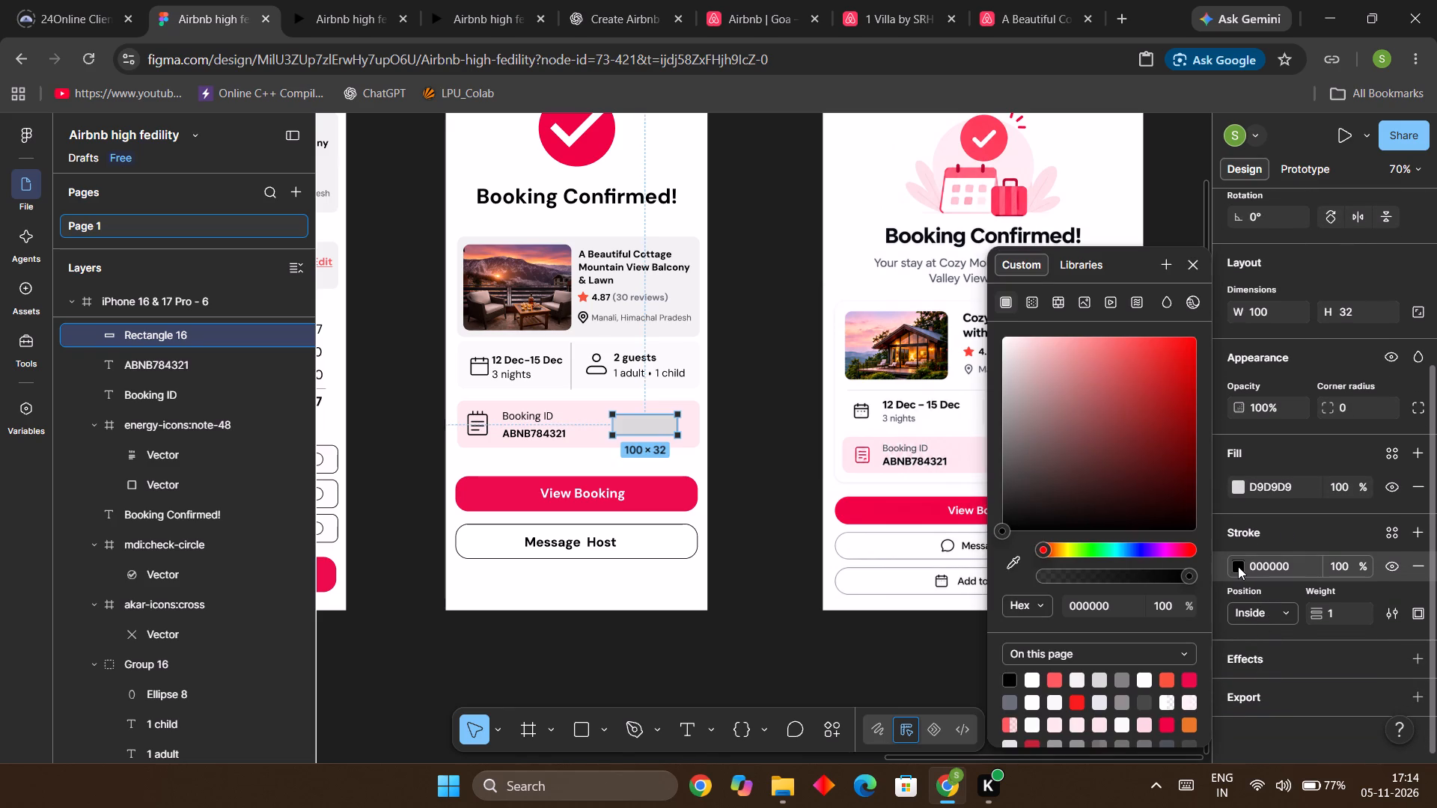
pyautogui.click(1238, 566)
pyautogui.click(1238, 566)
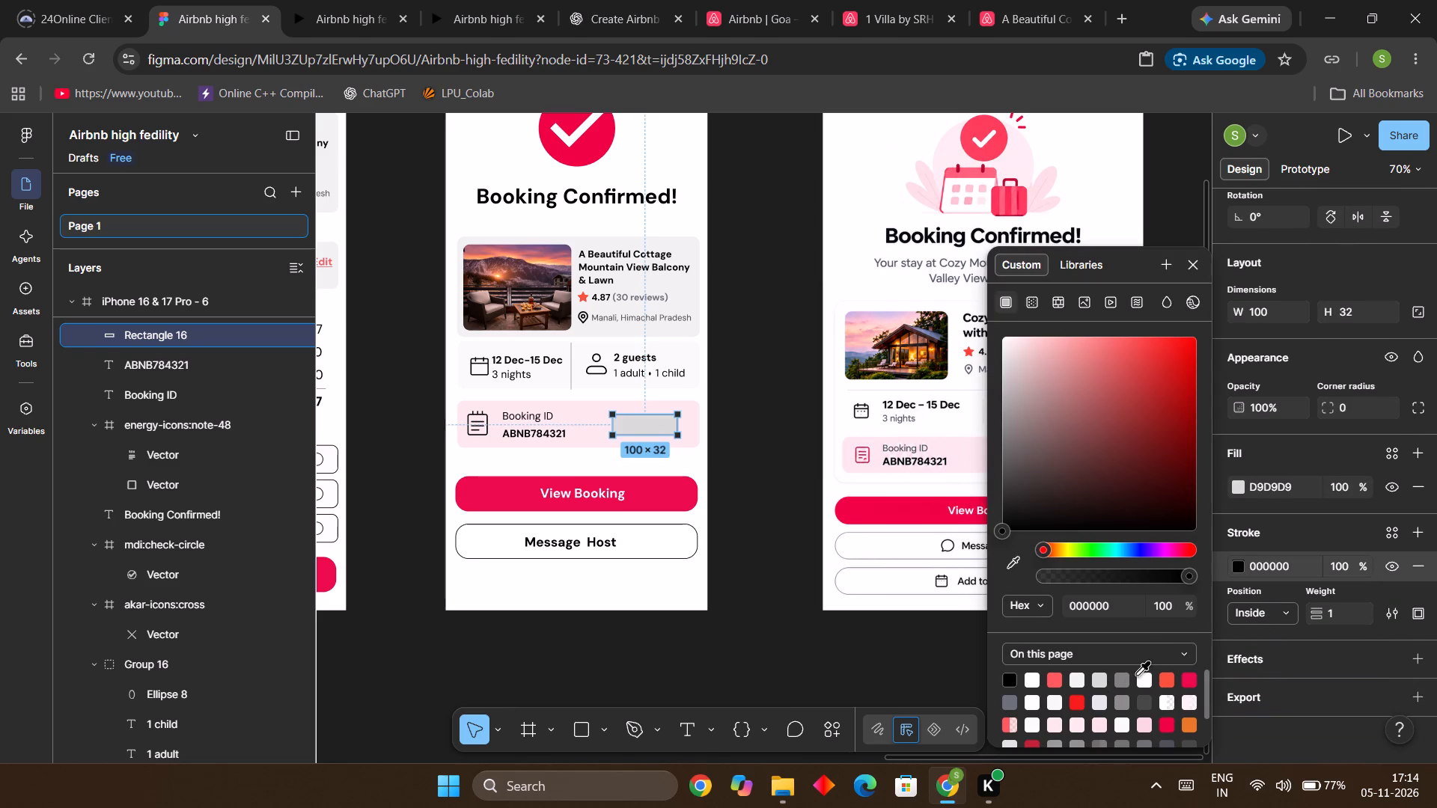
pyautogui.click(1062, 675)
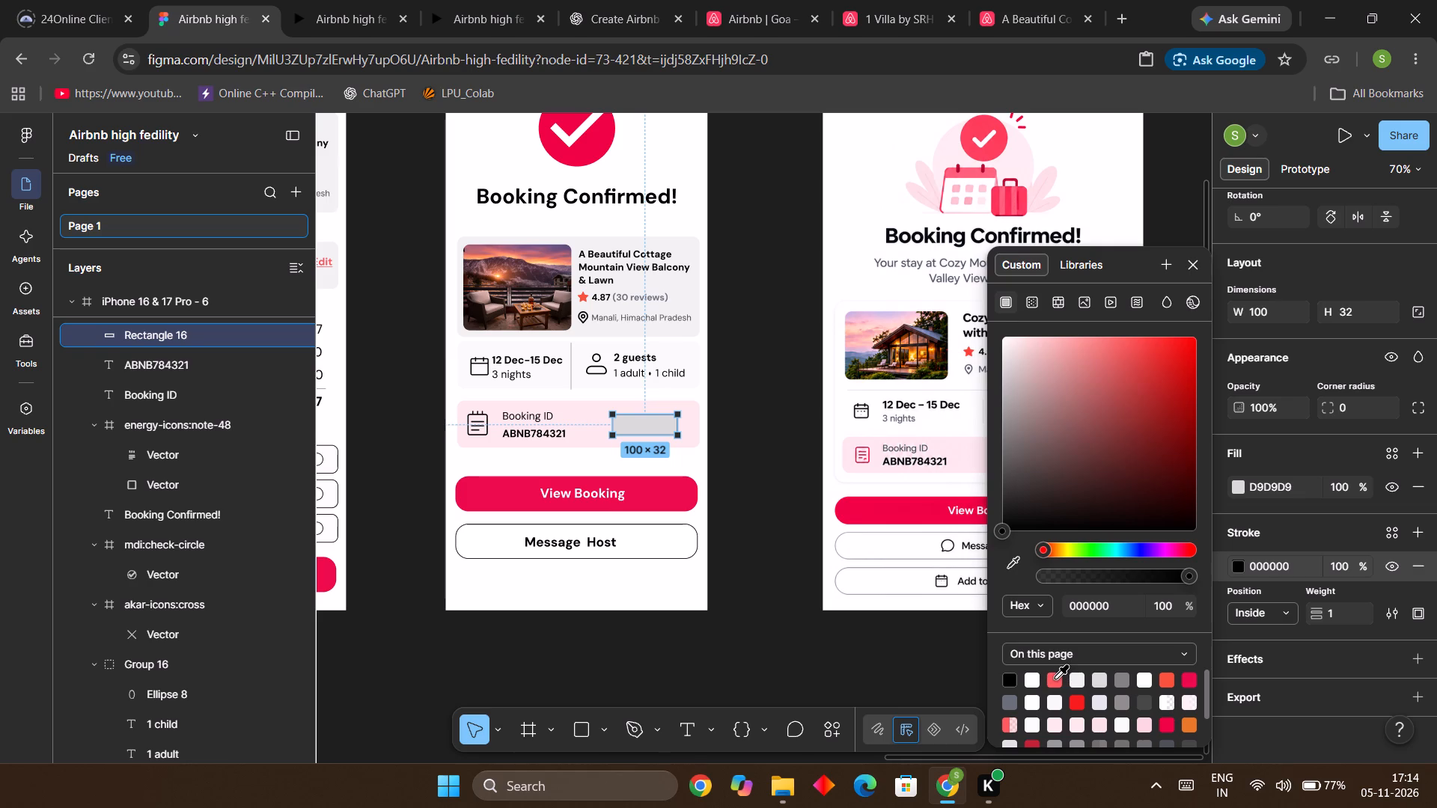
pyautogui.click(1055, 679)
pyautogui.click(797, 590)
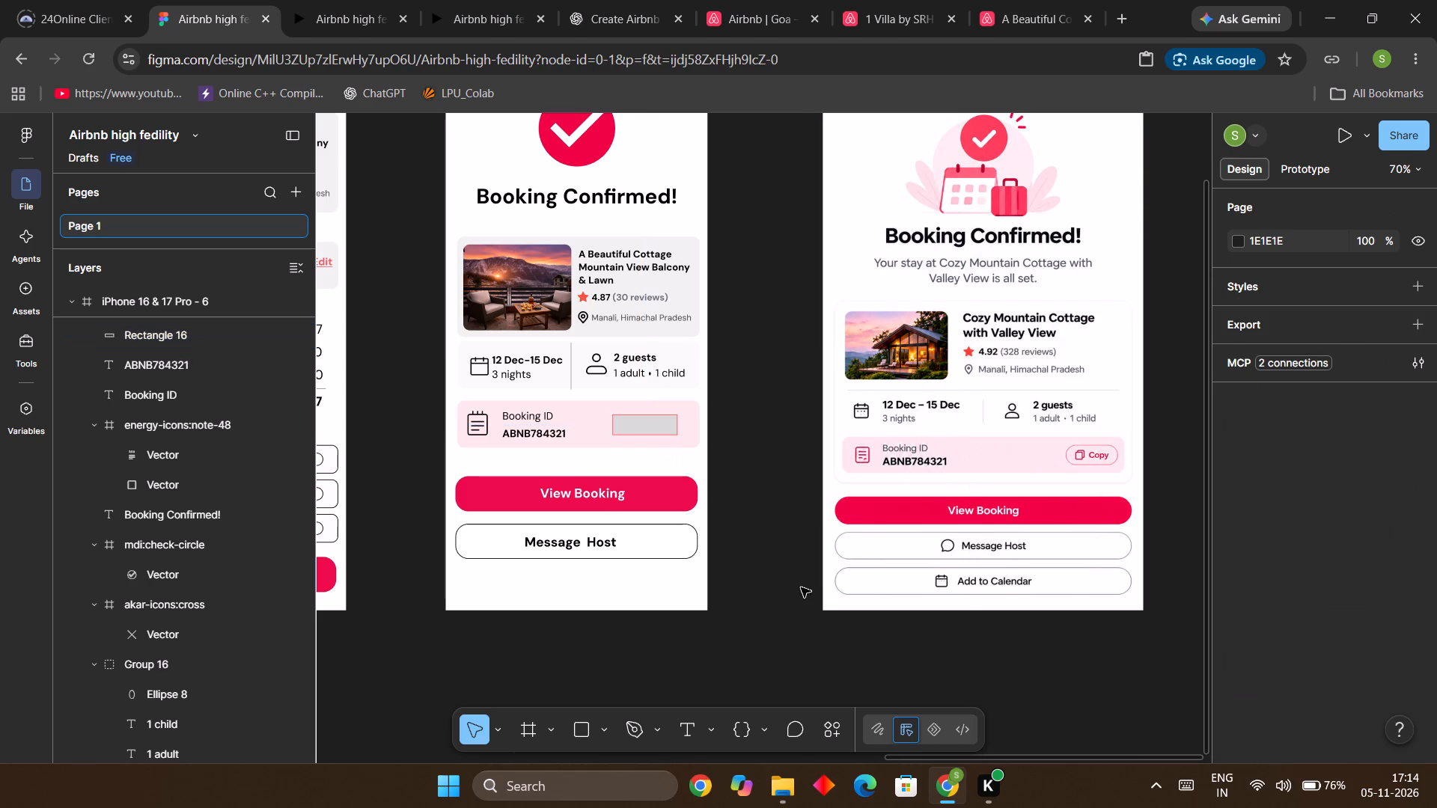
# Change the small rectangle's fill to the Booking ID bar's pink, FCE8EC, by sampling it from the bar.
pyautogui.click(664, 427)
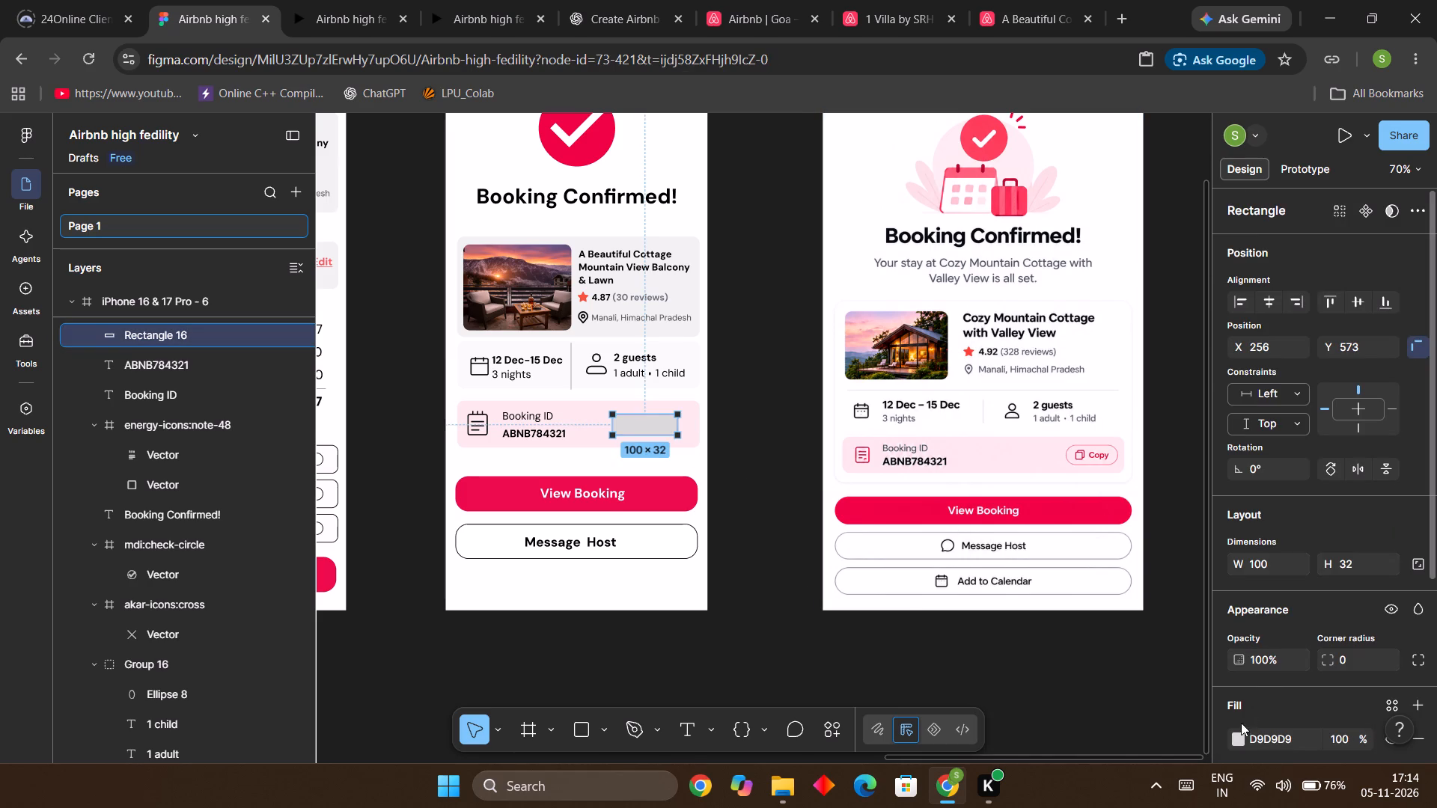
pyautogui.click(1236, 732)
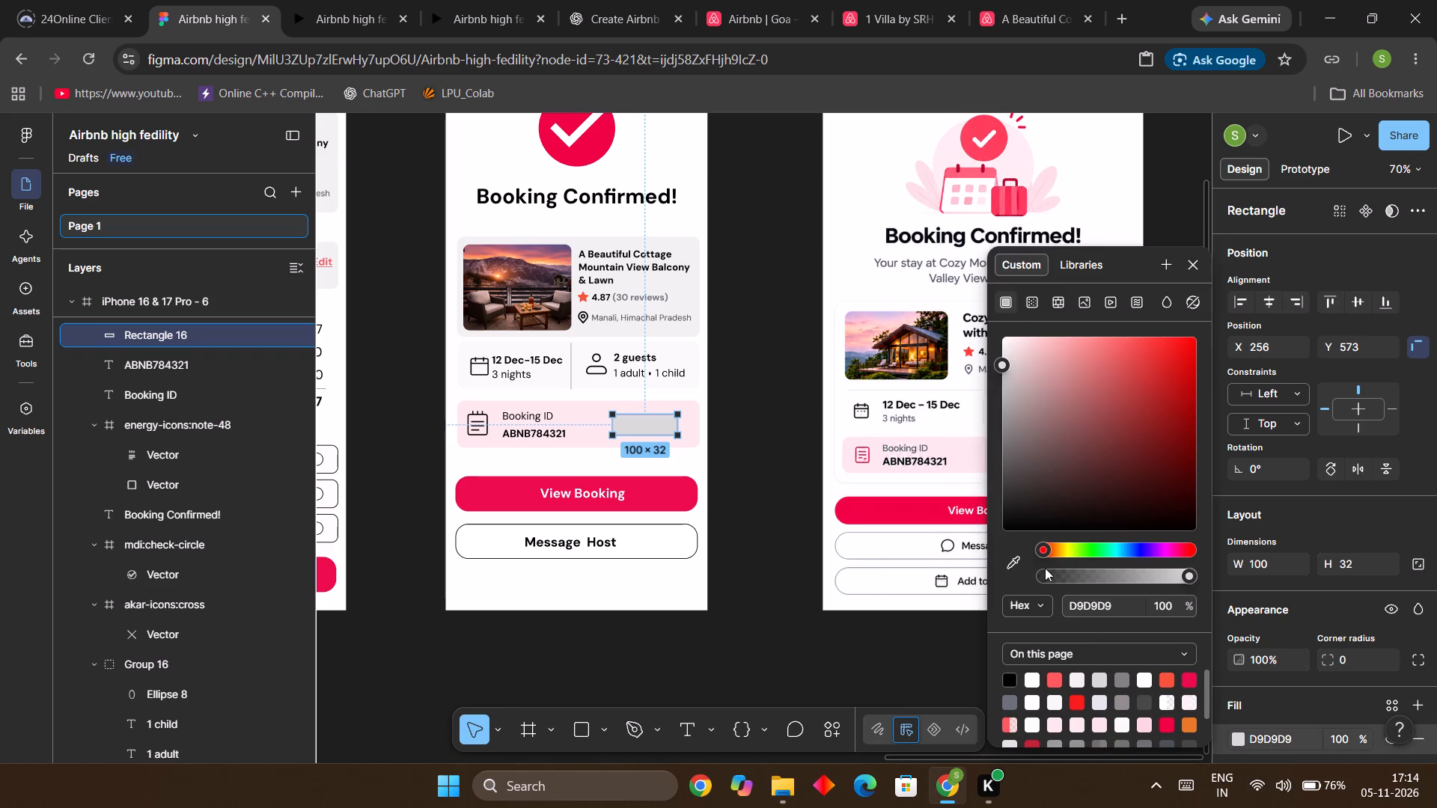
pyautogui.click(1058, 679)
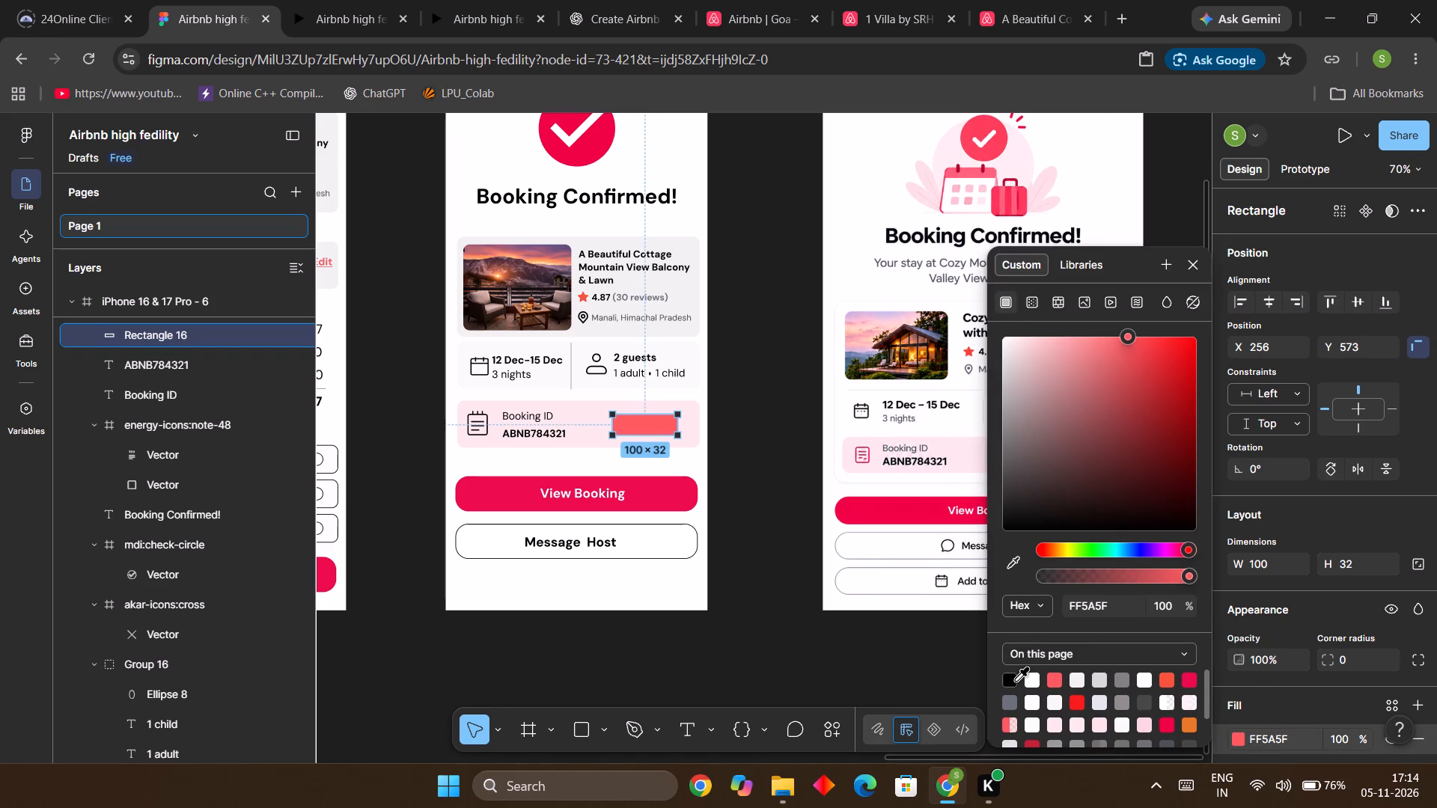
pyautogui.scroll(-7, 1019, 657)
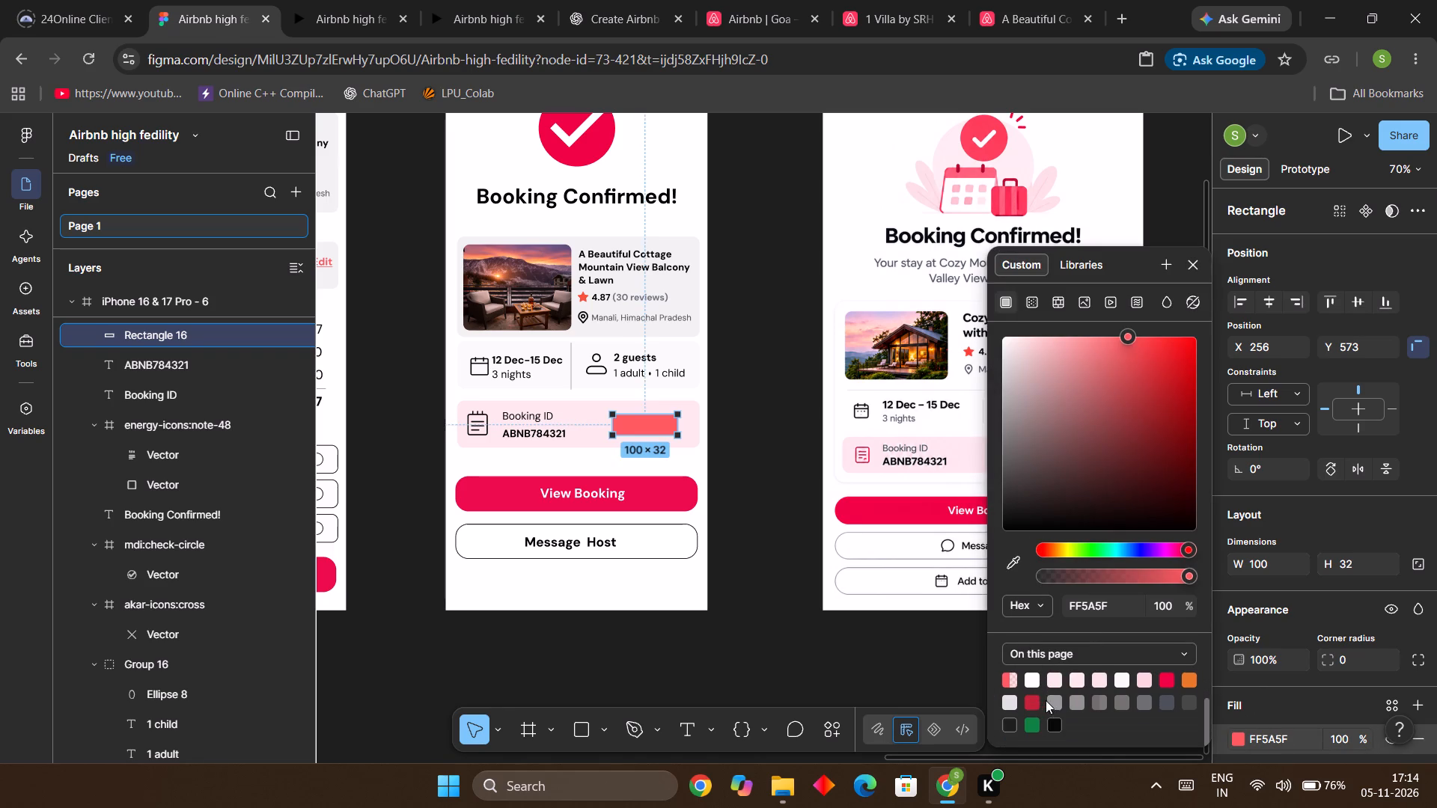
pyautogui.scroll(3, 1047, 699)
pyautogui.click(1022, 566)
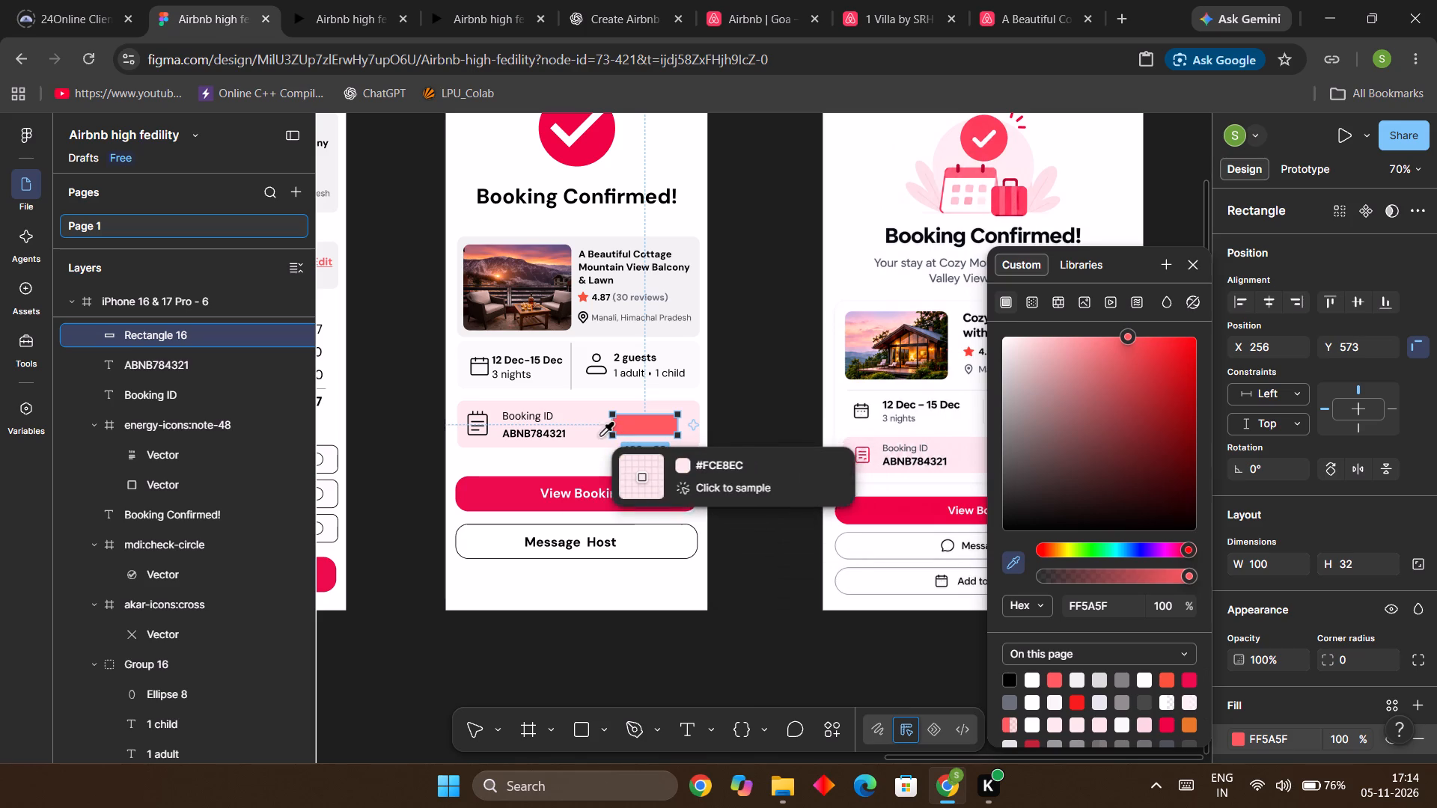
pyautogui.click(589, 438)
pyautogui.click(739, 435)
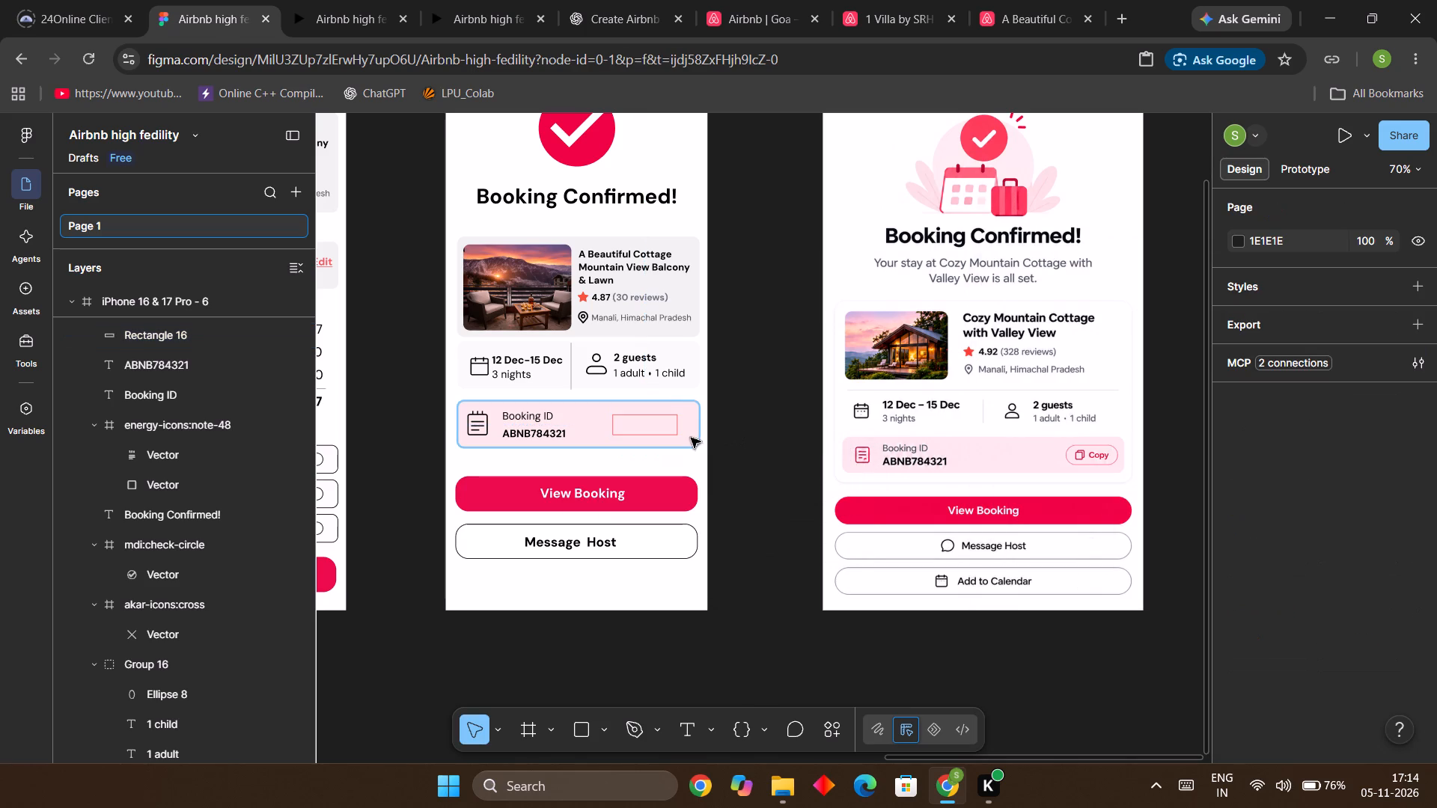
# Set the small outlined rectangle's corner radius to 10.
pyautogui.click(662, 433)
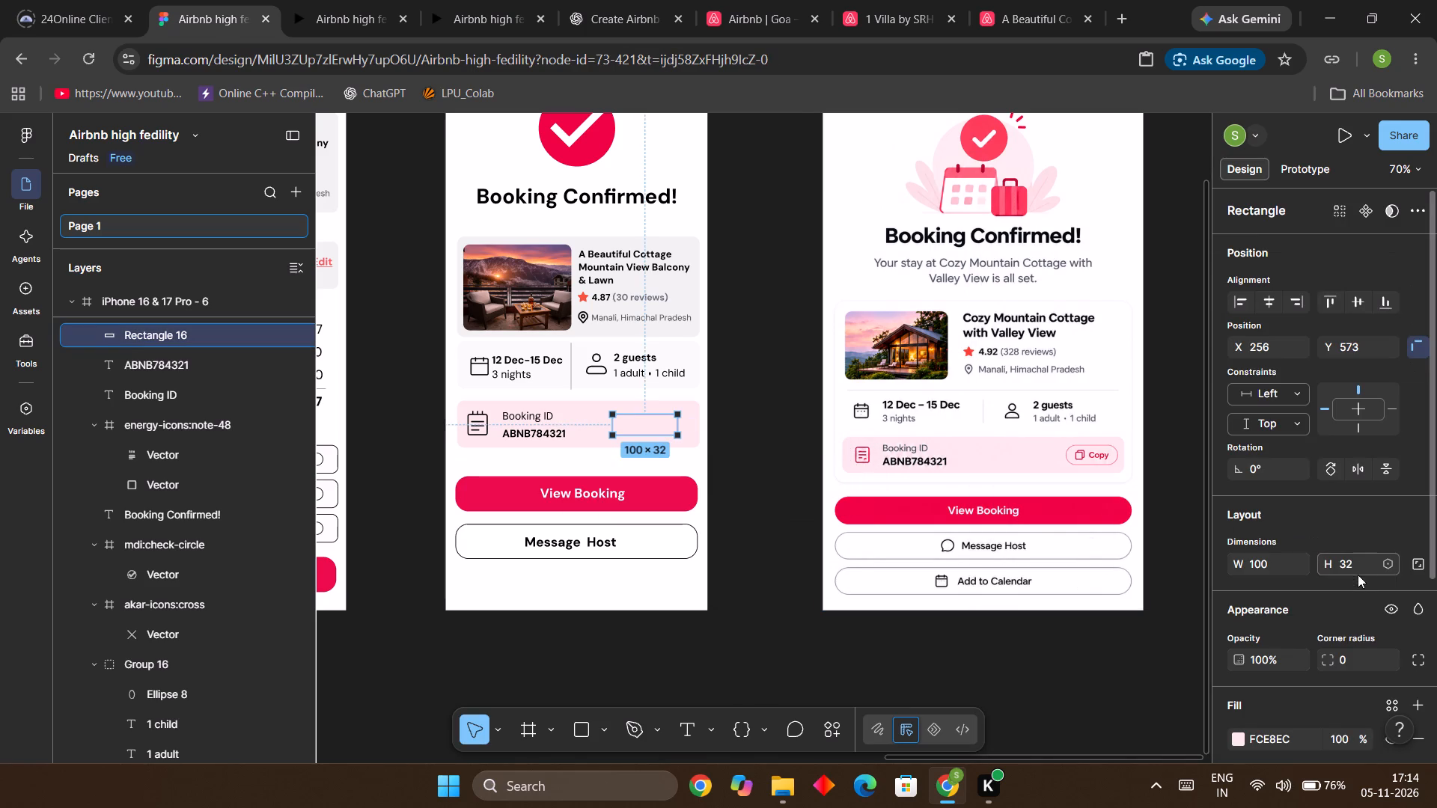
pyautogui.click(1360, 664)
pyautogui.write('10')
pyautogui.press('Return')
pyautogui.click(751, 464)
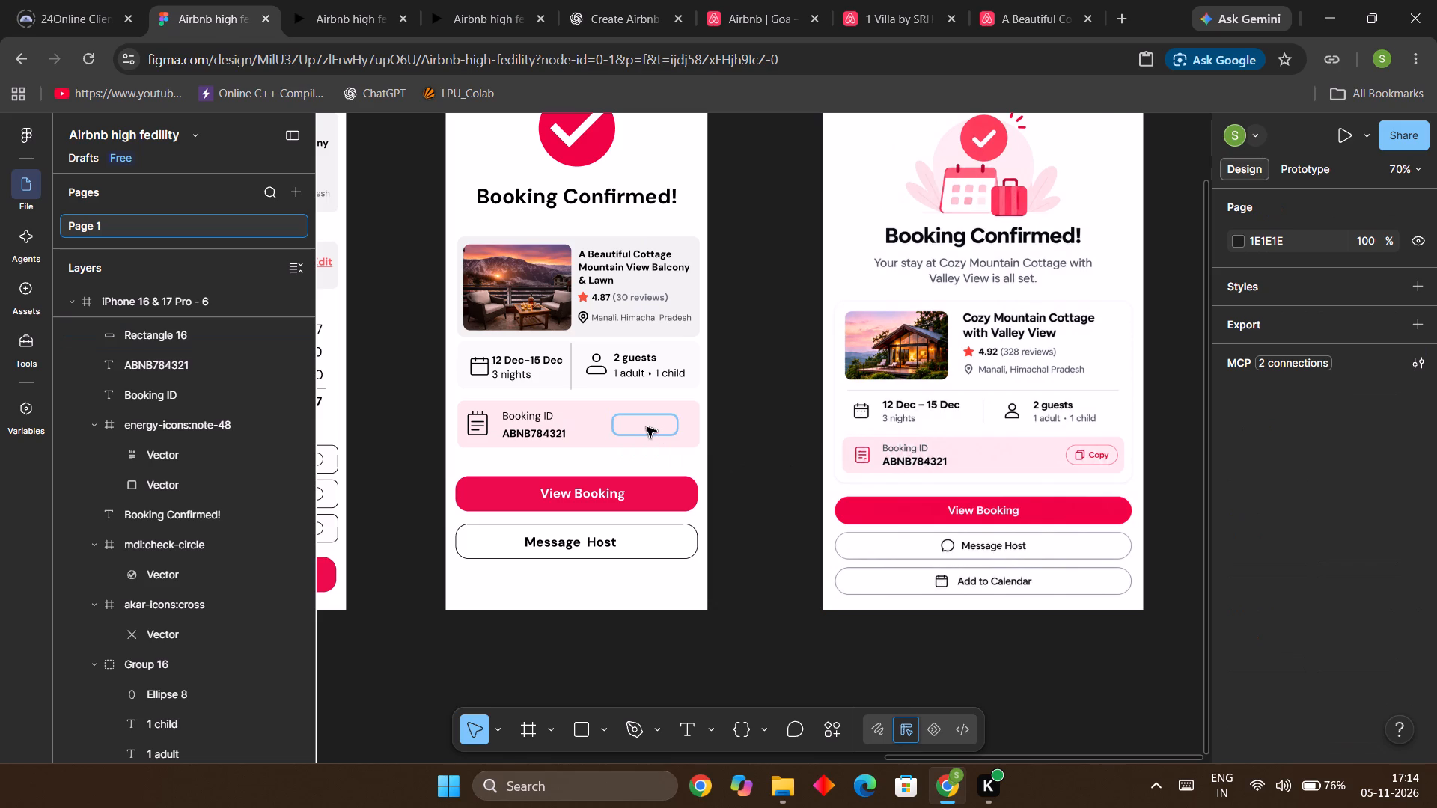
# Nudge the small outlined rectangle toward the right end of the Booking ID bar, to X 278.
pyautogui.click(636, 426)
pyautogui.press('Right')
pyautogui.press('Right')
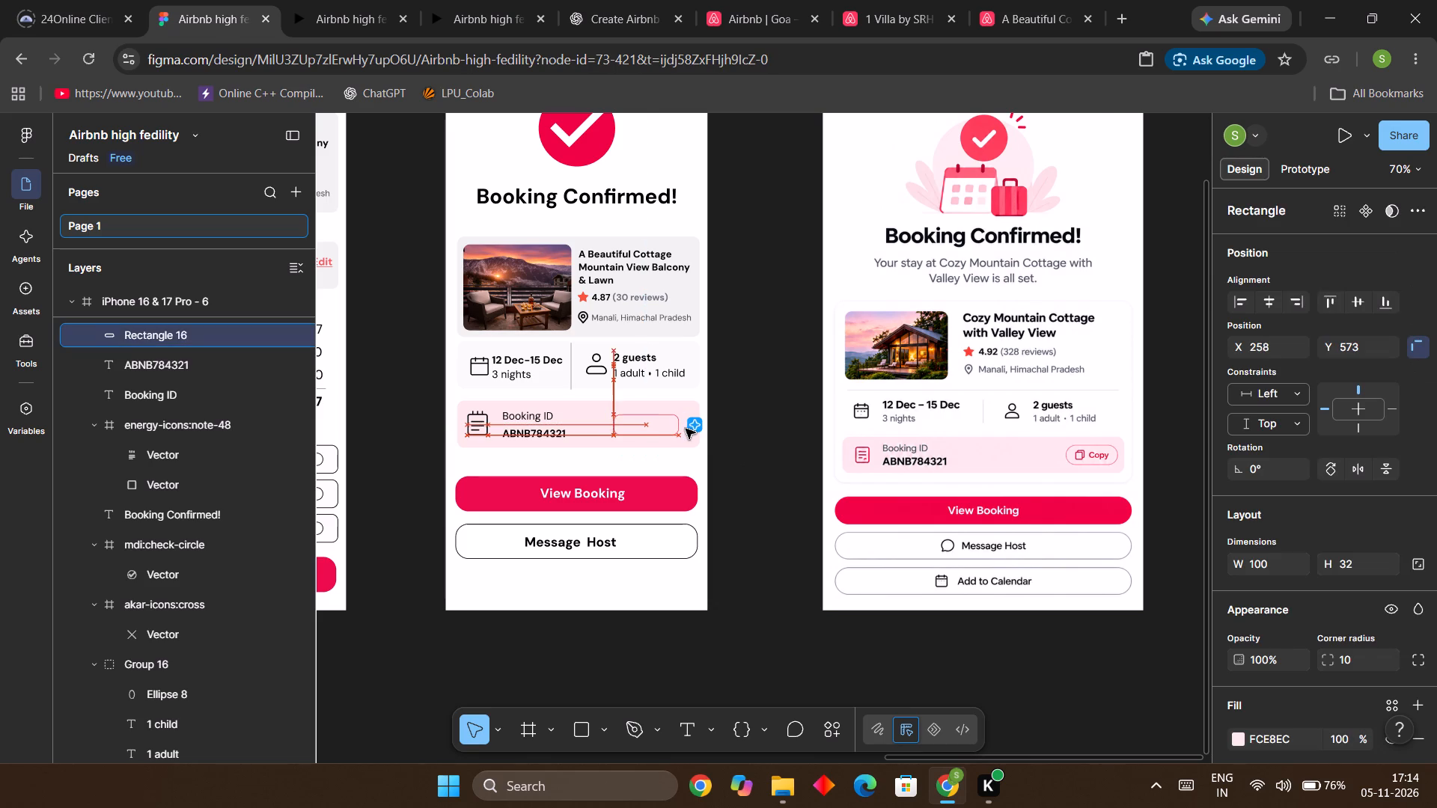
pyautogui.press('Right')
pyautogui.press('Right')
pyautogui.press('Right')
pyautogui.press('Right')
pyautogui.press('Right')
pyautogui.press('Right')
pyautogui.press('Right')
pyautogui.press('Right')
pyautogui.press('Right')
pyautogui.press('Right')
pyautogui.press('Right')
pyautogui.press('Right')
pyautogui.press('Right')
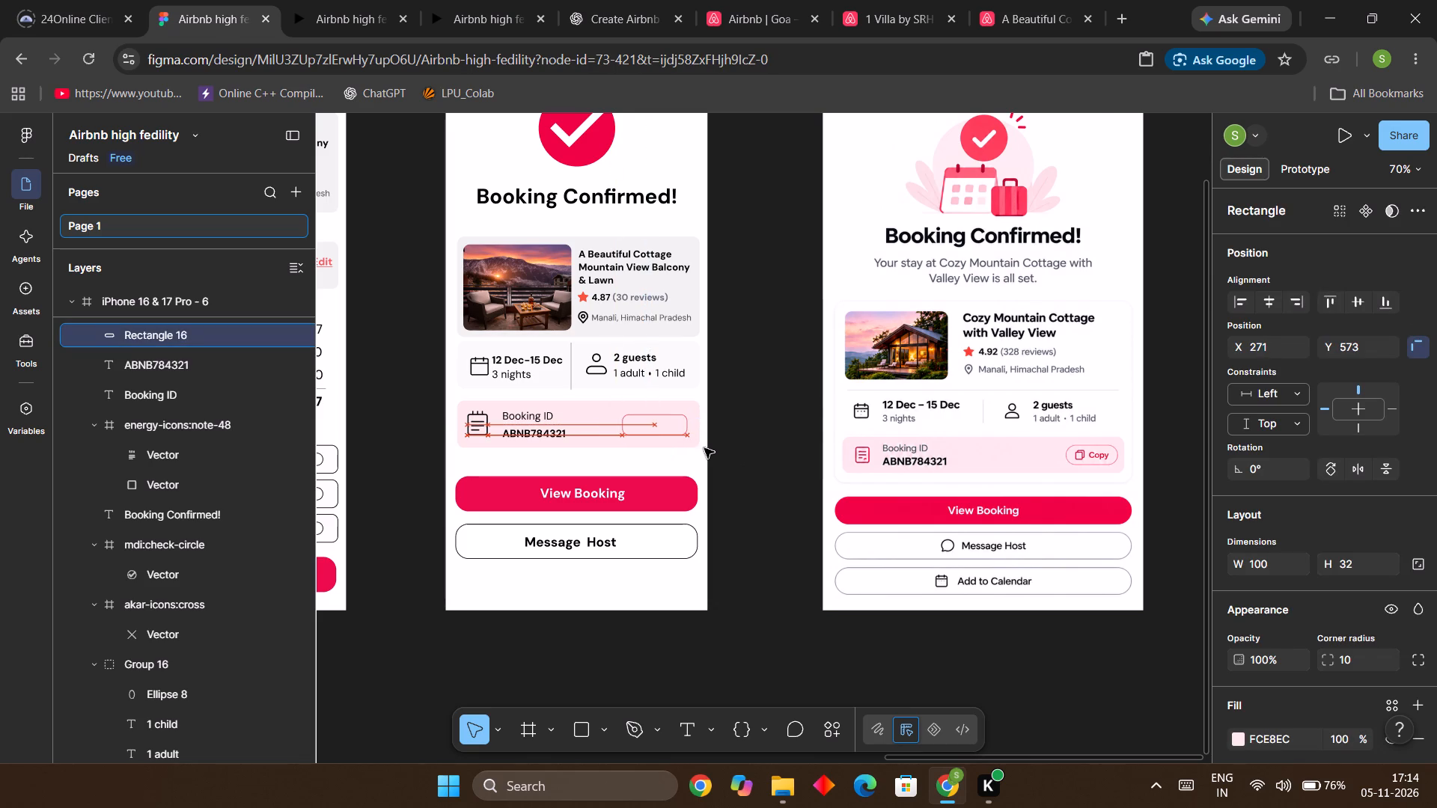
pyautogui.press('Right')
pyautogui.press('Right')
pyautogui.press('Right')
pyautogui.press('Right')
pyautogui.press('Right')
pyautogui.press('Right')
pyautogui.press('Right')
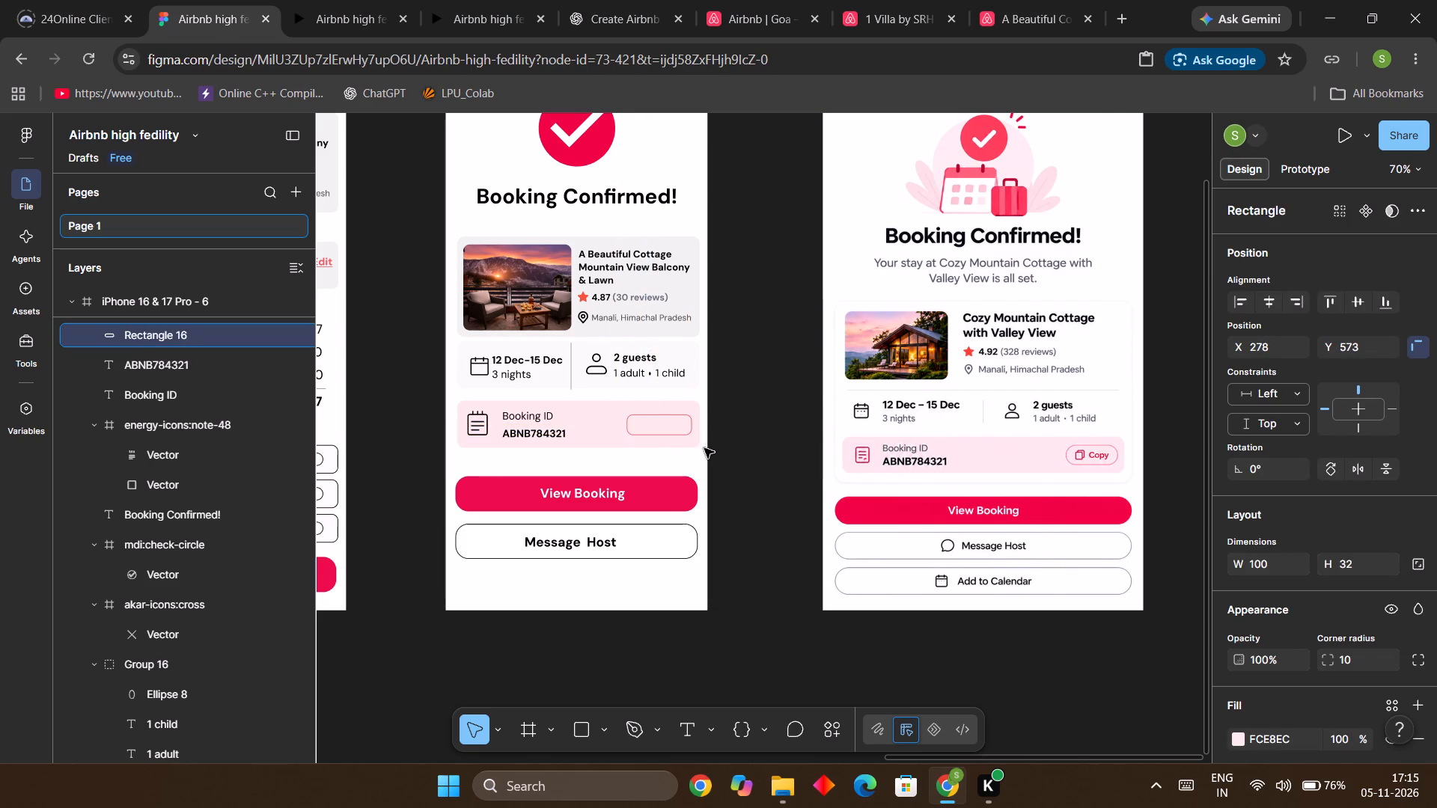
pyautogui.click(733, 458)
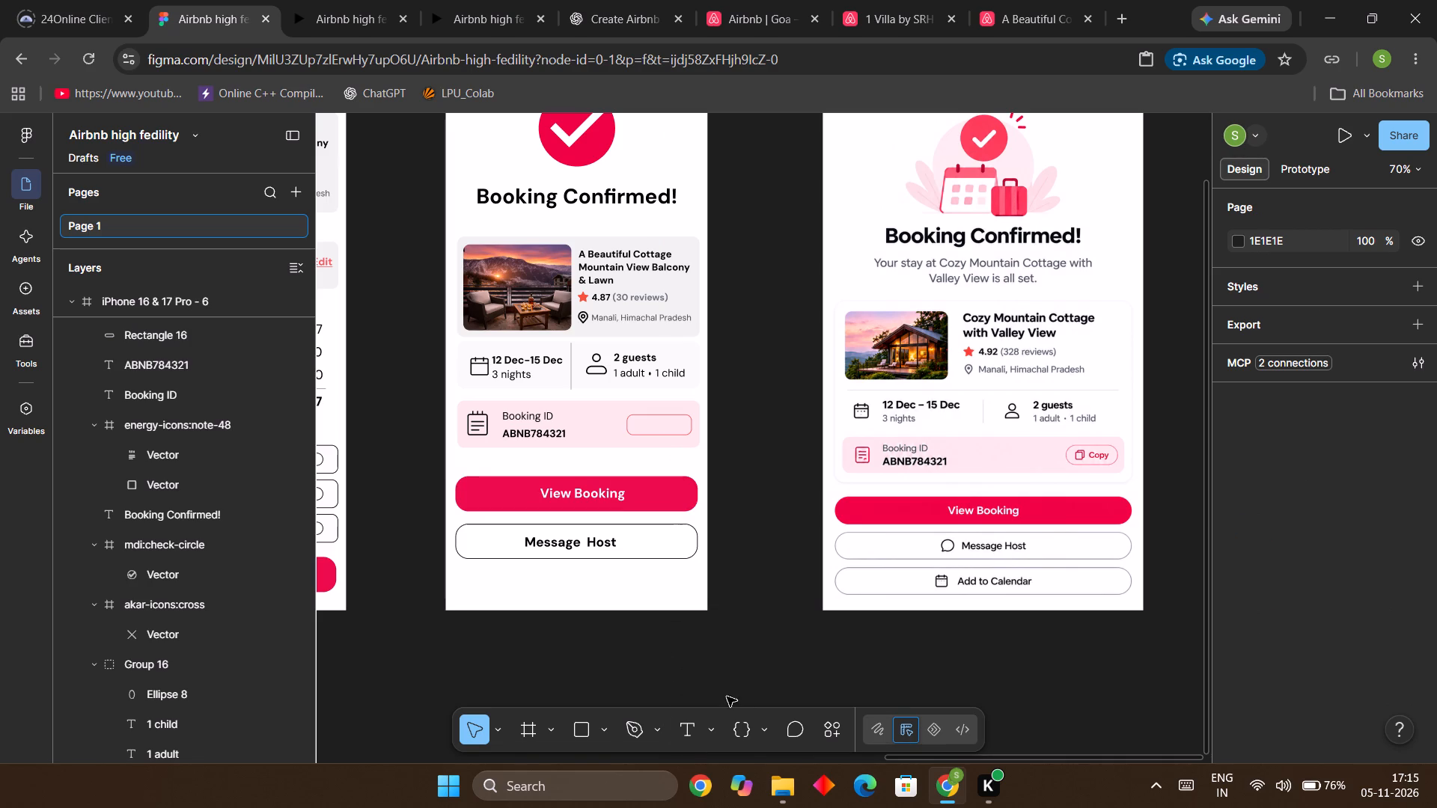
# Search Iconify for "copy" and import the overlapping-squares coolicons copy icon onto the canvas.
pyautogui.click(830, 726)
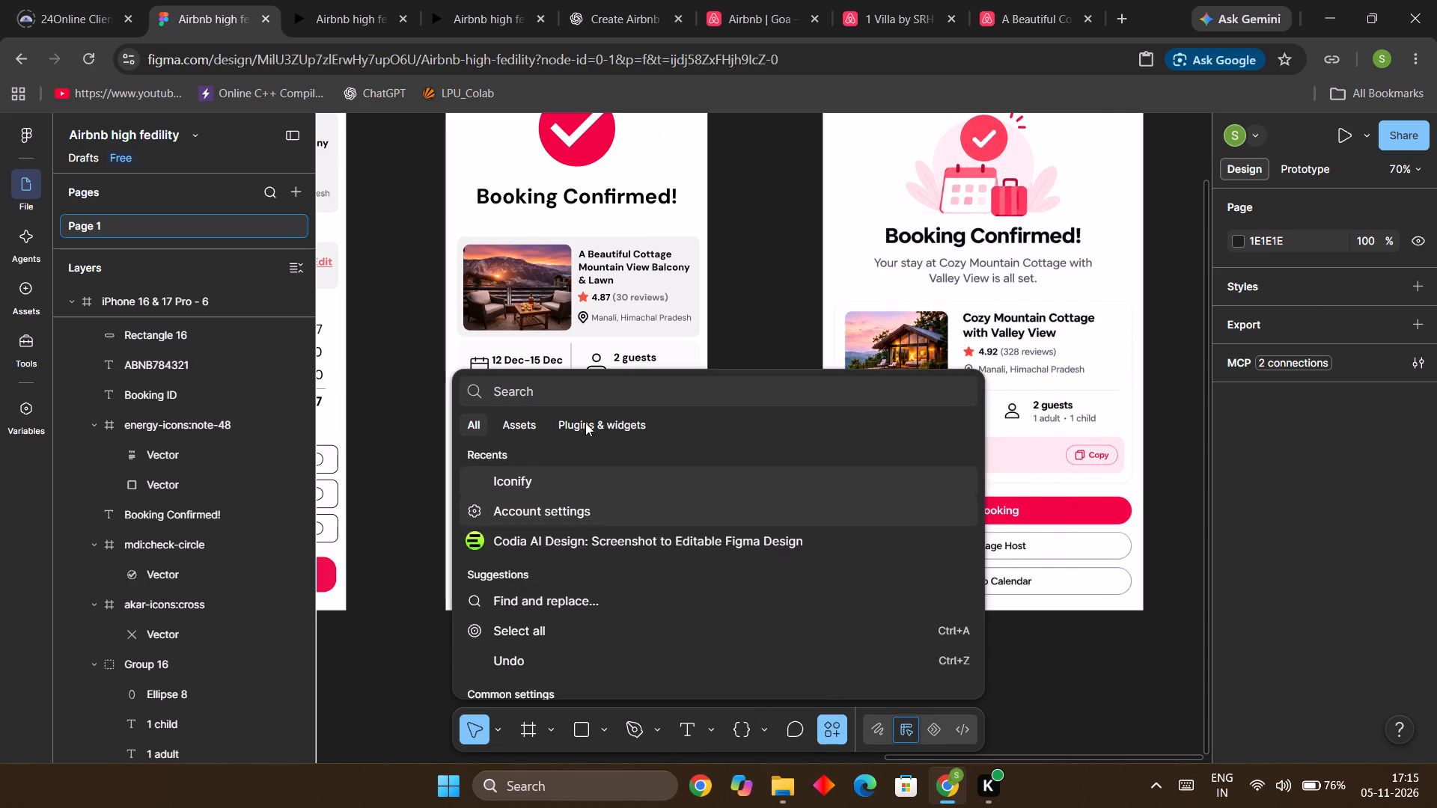
pyautogui.click(549, 477)
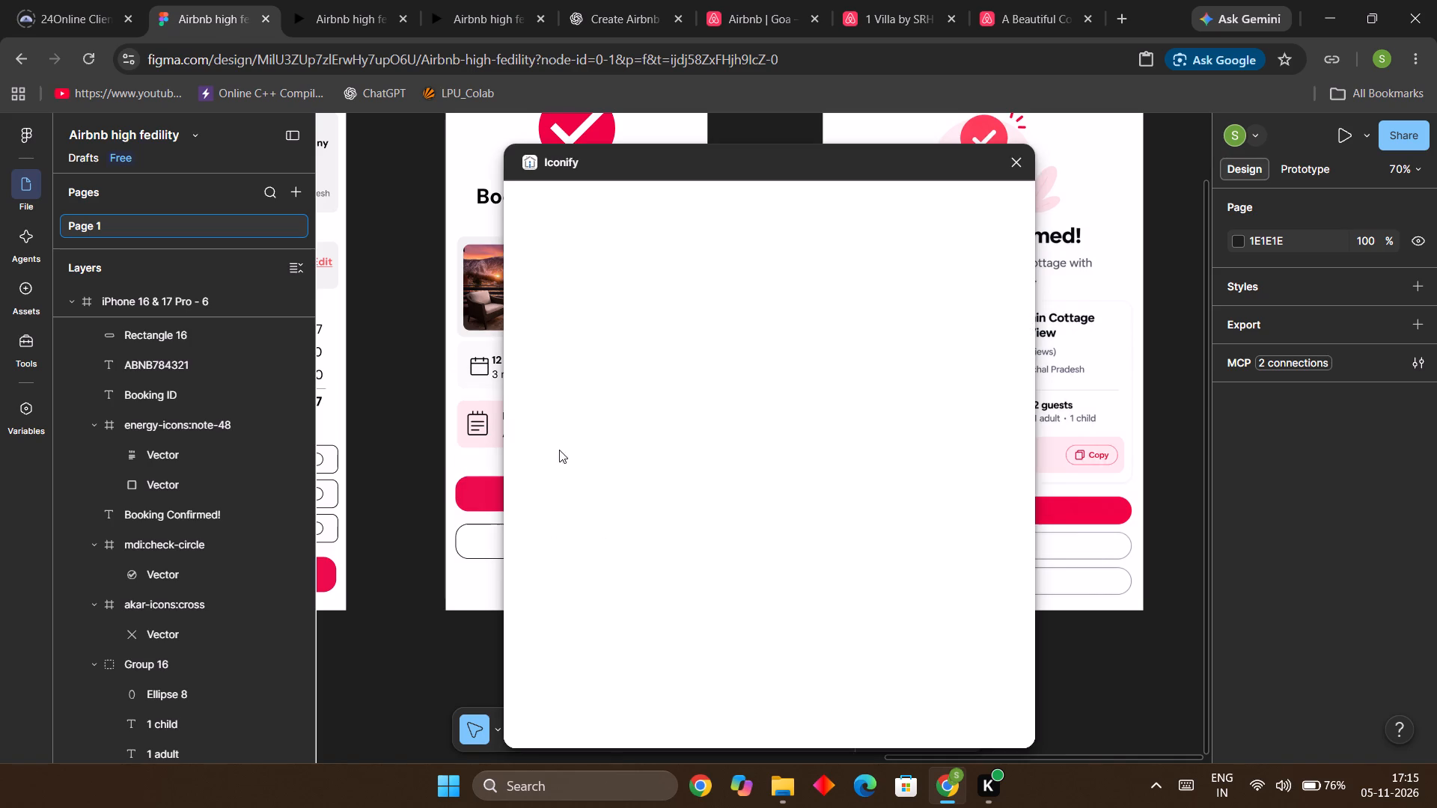
pyautogui.click(653, 235)
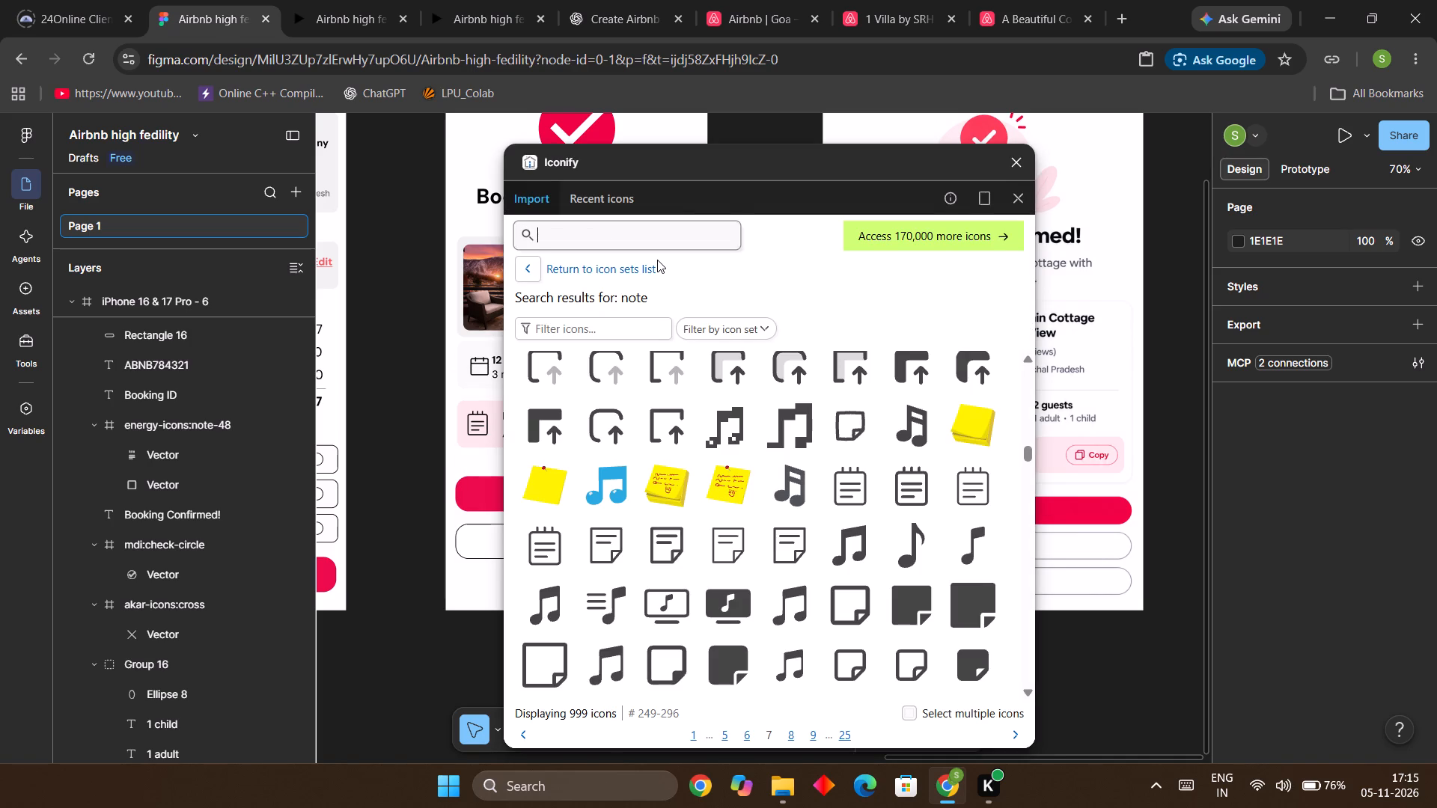
pyautogui.write('copy')
pyautogui.press('Return')
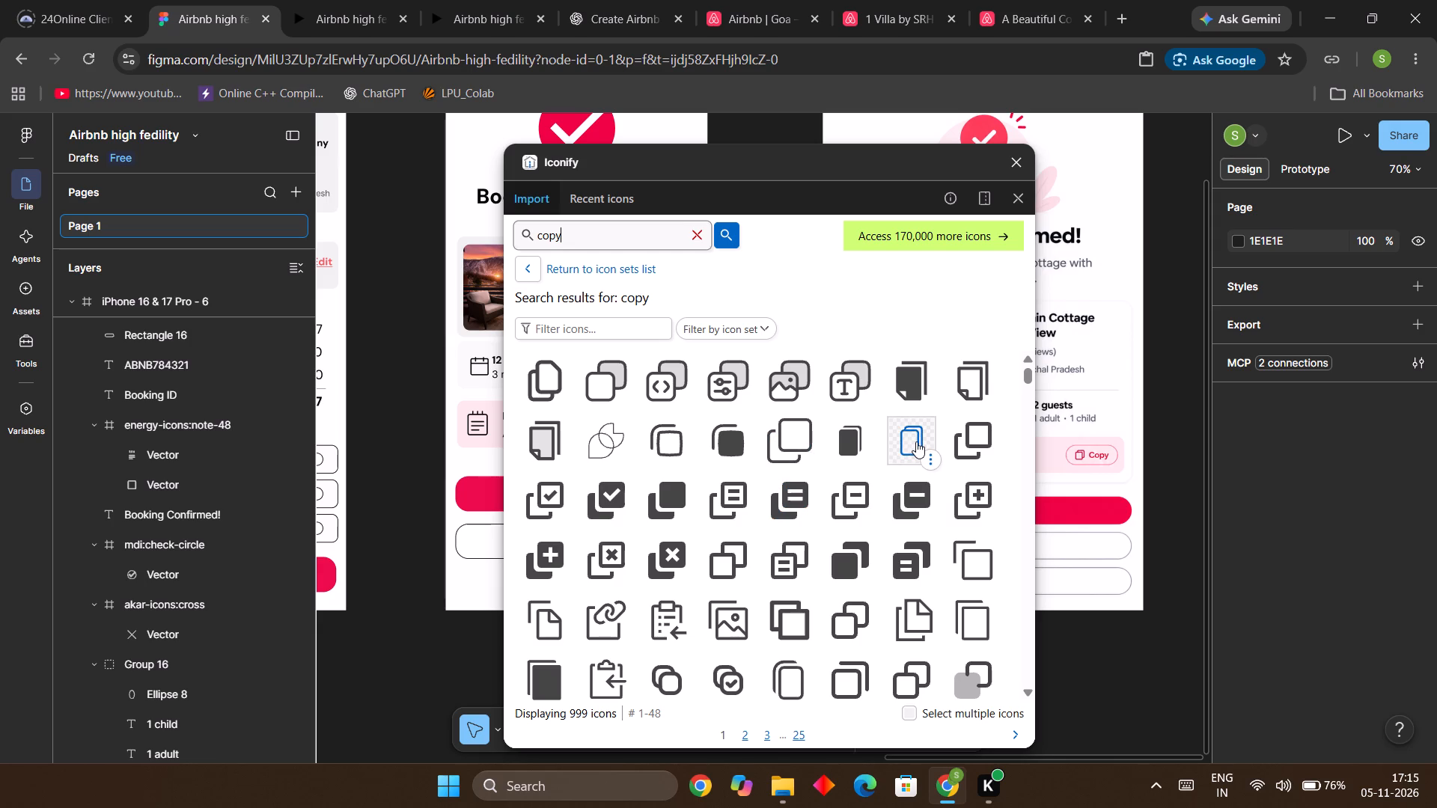
pyautogui.click(841, 666)
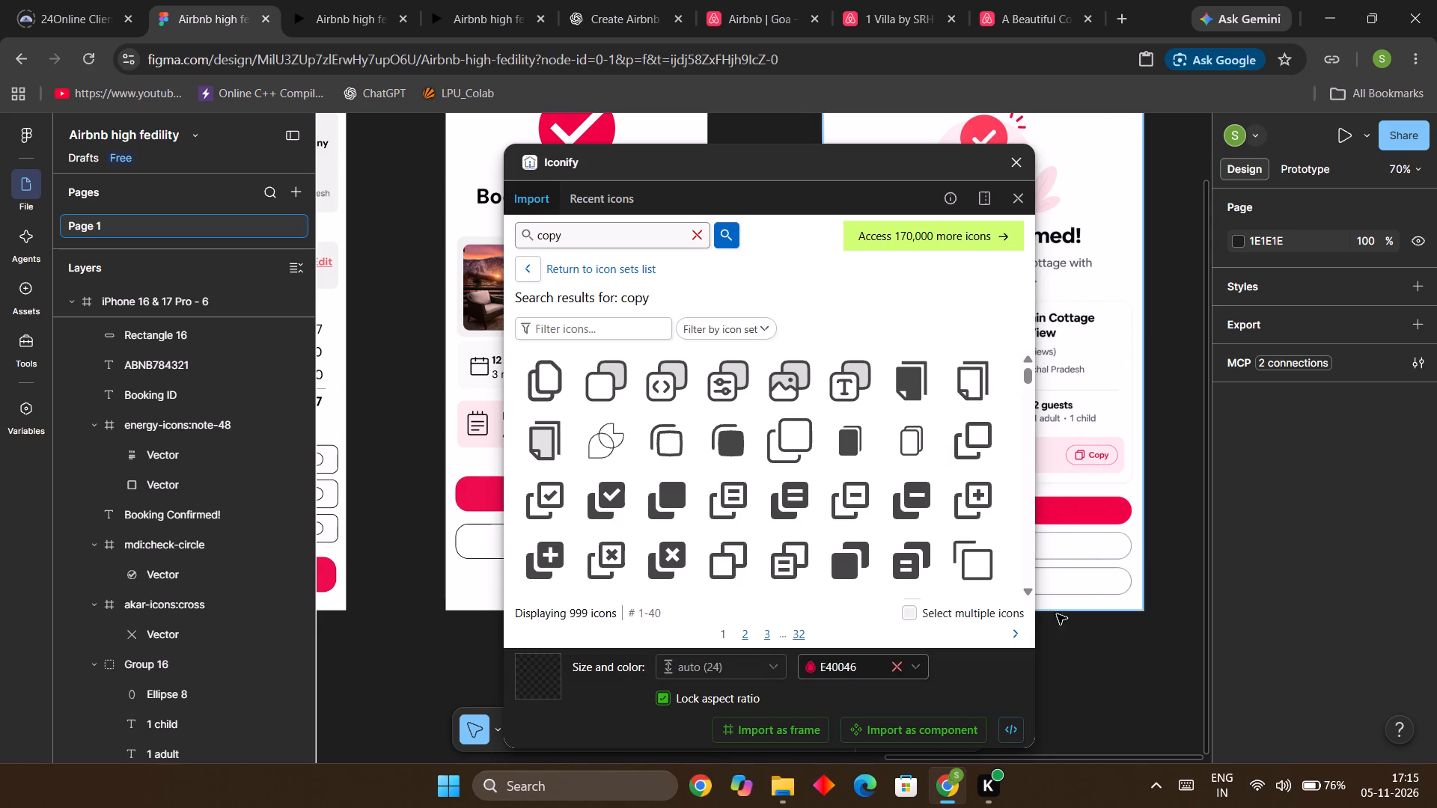
pyautogui.scroll(-2, 1046, 573)
pyautogui.scroll(-3, 895, 551)
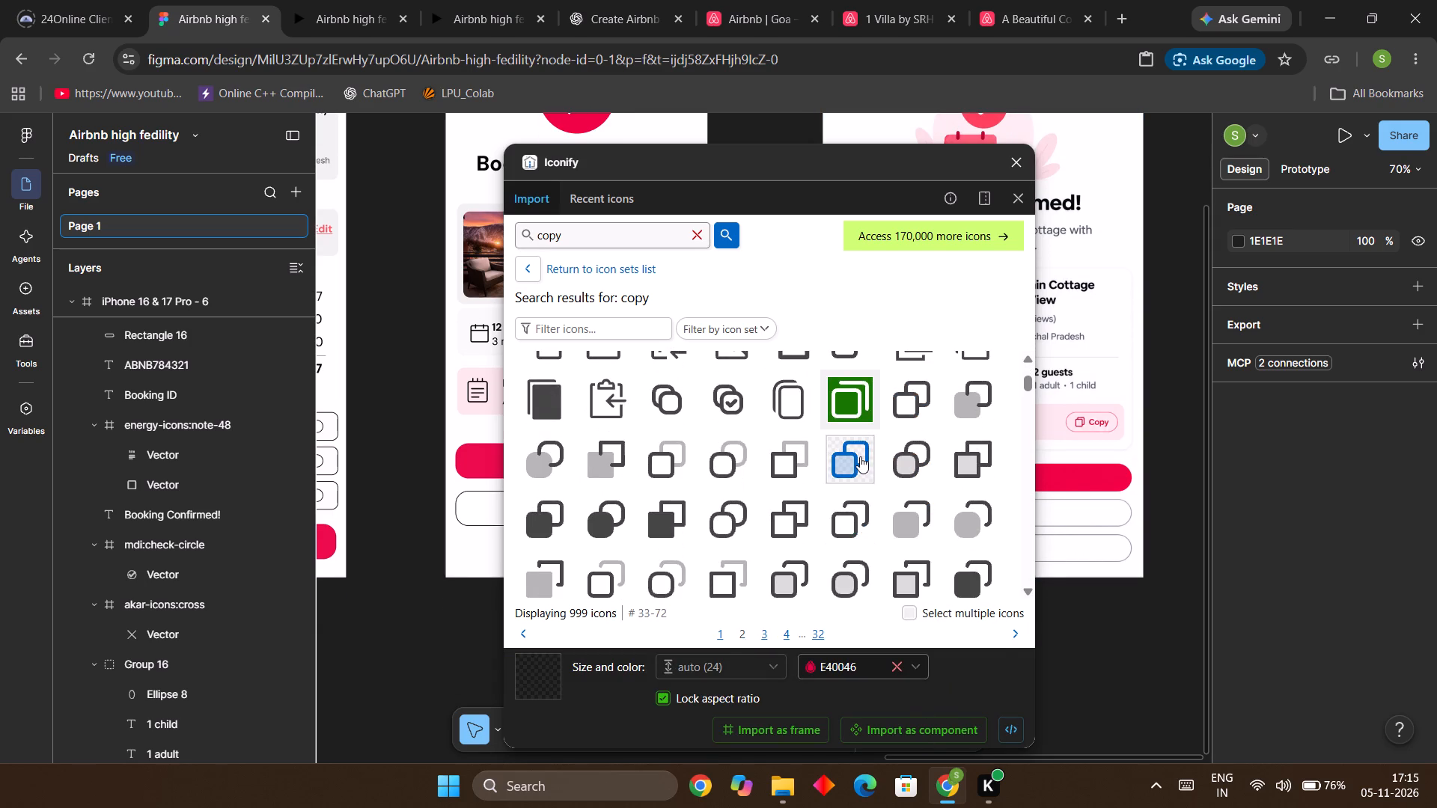
pyautogui.scroll(1, 860, 456)
pyautogui.moveTo(852, 486); pyautogui.dragTo(1080, 352)
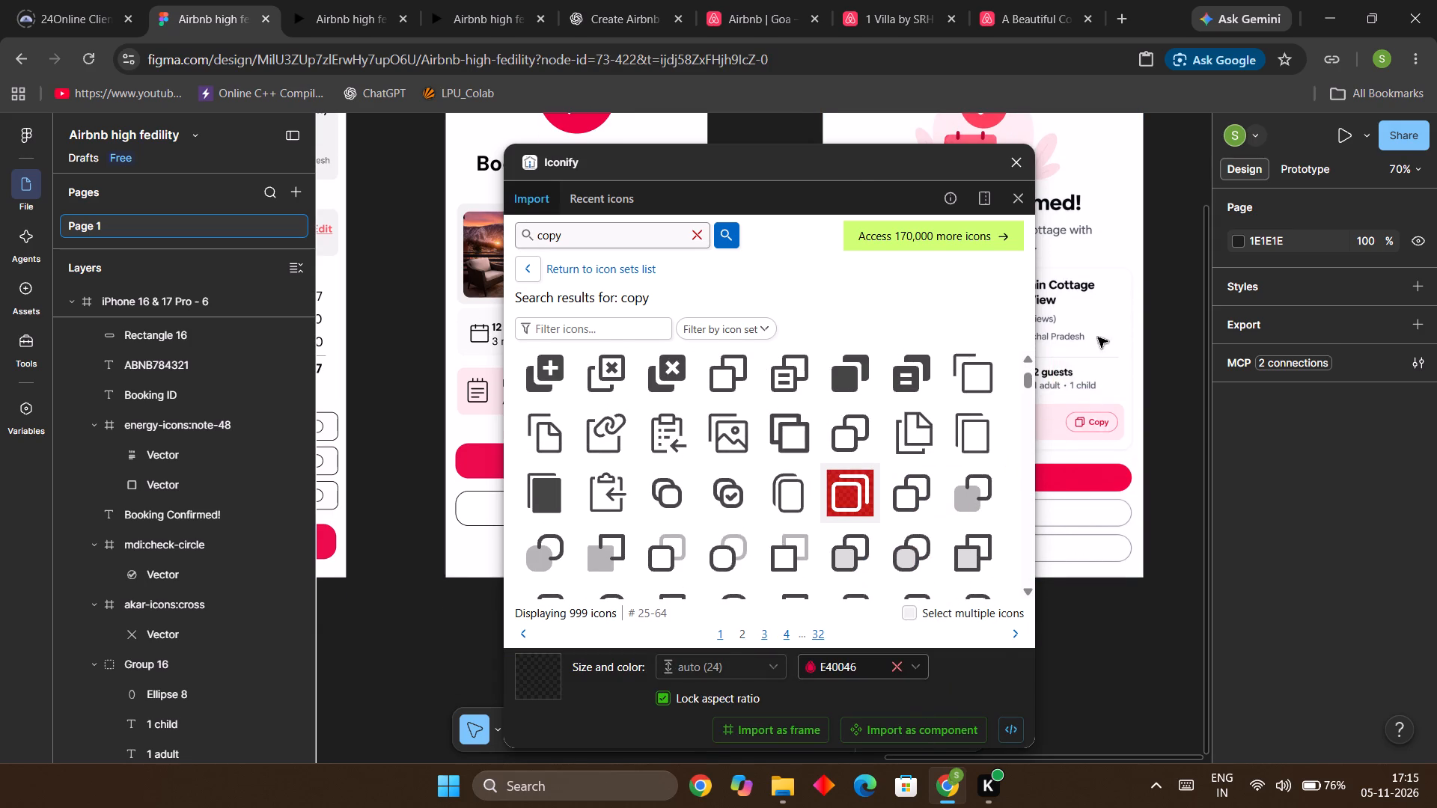
pyautogui.click(1016, 158)
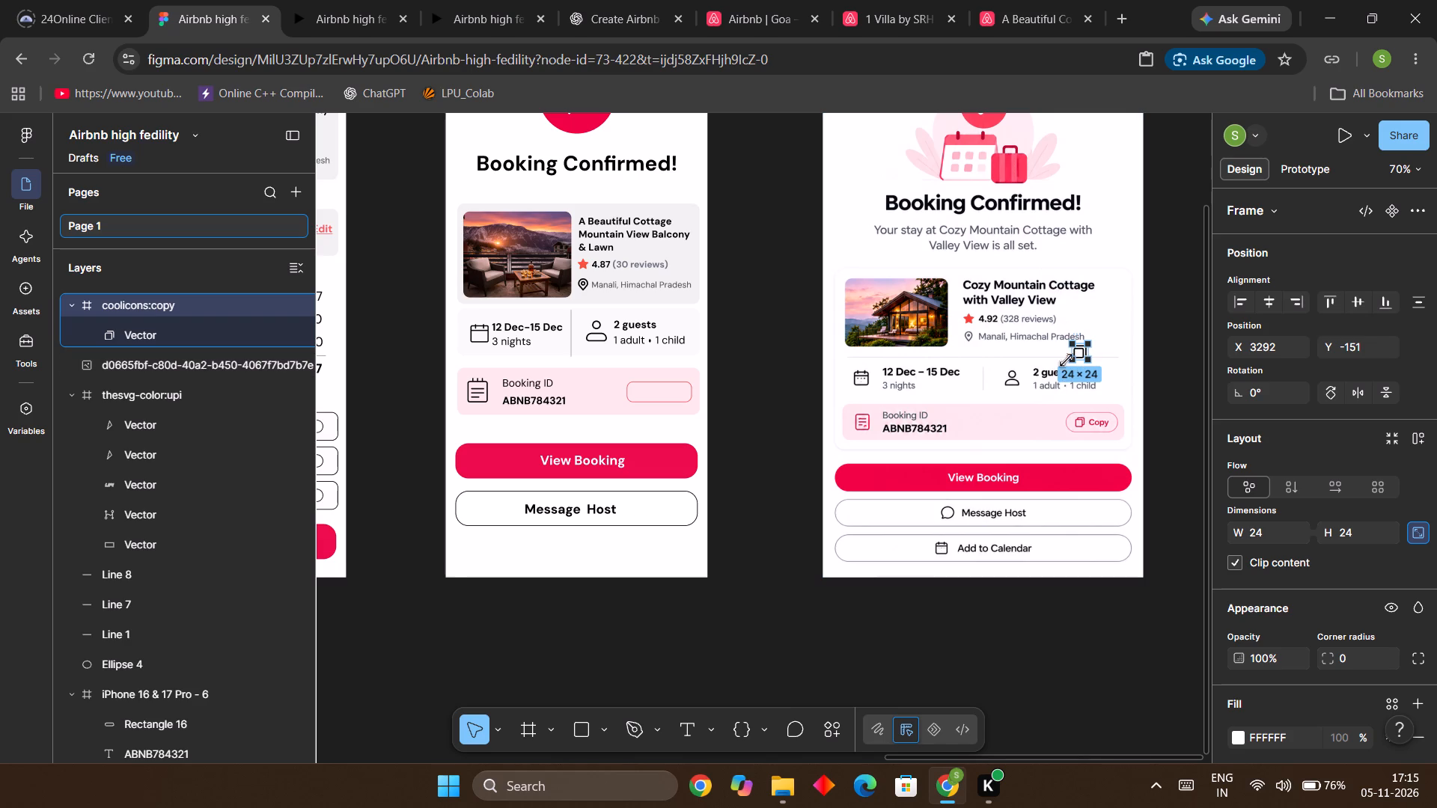
# Place the copy icon inside the left part of the small outlined rectangle in the Booking ID bar, at X 288, Y 577.
pyautogui.moveTo(1078, 355); pyautogui.dragTo(639, 400)
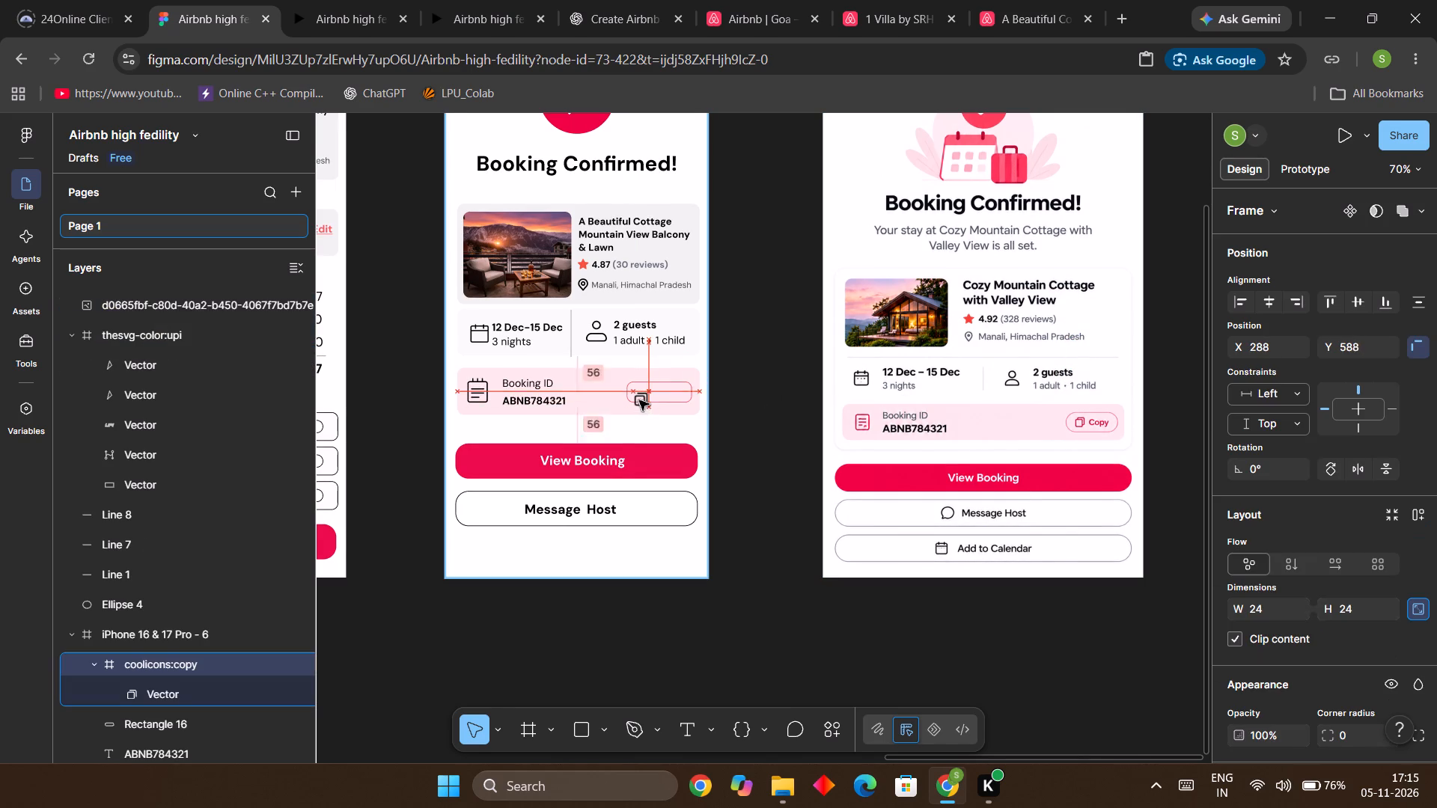
pyautogui.moveTo(639, 400); pyautogui.dragTo(638, 394)
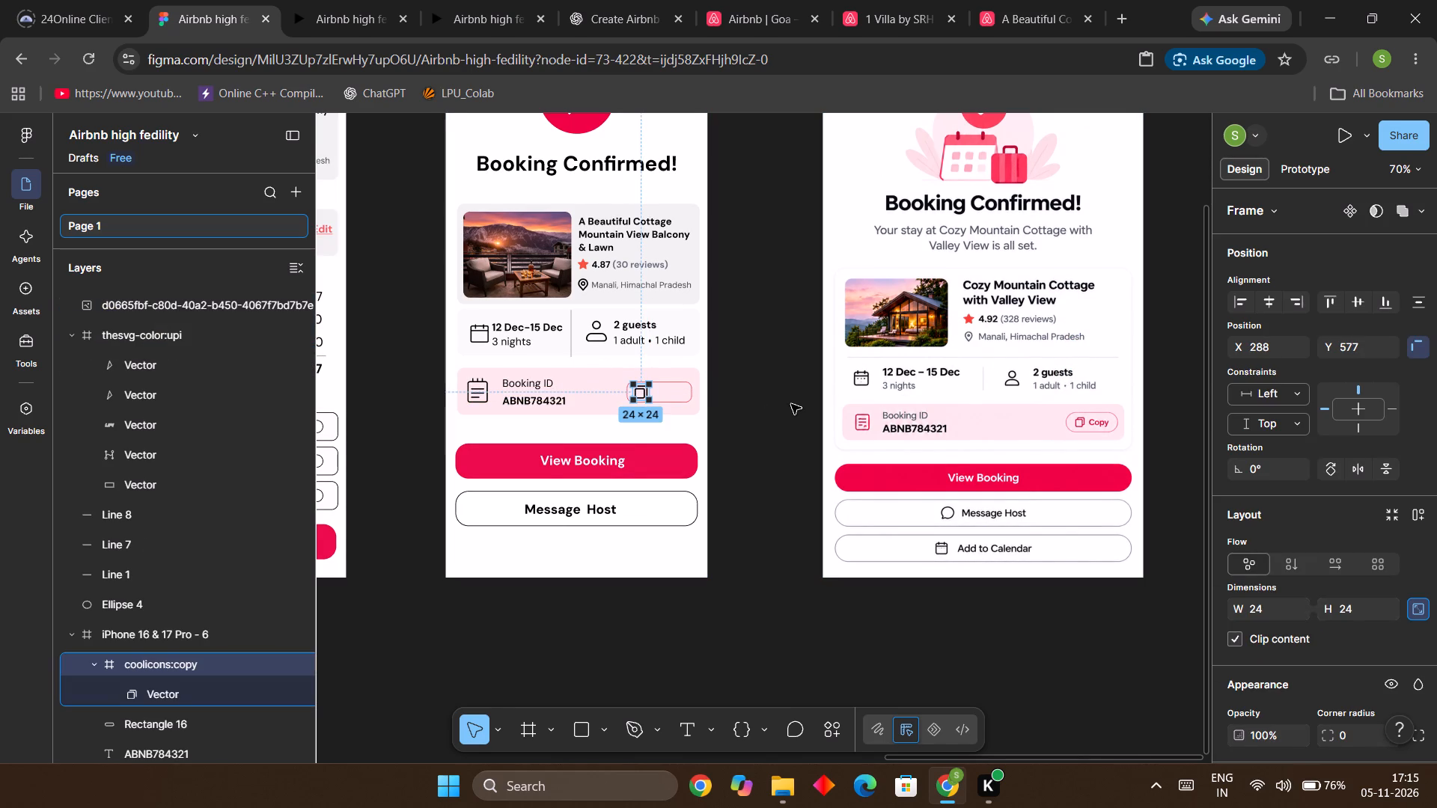
pyautogui.click(764, 408)
# Add the text "Copy" beside the copy icon in the outlined rectangle and switch it from bold to regular weight.
pyautogui.keyDown('ctrl'); pyautogui.scroll(4, 674, 428); pyautogui.keyUp('ctrl')
pyautogui.scroll(3, 674, 428)
pyautogui.keyDown('ctrl'); pyautogui.scroll(4, 674, 428); pyautogui.keyUp('ctrl')
pyautogui.scroll(-2, 924, 465)
pyautogui.keyDown('ctrl'); pyautogui.scroll(-2, 924, 465); pyautogui.keyUp('ctrl')
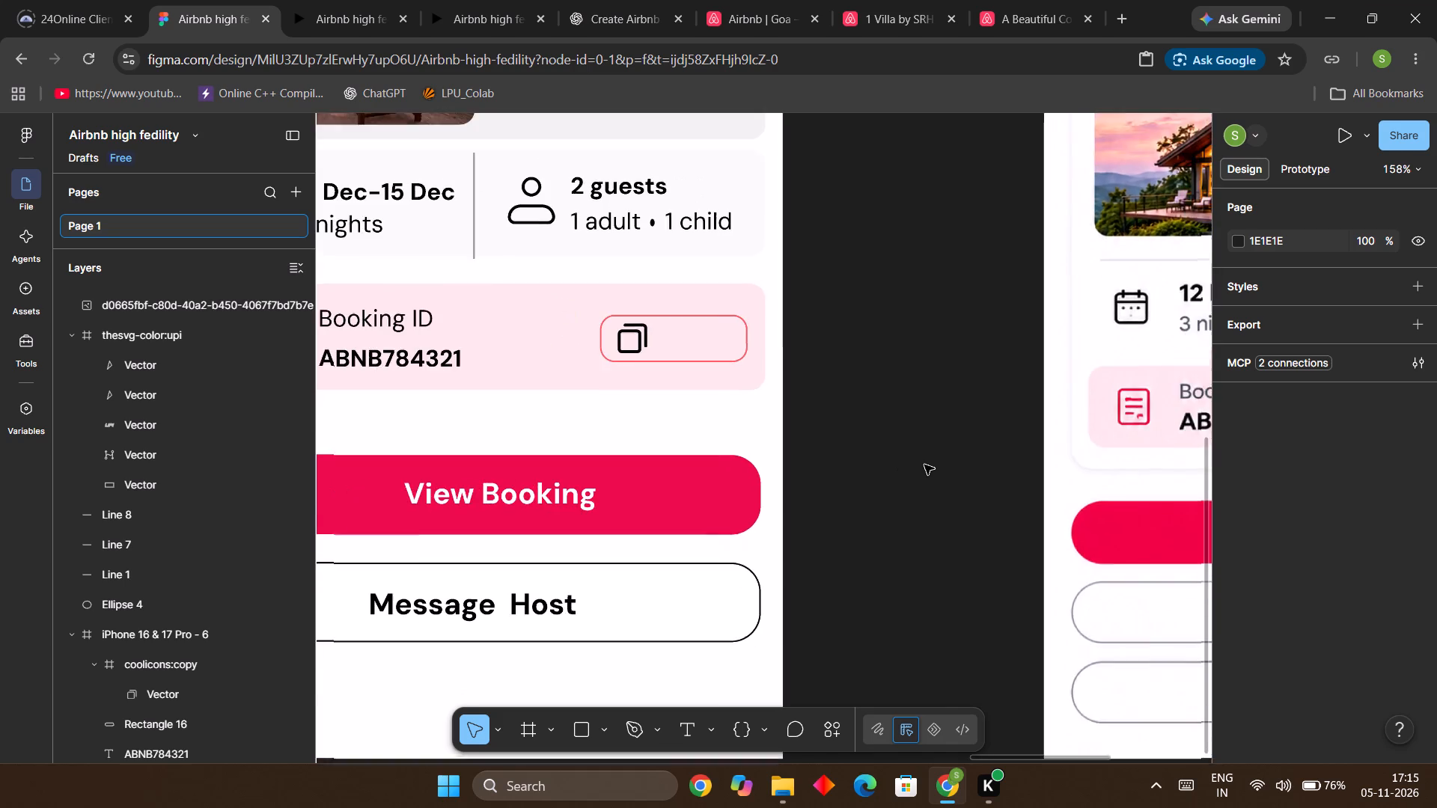
pyautogui.keyDown('ctrl'); pyautogui.scroll(-3, 924, 465); pyautogui.keyUp('ctrl')
pyautogui.keyDown('ctrl'); pyautogui.scroll(4, 924, 465); pyautogui.keyUp('ctrl')
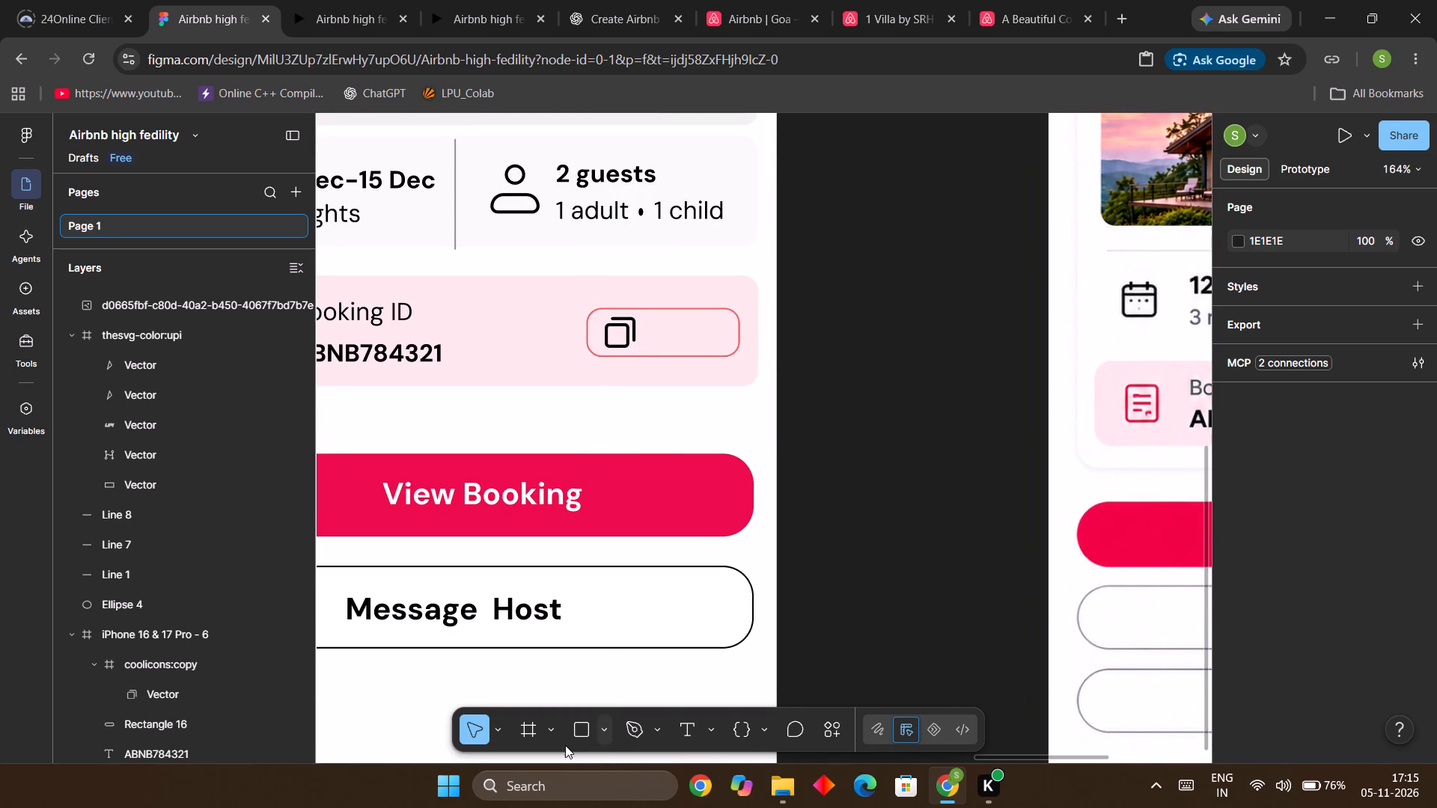
pyautogui.click(683, 729)
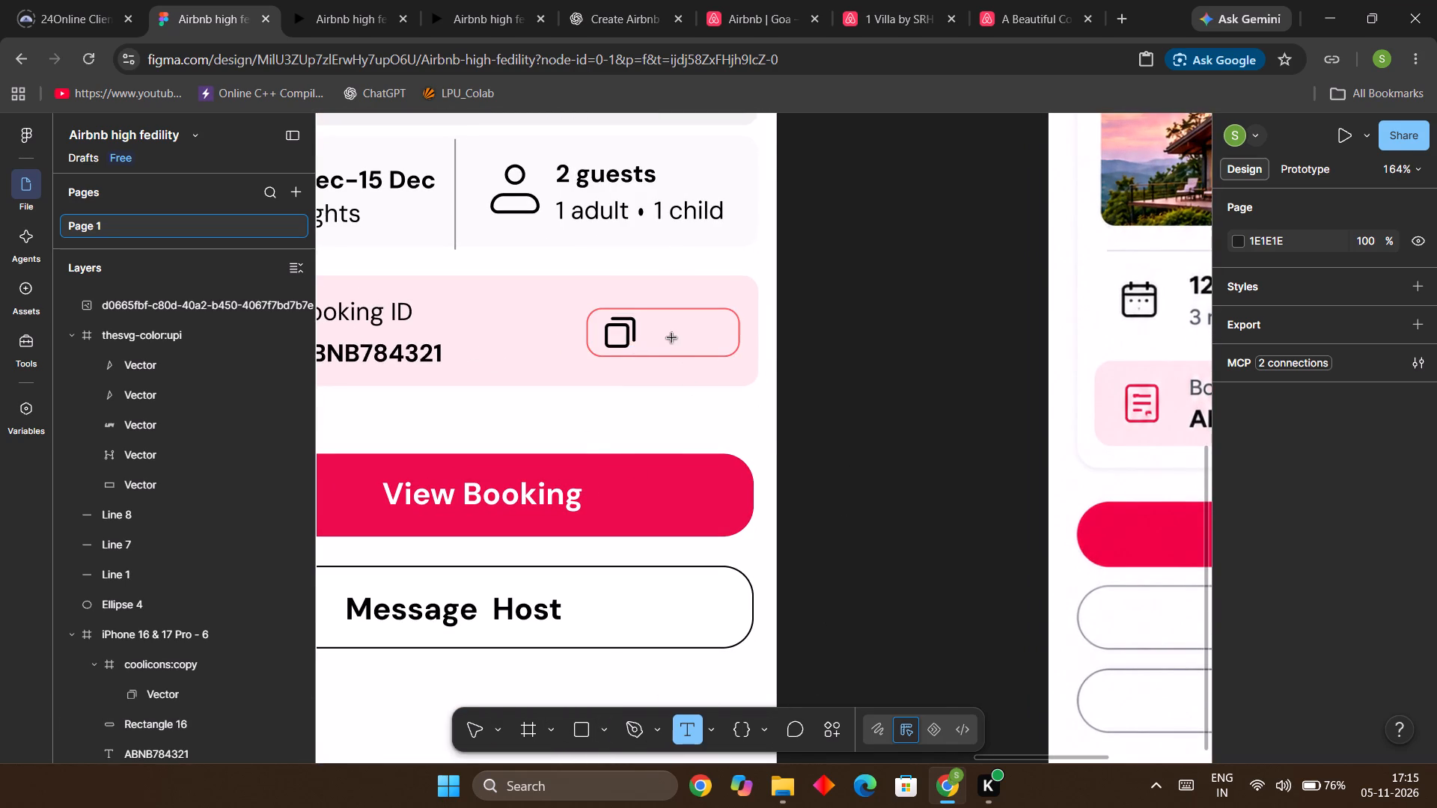
pyautogui.click(655, 328)
pyautogui.write('copy')
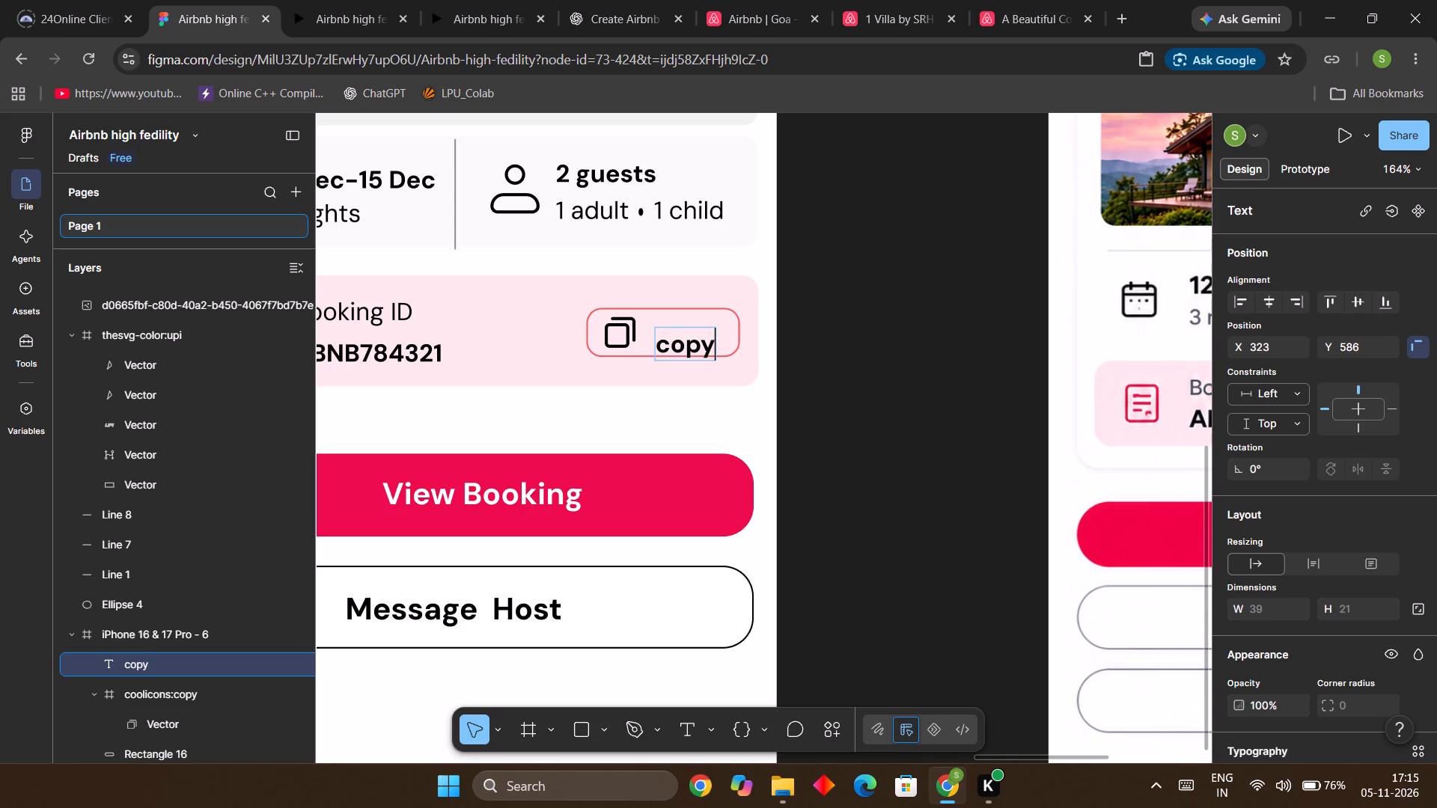
pyautogui.write('AB')
pyautogui.press('BackSpace')
pyautogui.press('BackSpace')
pyautogui.press('BackSpace')
pyautogui.press('BackSpace')
pyautogui.press('BackSpace')
pyautogui.press('BackSpace')
pyautogui.write('Copy')
pyautogui.hotkey('ctrl', 'a')
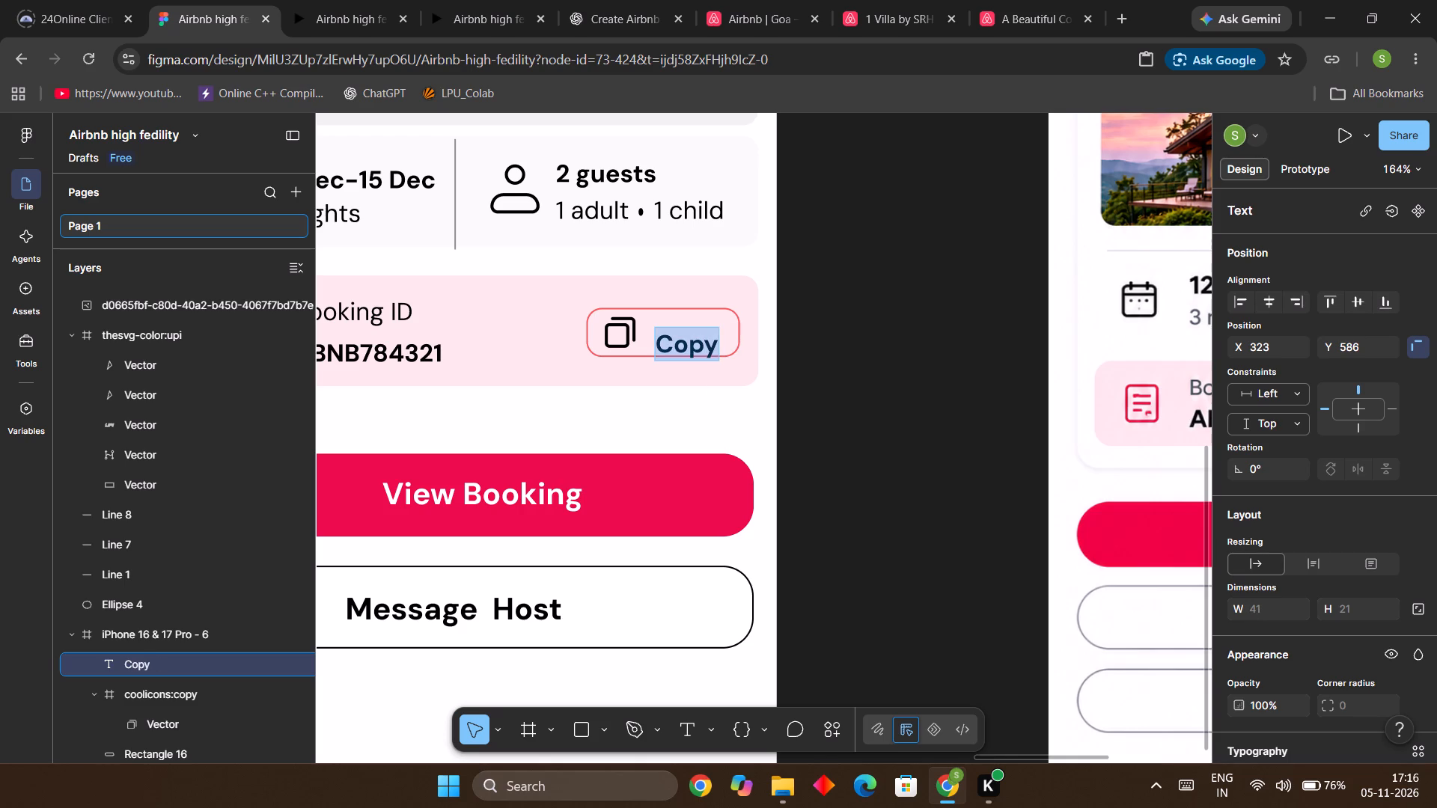
pyautogui.hotkey('ctrl', 'b')
# Nudge the Copy text into line with the copy icon, to X 321, Y 577.
pyautogui.scroll(-7, 734, 348)
pyautogui.keyDown('ctrl'); pyautogui.scroll(-2, 929, 453); pyautogui.keyUp('ctrl')
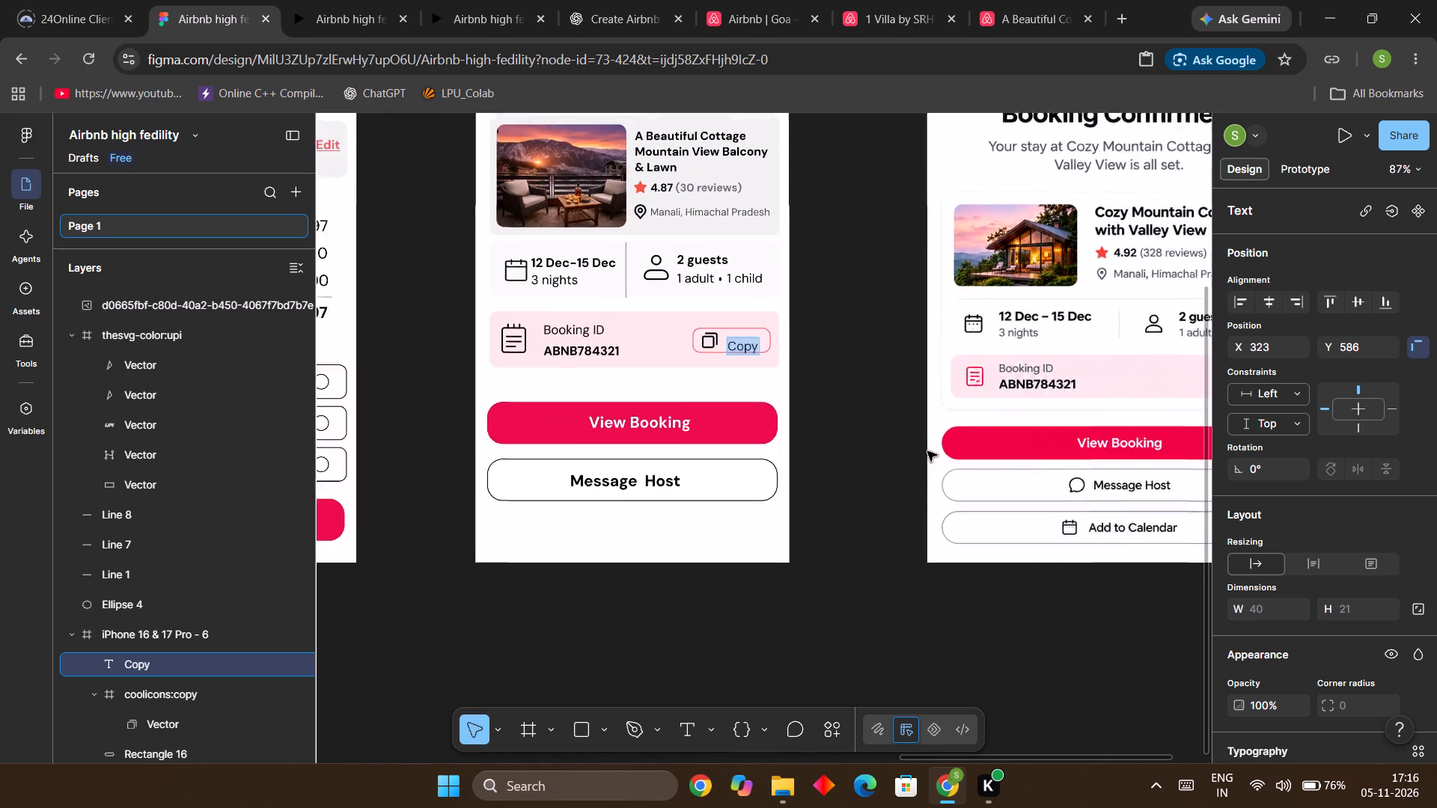
pyautogui.keyDown('ctrl'); pyautogui.scroll(-1, 927, 451); pyautogui.keyUp('ctrl')
pyautogui.keyDown('ctrl'); pyautogui.scroll(7, 912, 432); pyautogui.keyUp('ctrl')
pyautogui.scroll(1, 546, 400)
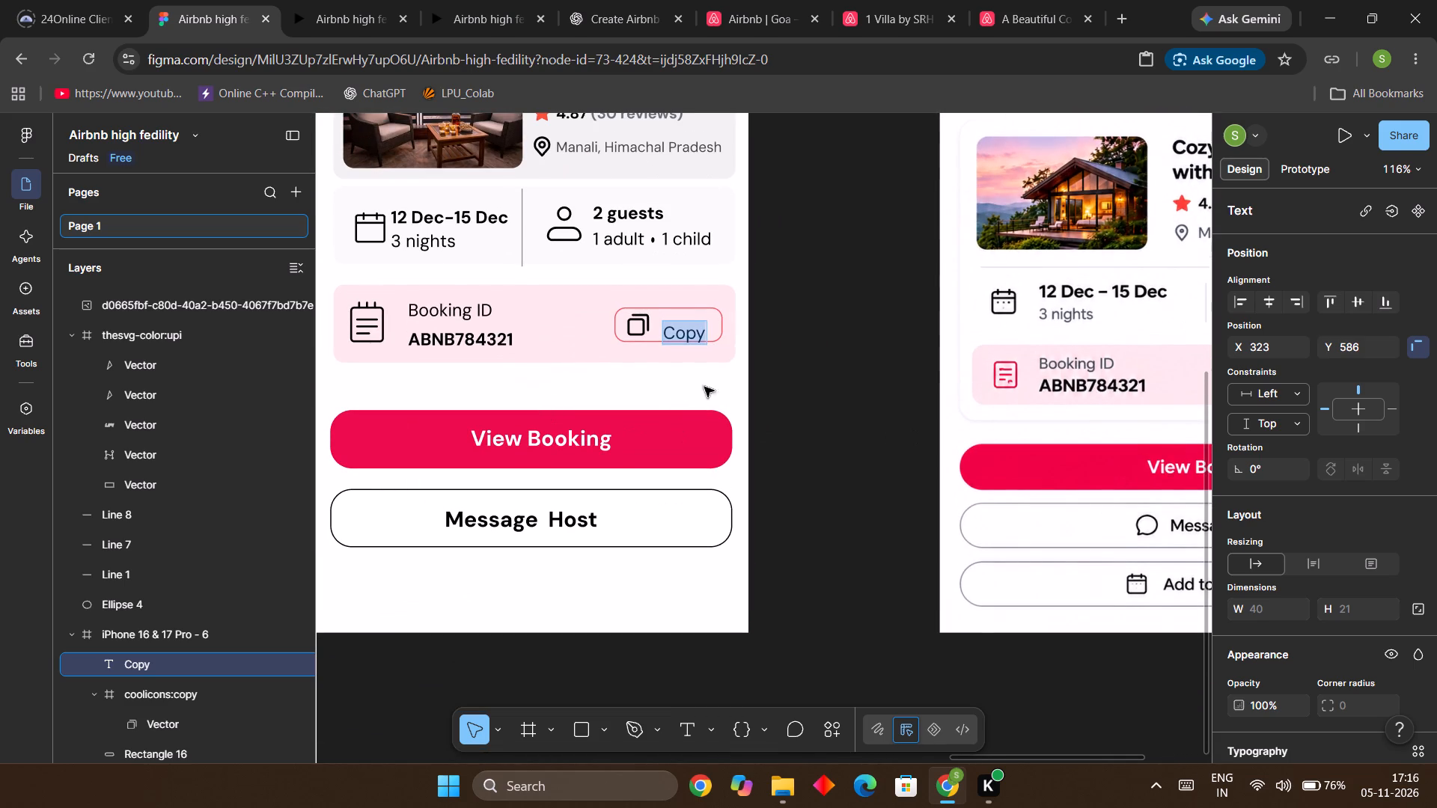
pyautogui.click(795, 355)
pyautogui.click(835, 343)
pyautogui.click(668, 334)
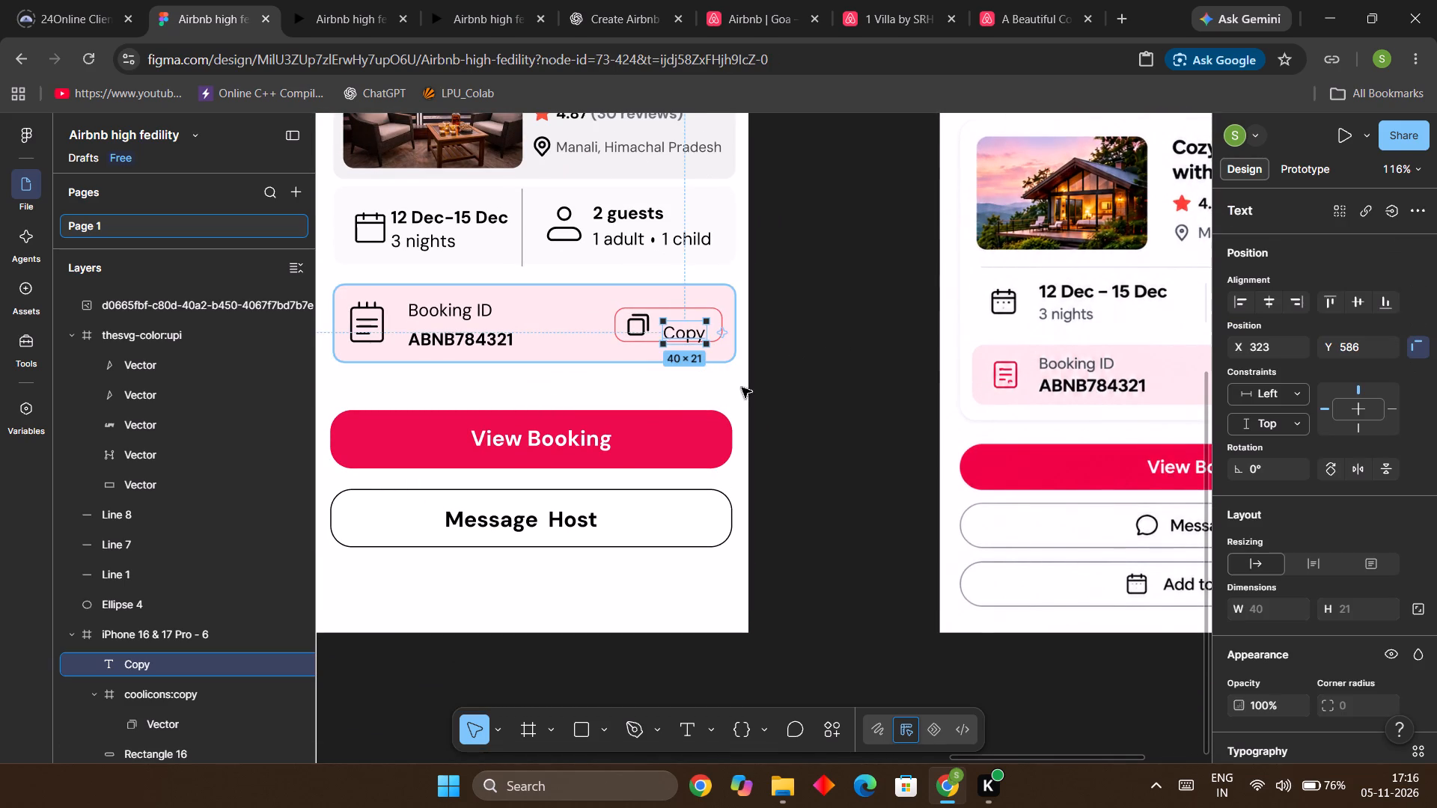
pyautogui.press('Up')
pyautogui.press('Up')
pyautogui.press('Up')
pyautogui.press('Up')
pyautogui.press('Up')
pyautogui.press('Up')
pyautogui.press('Up')
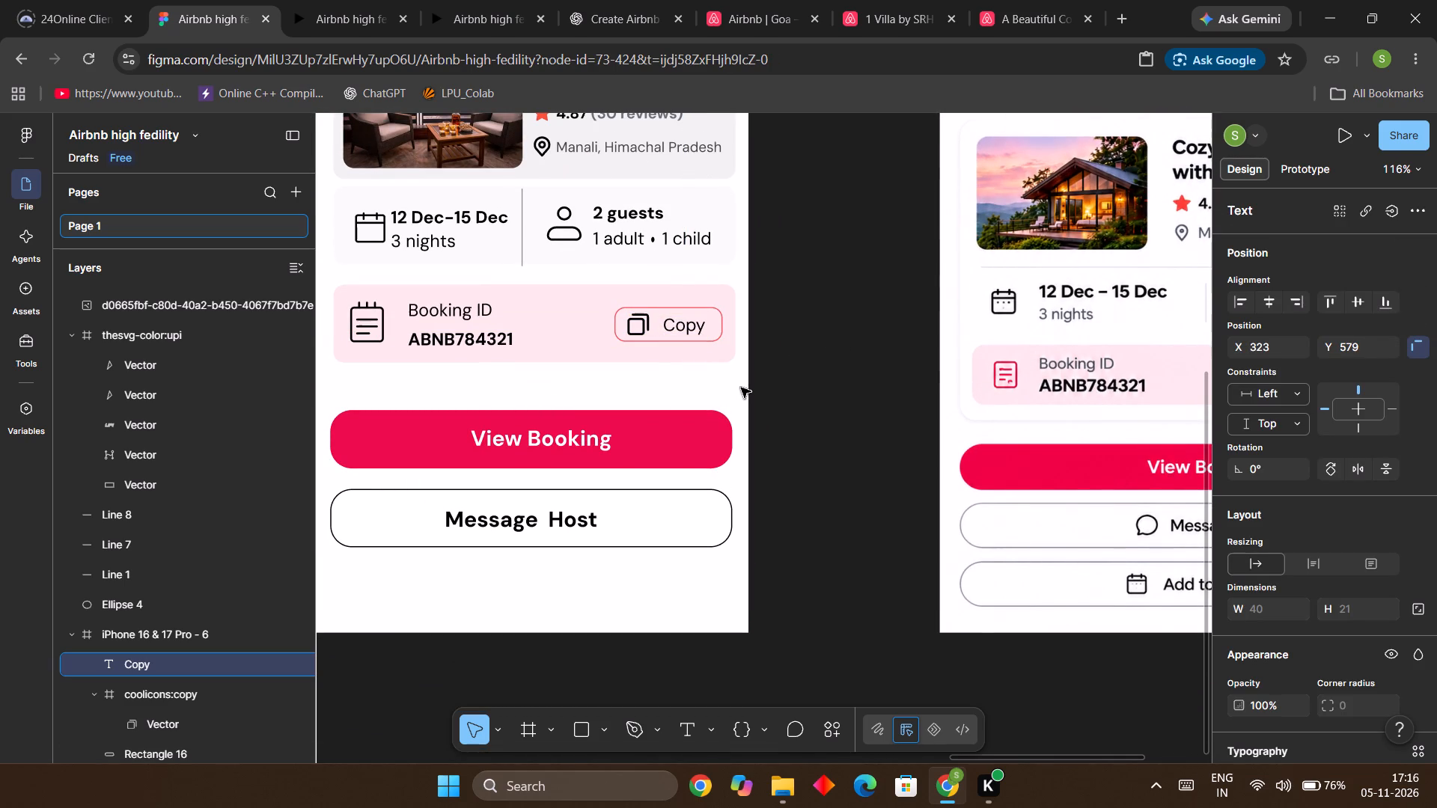
pyautogui.press('Up')
pyautogui.press('Down')
pyautogui.press('Up')
pyautogui.press('Up')
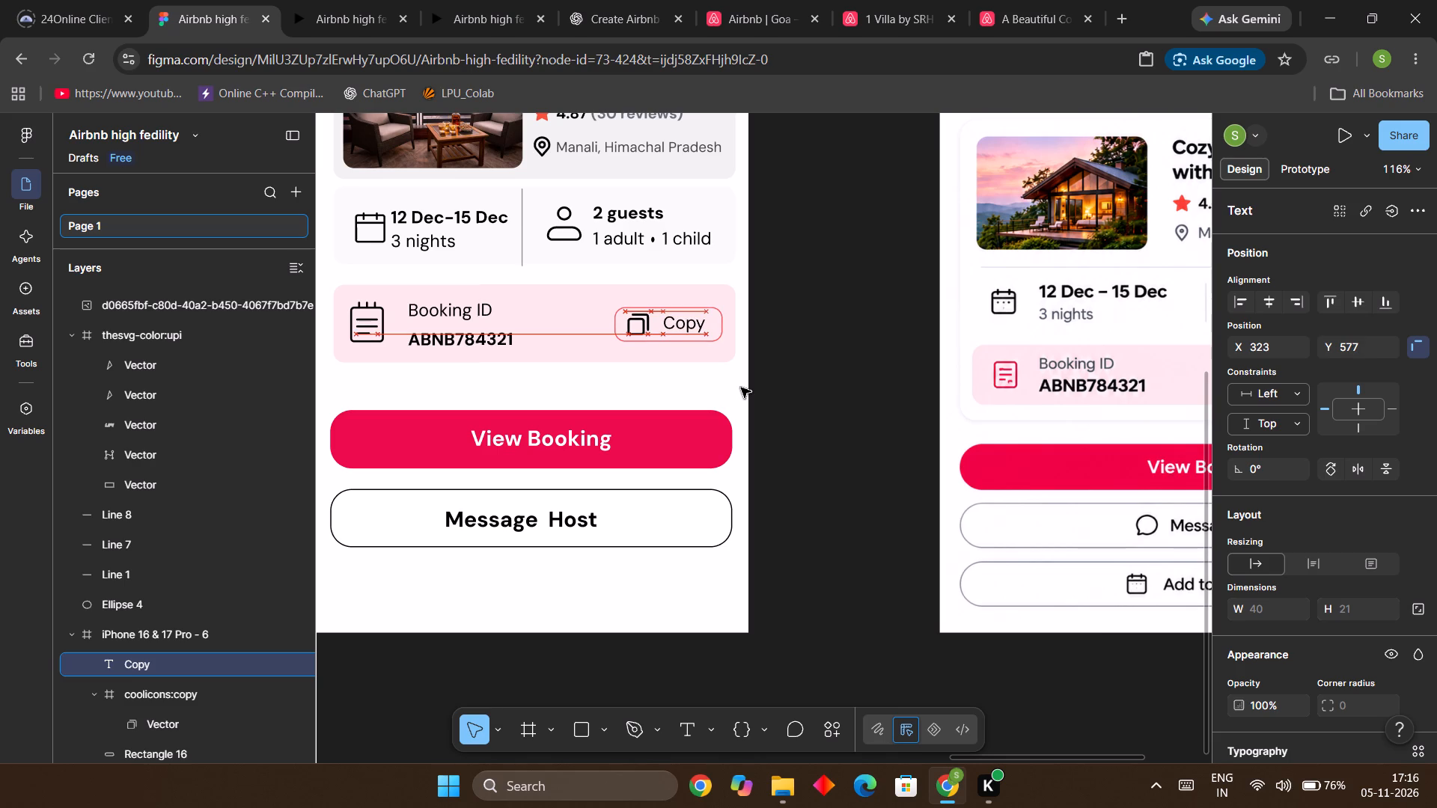
pyautogui.press('Left')
pyautogui.press('Left')
pyautogui.press('Down')
pyautogui.press('Up')
pyautogui.click(827, 372)
# Recolour the Copy text with the crimson-pink of the View Booking button from the page colours.
pyautogui.click(678, 327)
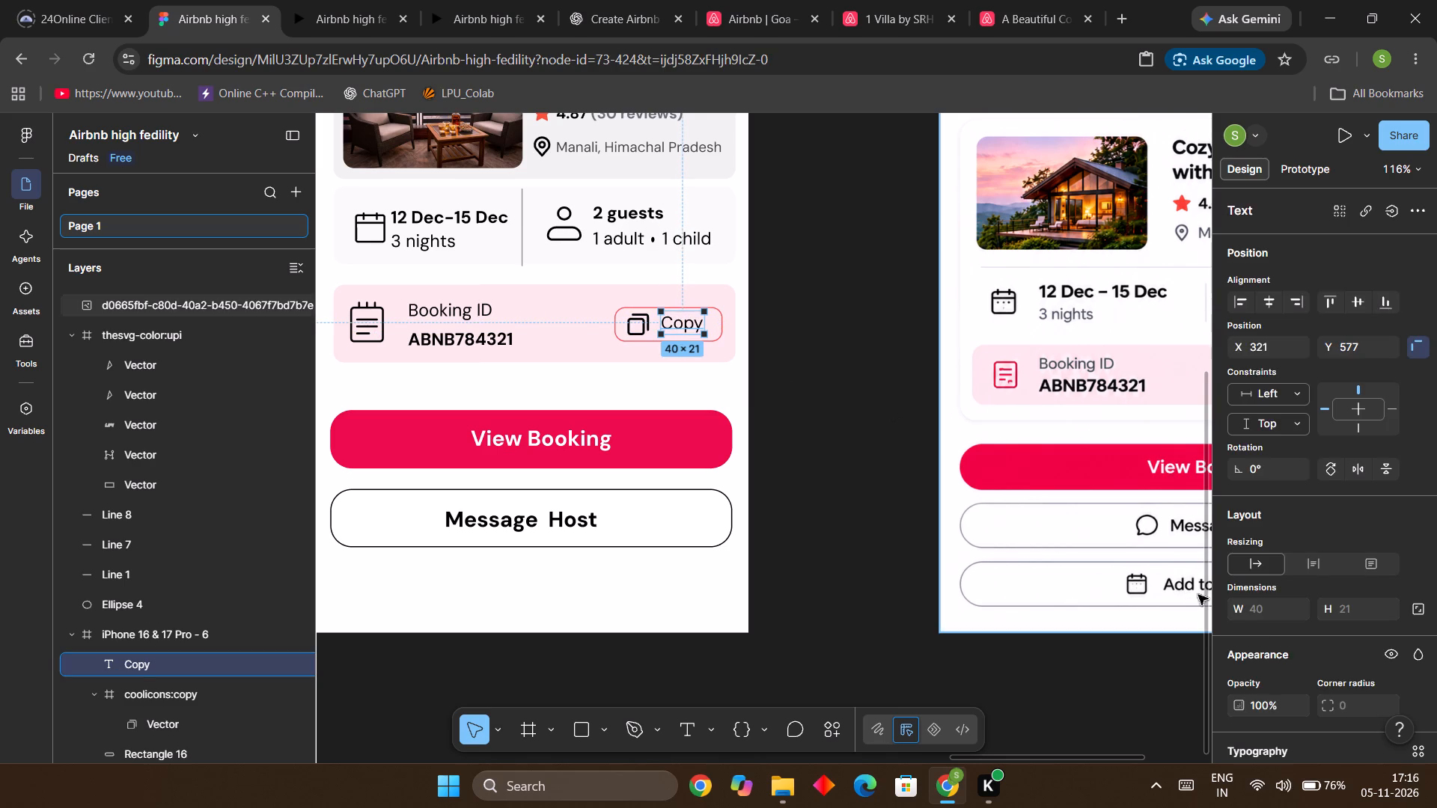
pyautogui.scroll(-3, 1230, 631)
pyautogui.click(1233, 700)
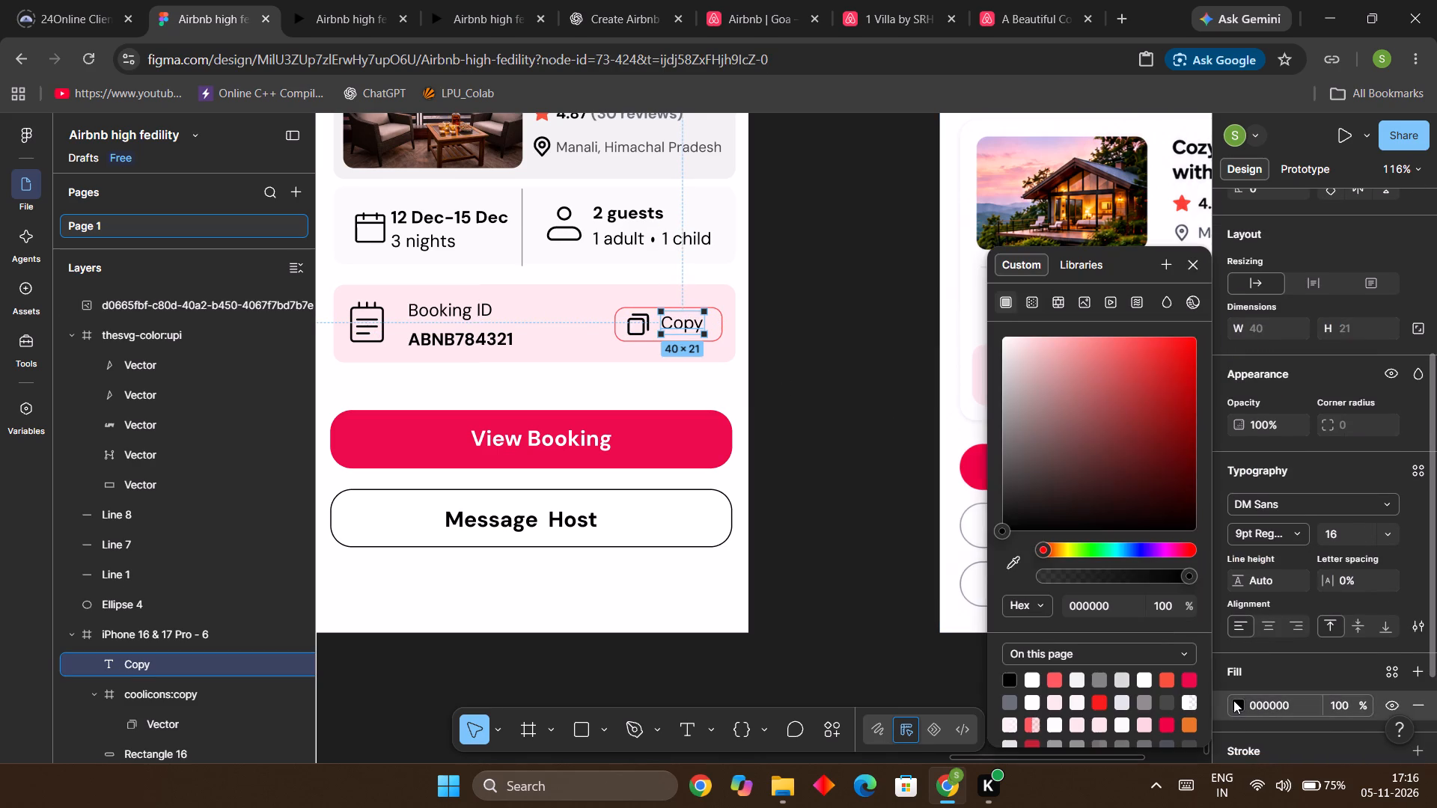
pyautogui.click(1058, 682)
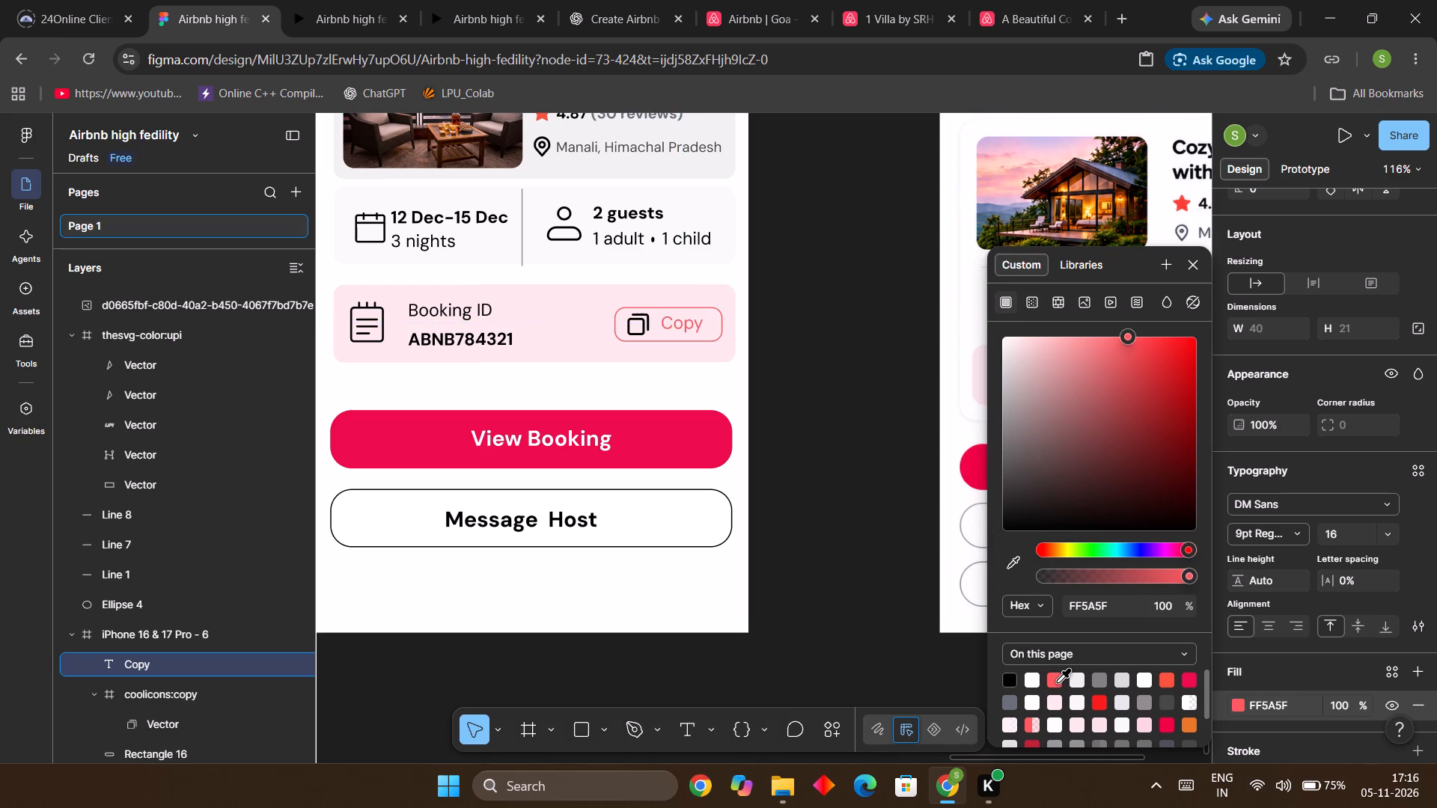
pyautogui.click(1185, 679)
pyautogui.click(854, 497)
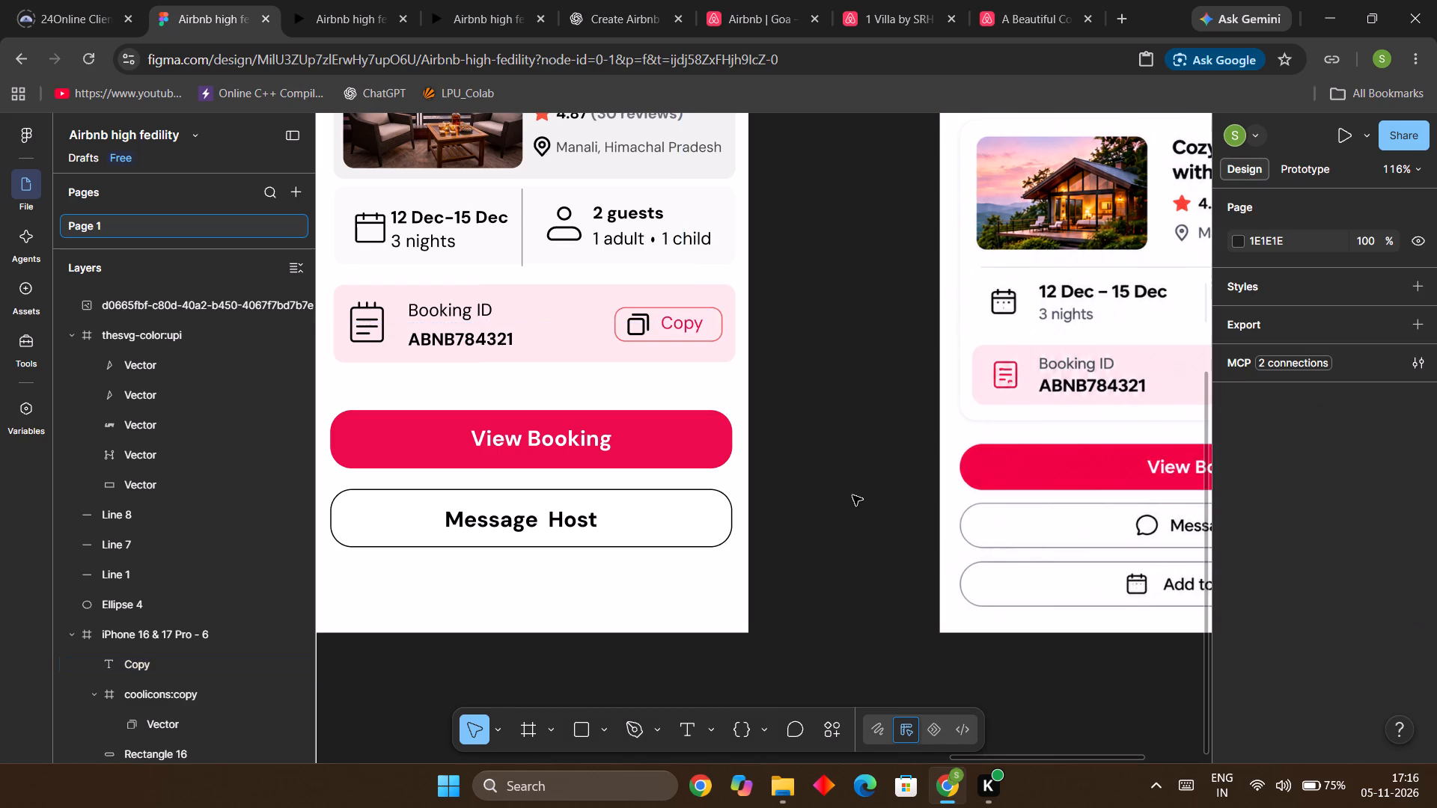
pyautogui.click(852, 495)
# Delete the reference booking confirmation image beside the finished confirmation screen.
pyautogui.scroll(-7, 852, 495)
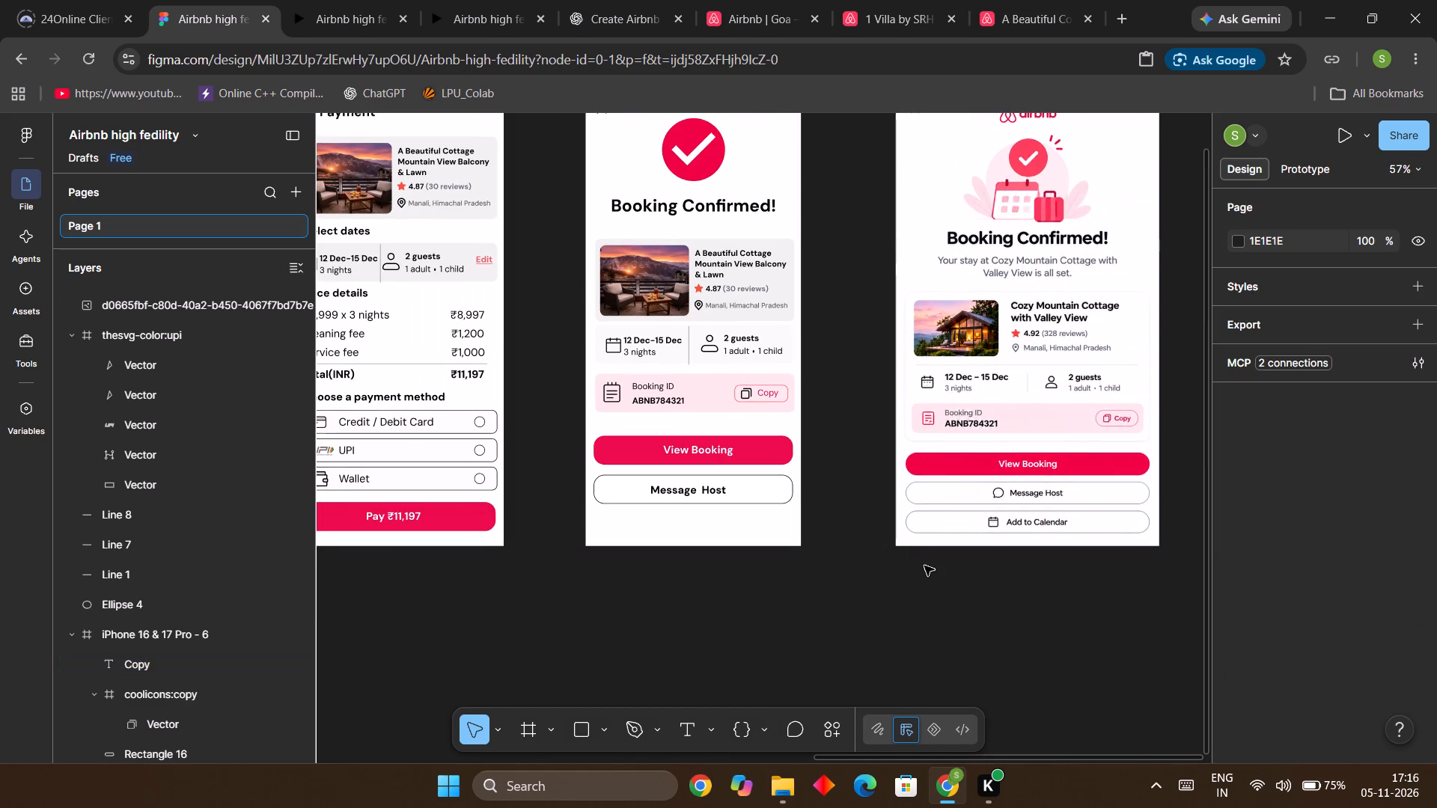
pyautogui.scroll(1, 926, 558)
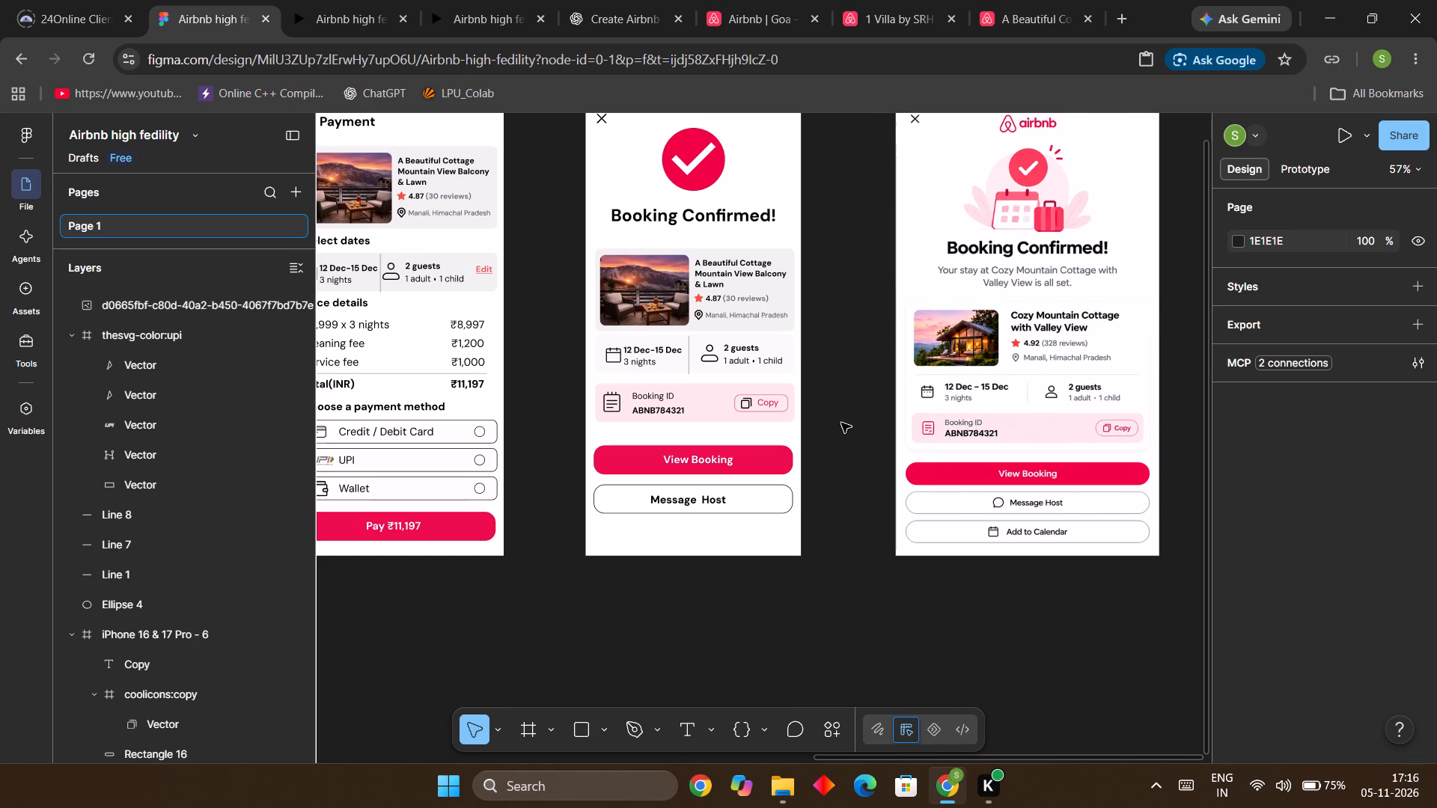
pyautogui.scroll(2, 953, 395)
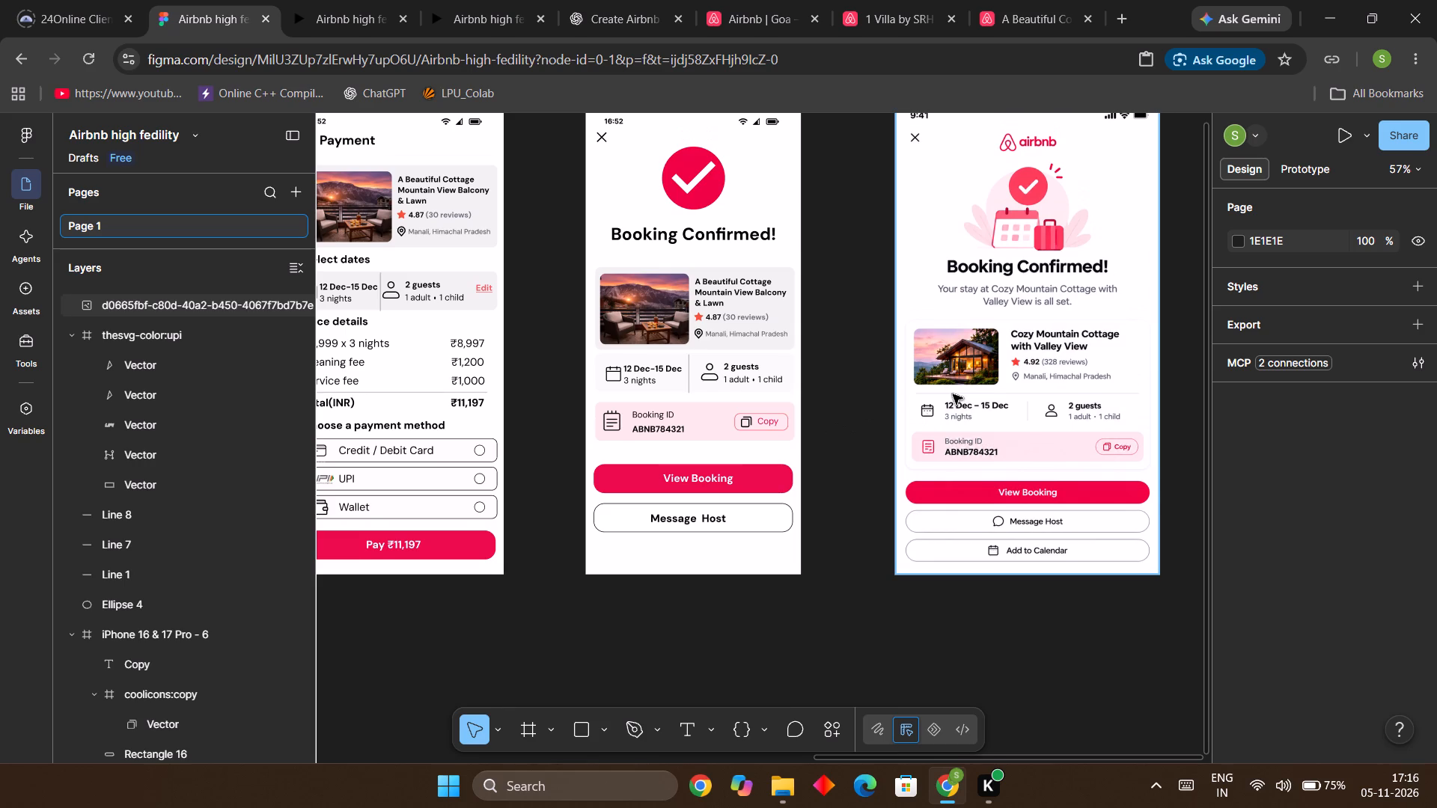
pyautogui.scroll(1, 953, 394)
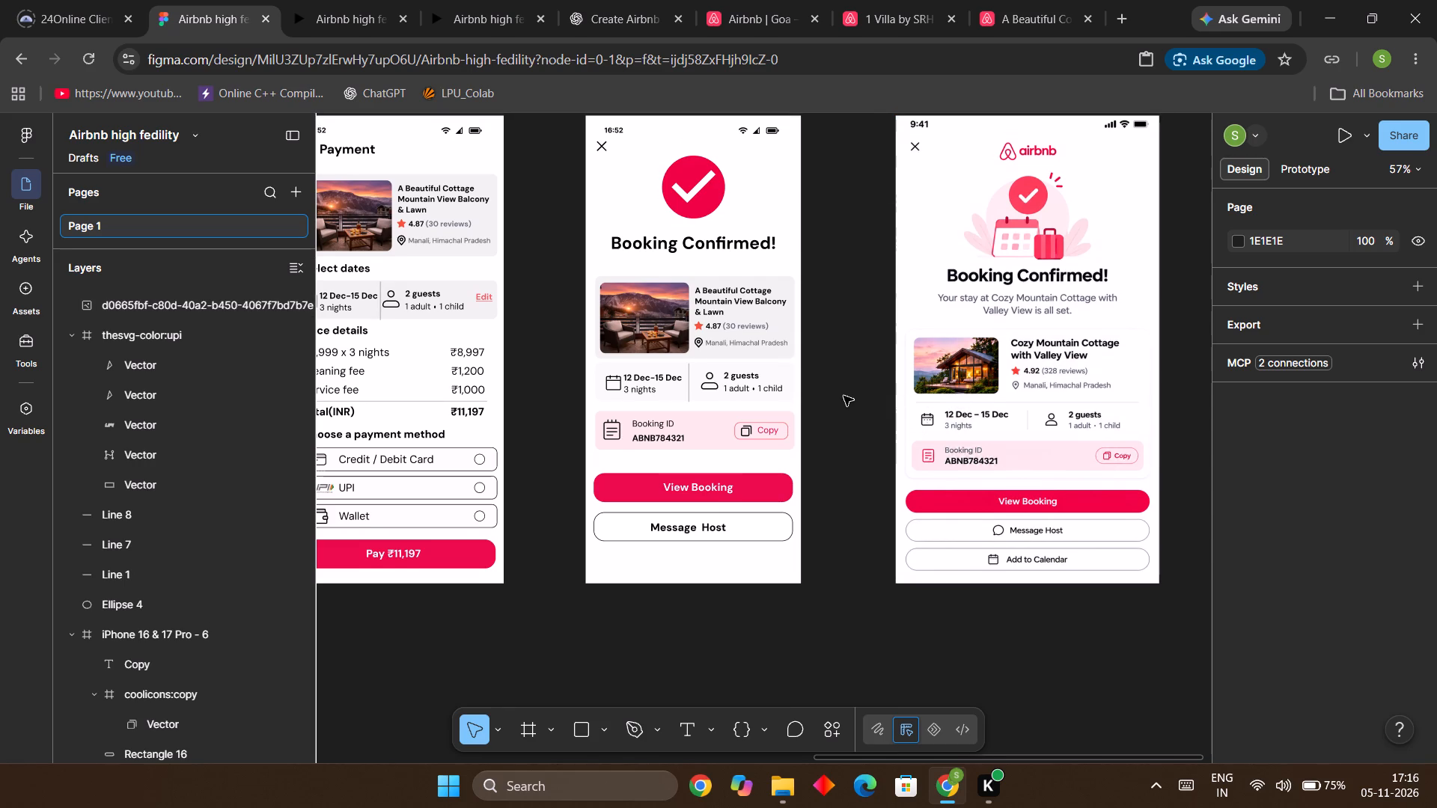
pyautogui.click(945, 395)
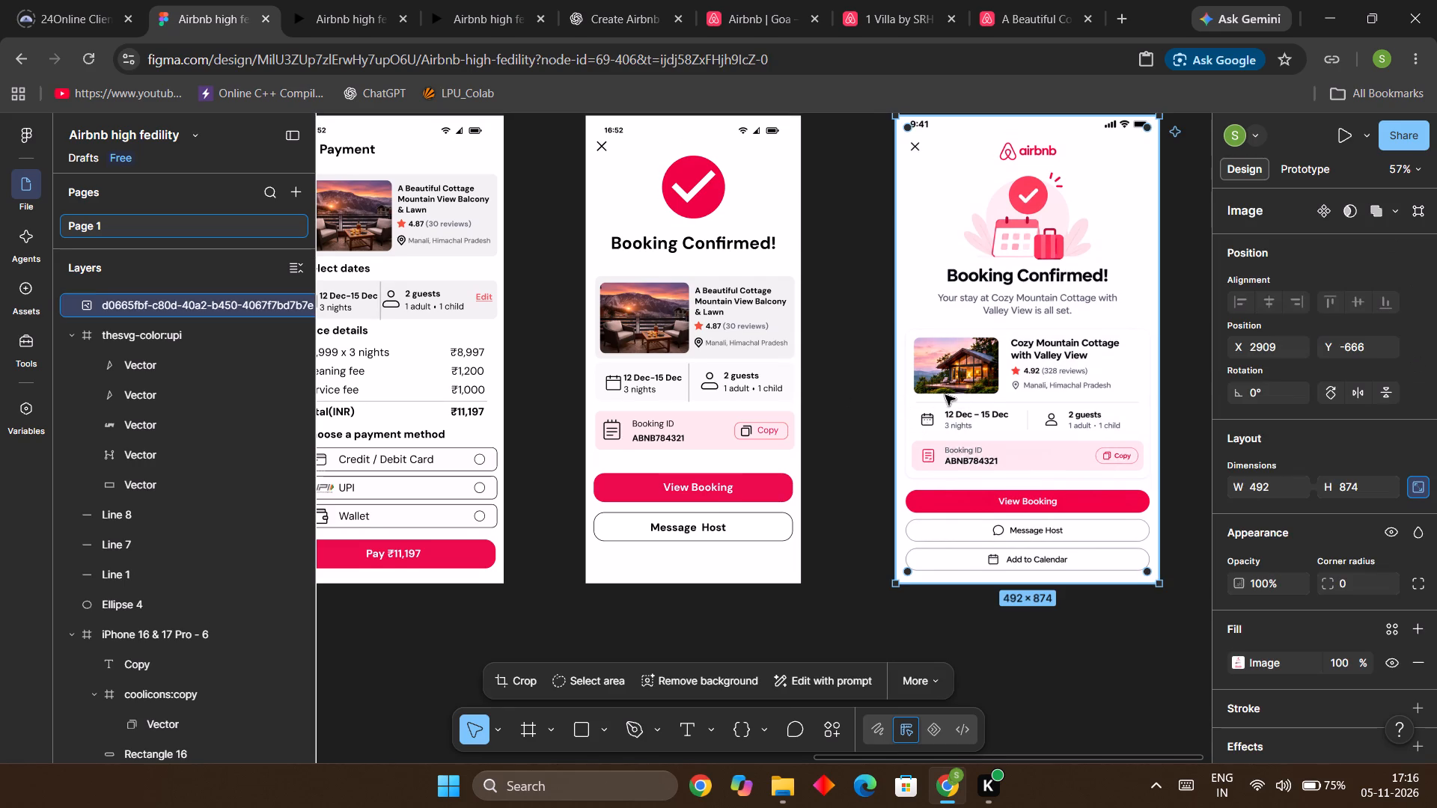
pyautogui.press('BackSpace')
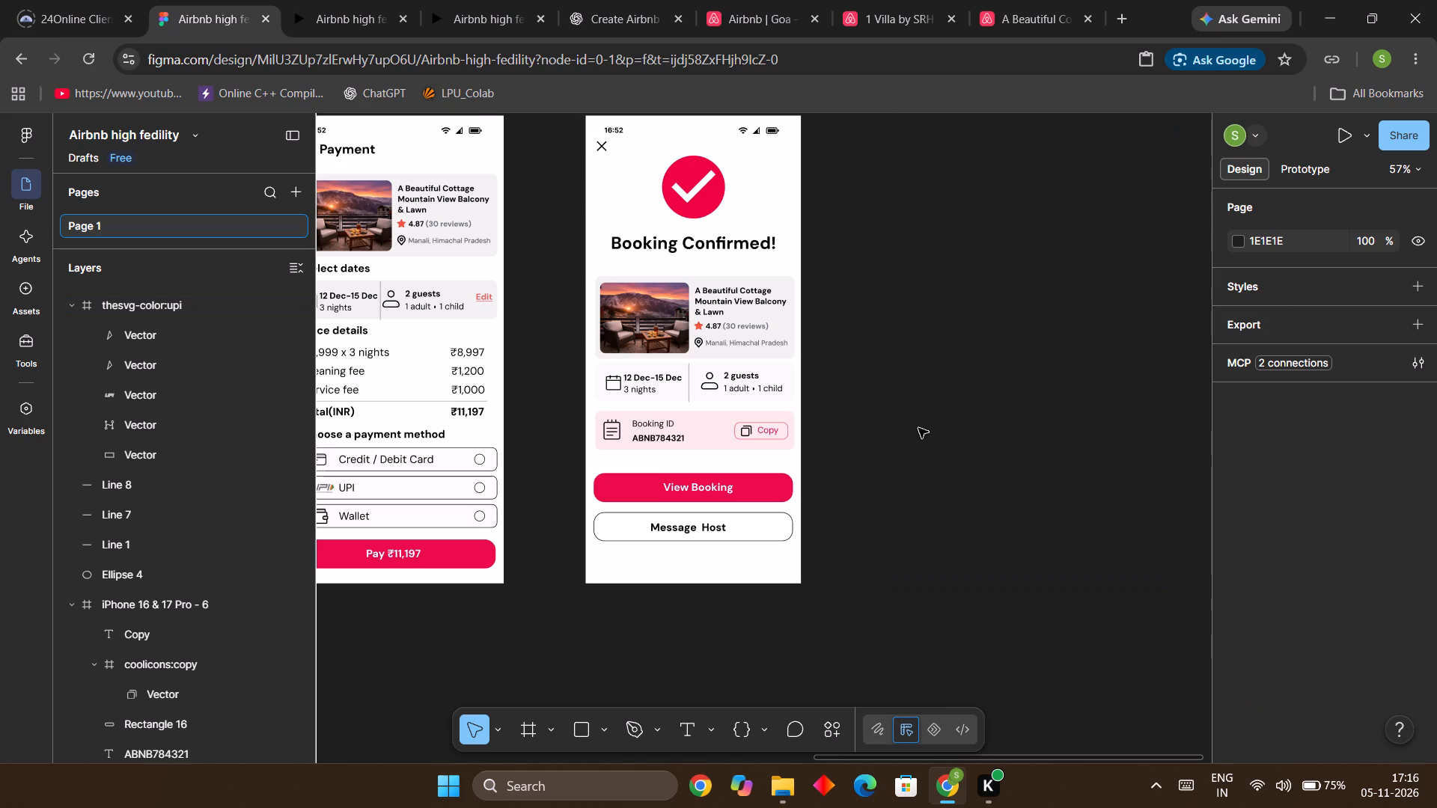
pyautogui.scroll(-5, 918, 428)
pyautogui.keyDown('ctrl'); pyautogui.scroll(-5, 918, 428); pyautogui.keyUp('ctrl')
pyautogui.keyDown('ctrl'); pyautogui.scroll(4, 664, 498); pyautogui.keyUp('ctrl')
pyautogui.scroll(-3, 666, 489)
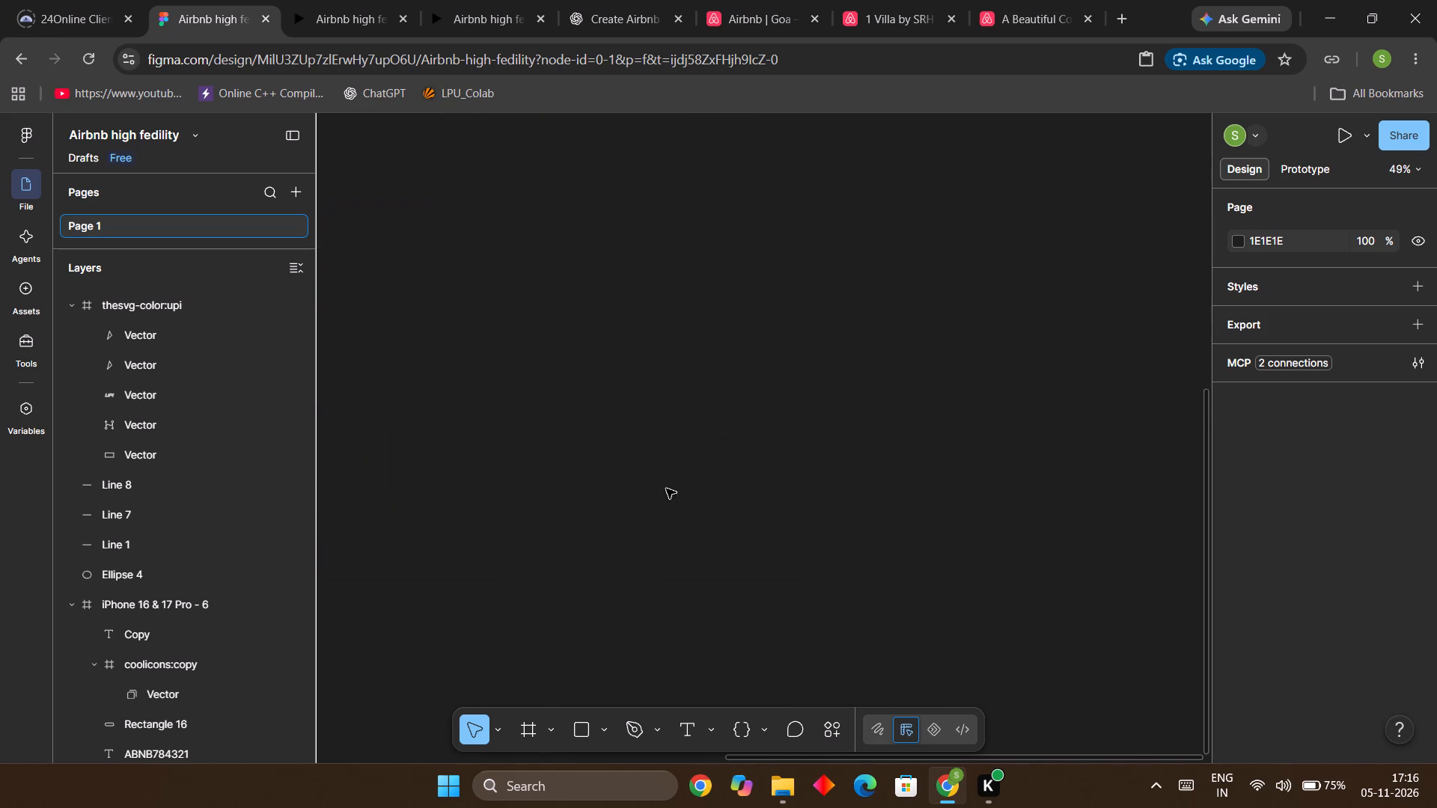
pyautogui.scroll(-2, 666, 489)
# Review the prototype preview screen by screen, from the Get Started screen through to Booking Confirmed.
pyautogui.click(332, 5)
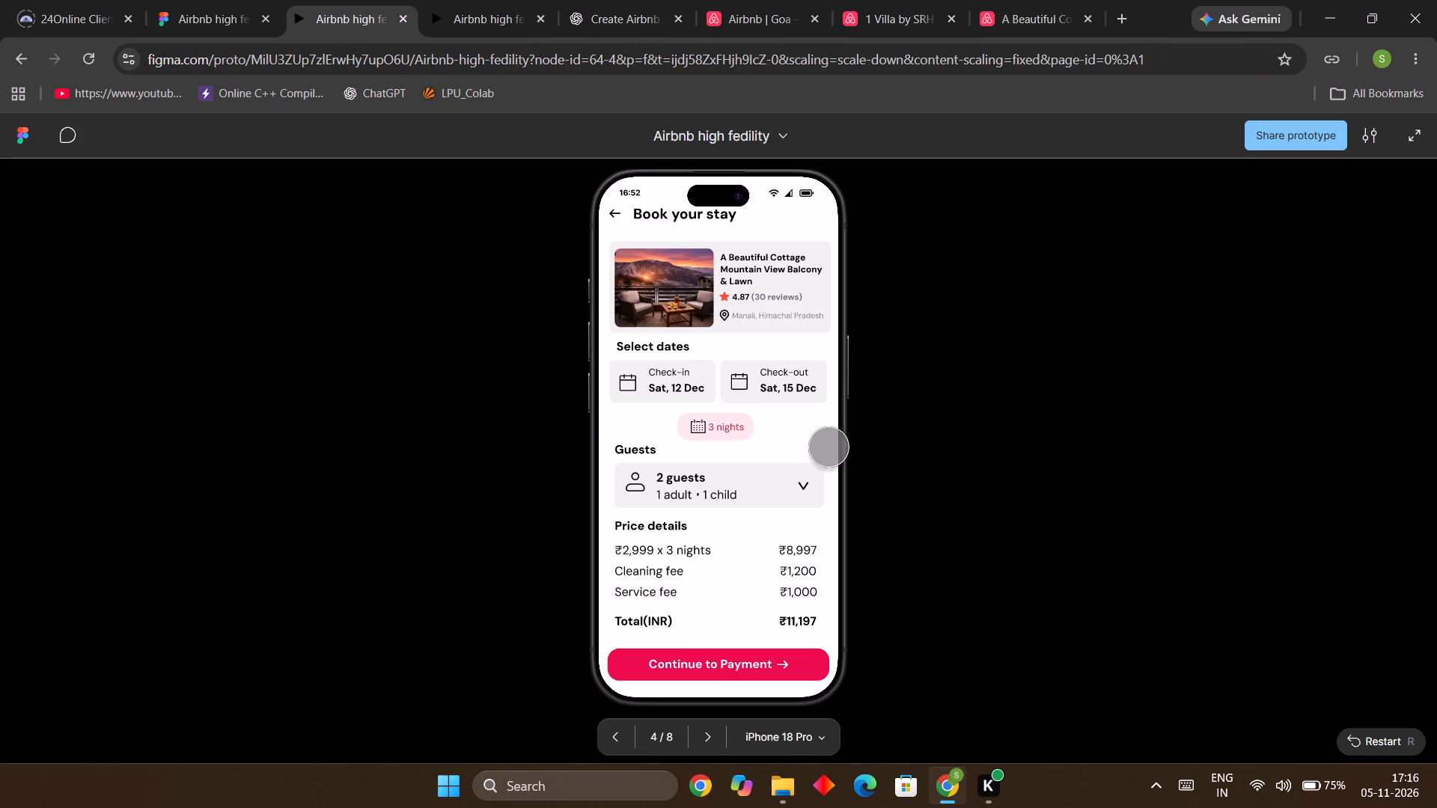
pyautogui.tripleClick(624, 739)
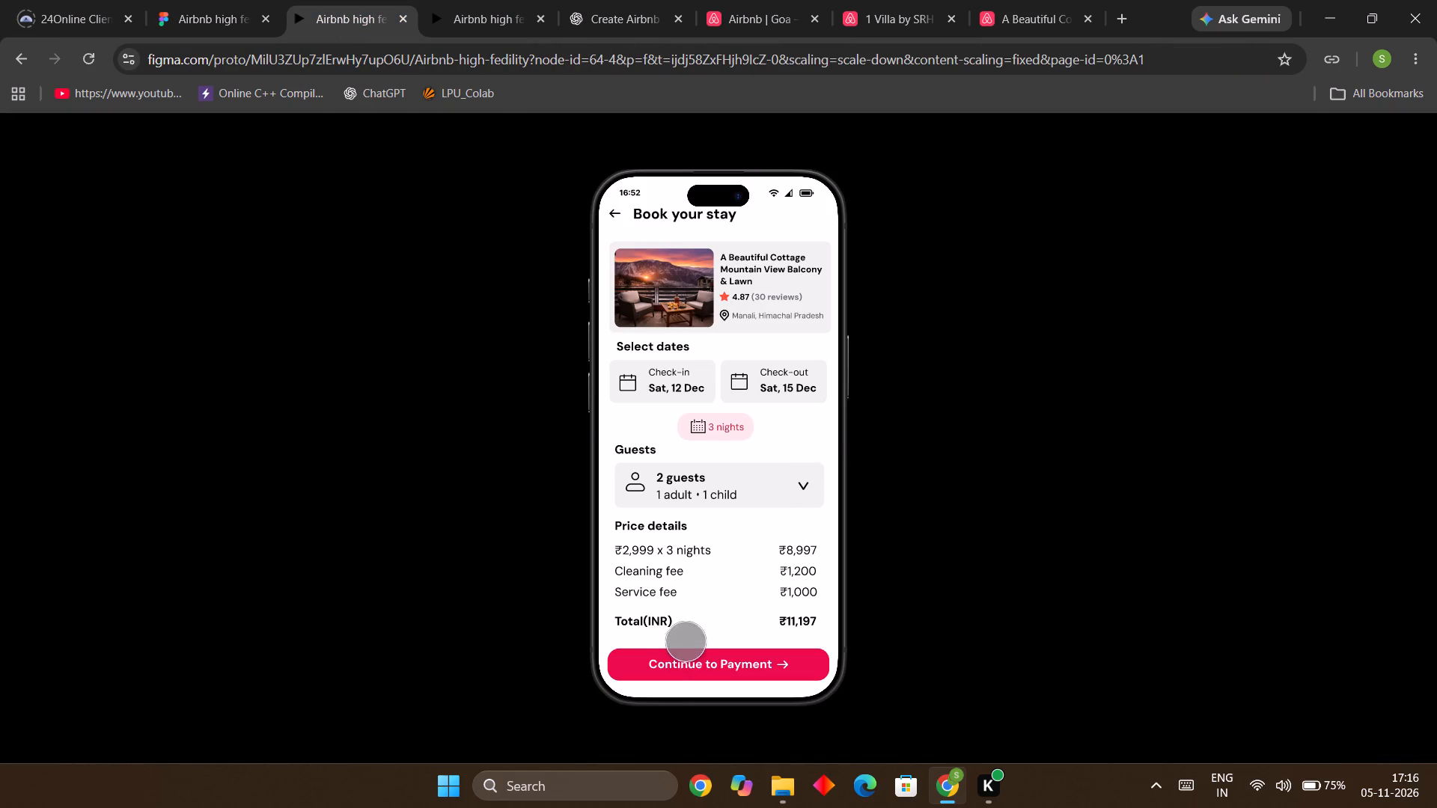
pyautogui.click(1007, 408)
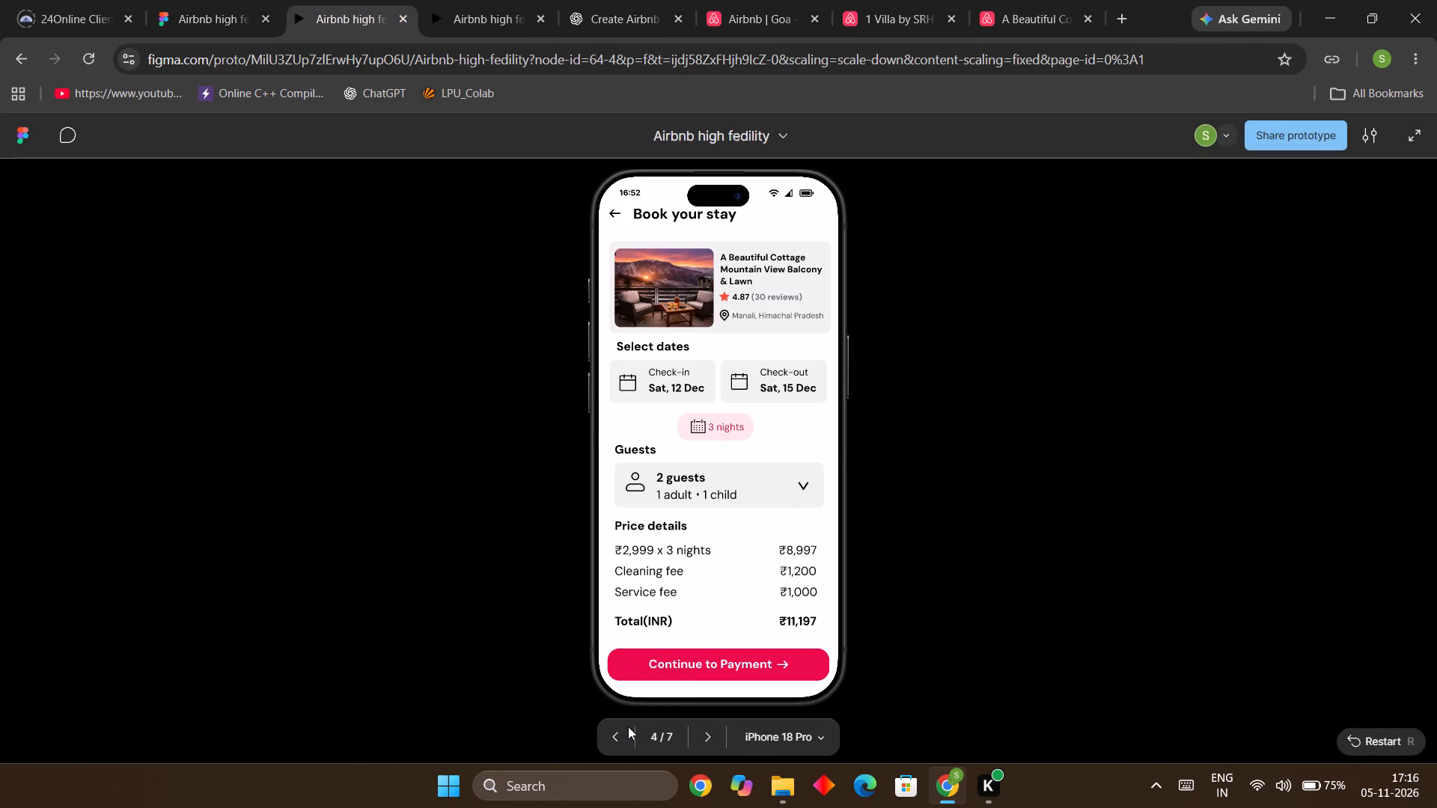
pyautogui.tripleClick(617, 733)
pyautogui.doubleClick(617, 733)
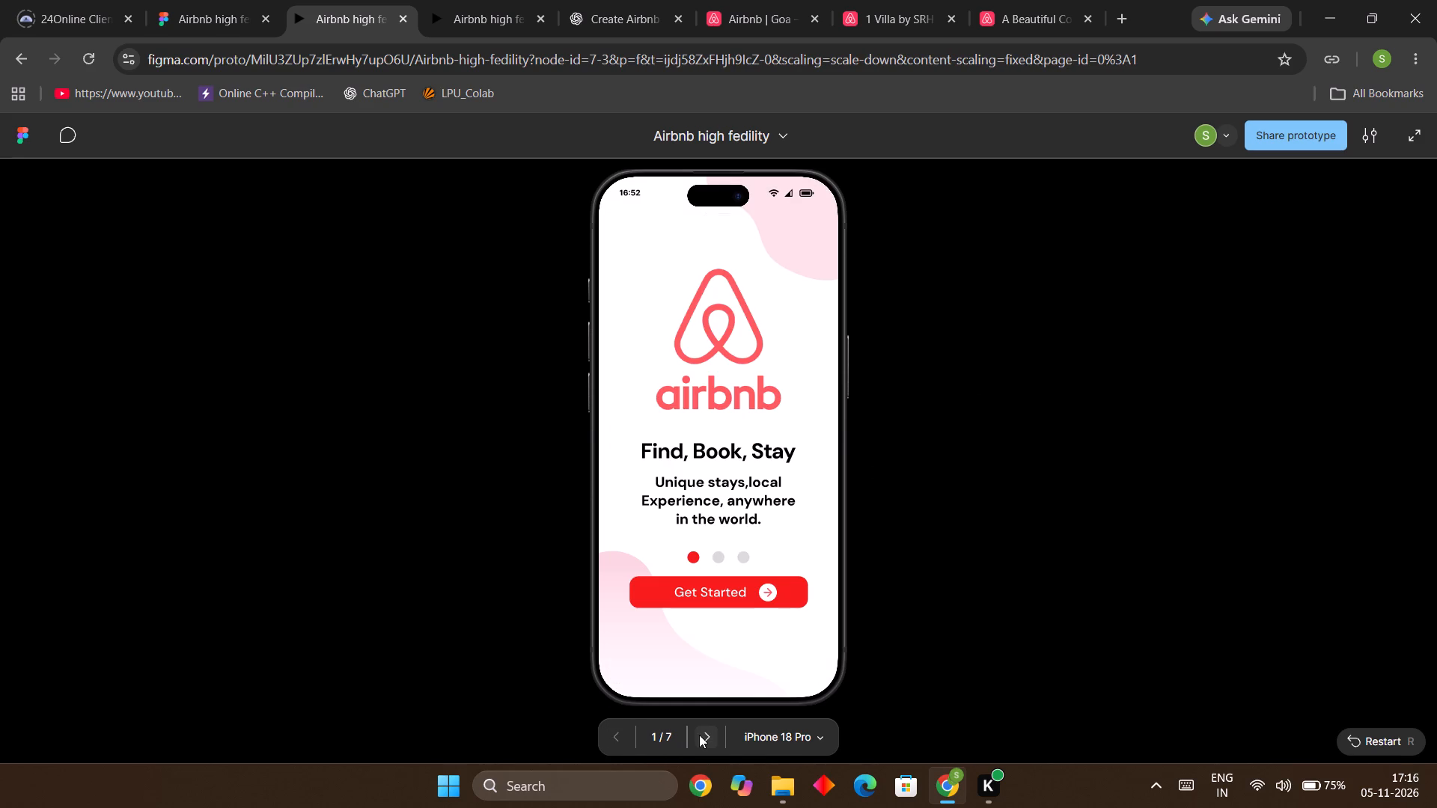
pyautogui.click(699, 735)
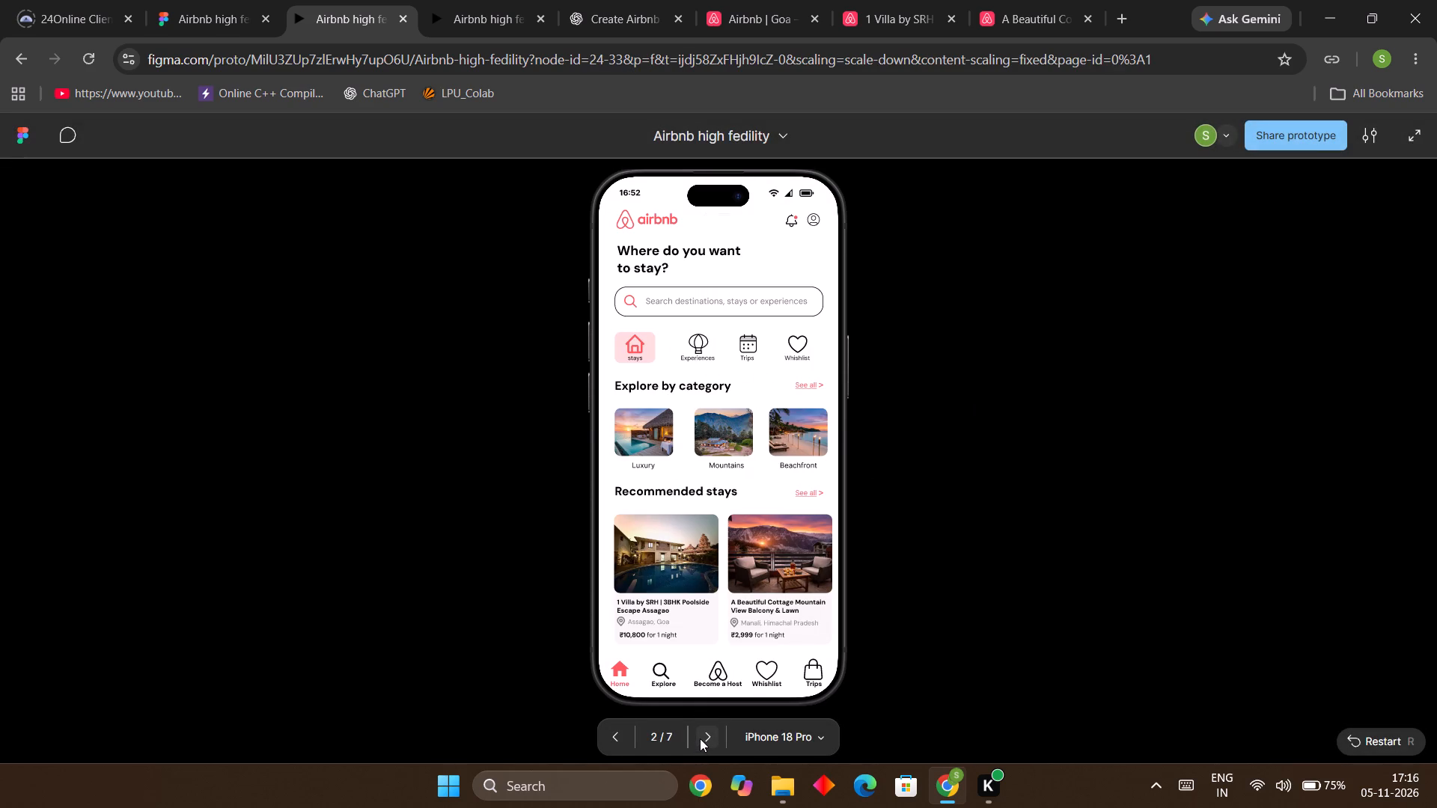
pyautogui.click(700, 738)
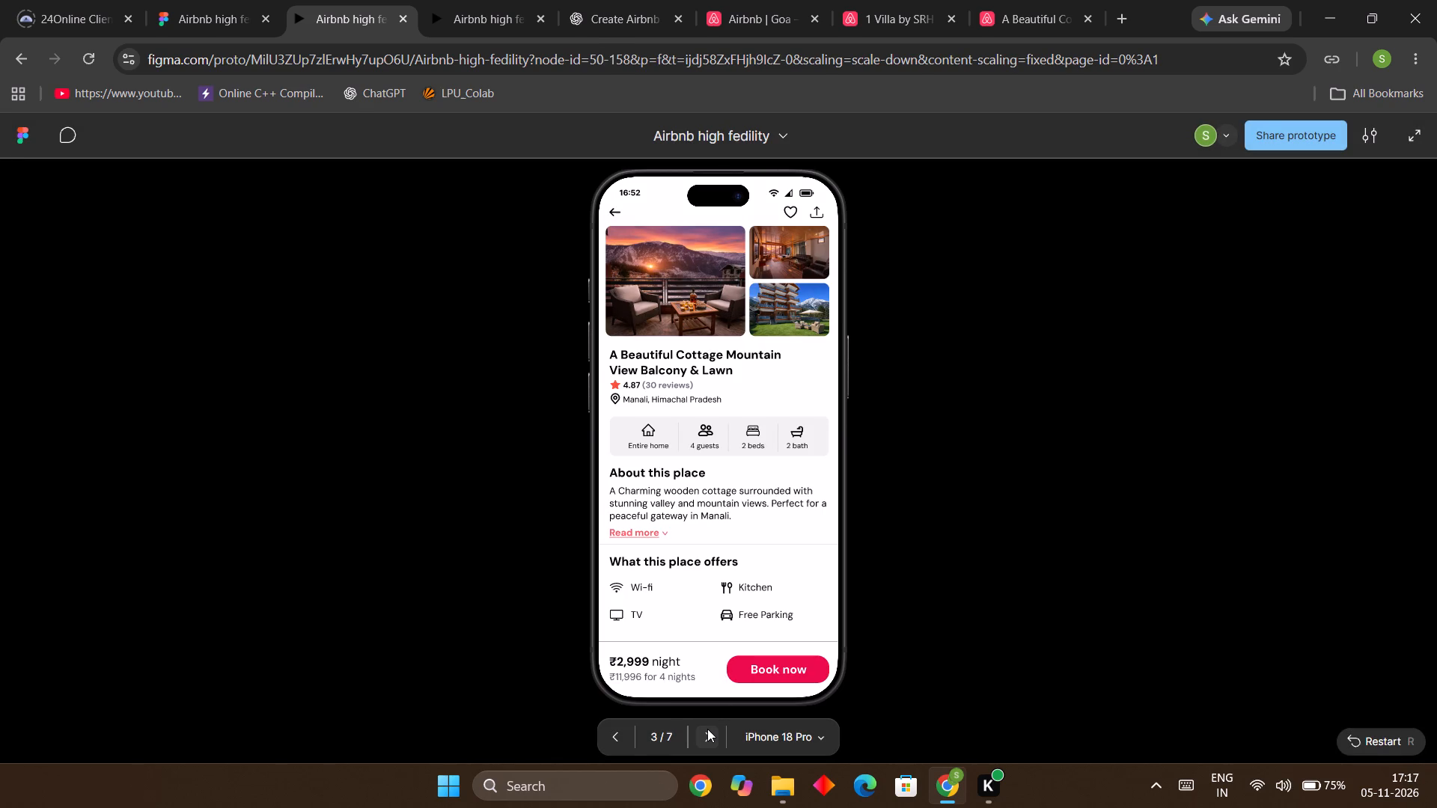
pyautogui.click(707, 729)
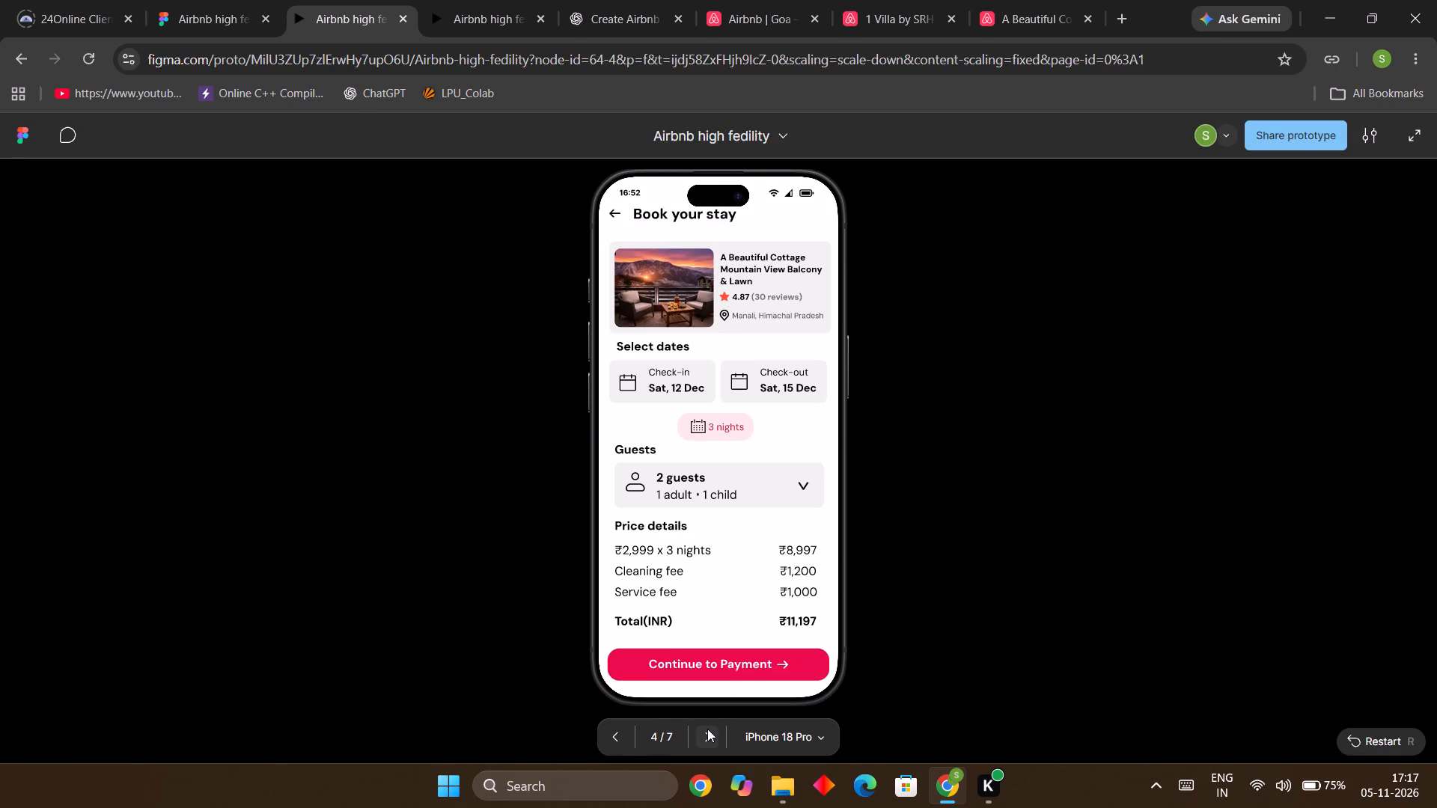
pyautogui.click(707, 729)
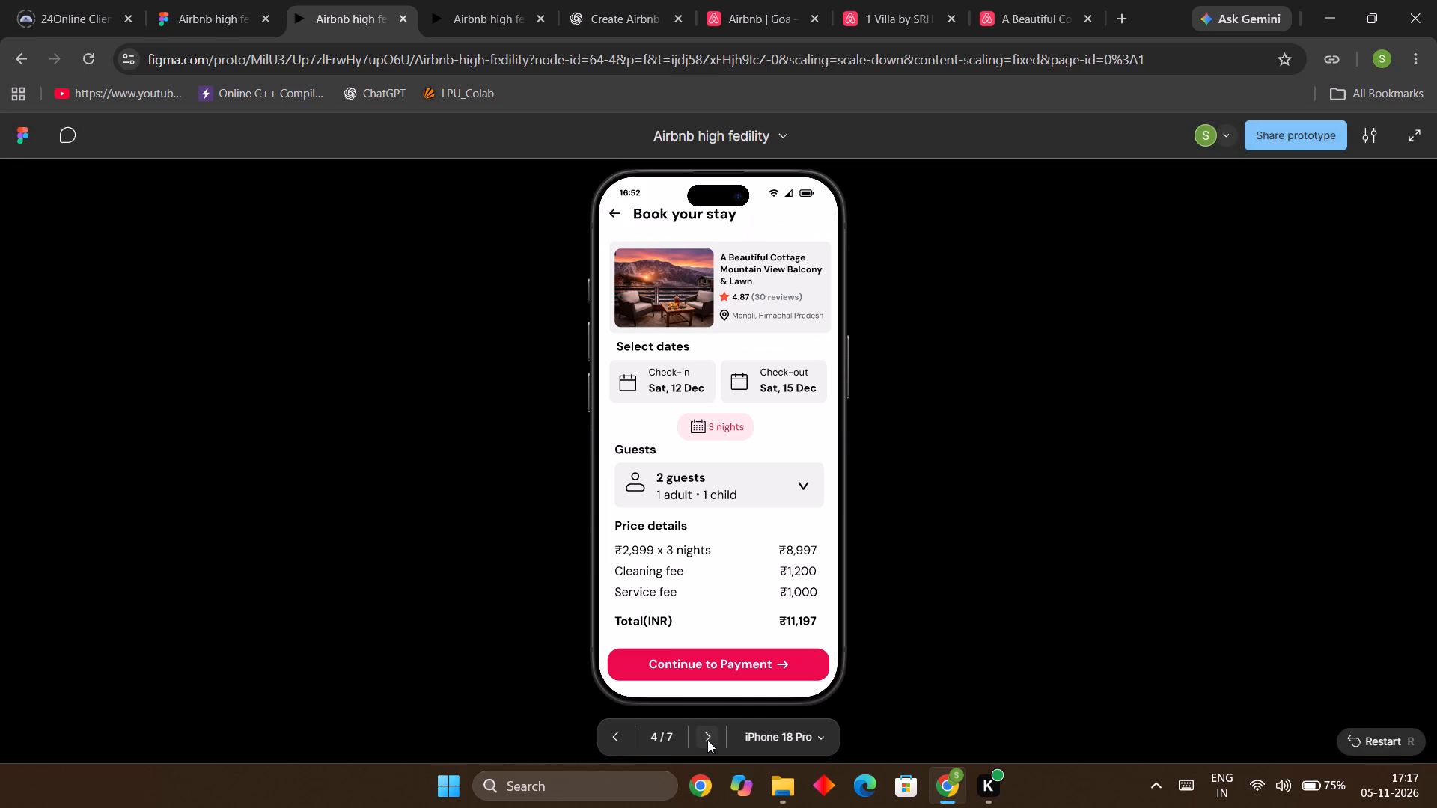
pyautogui.click(707, 740)
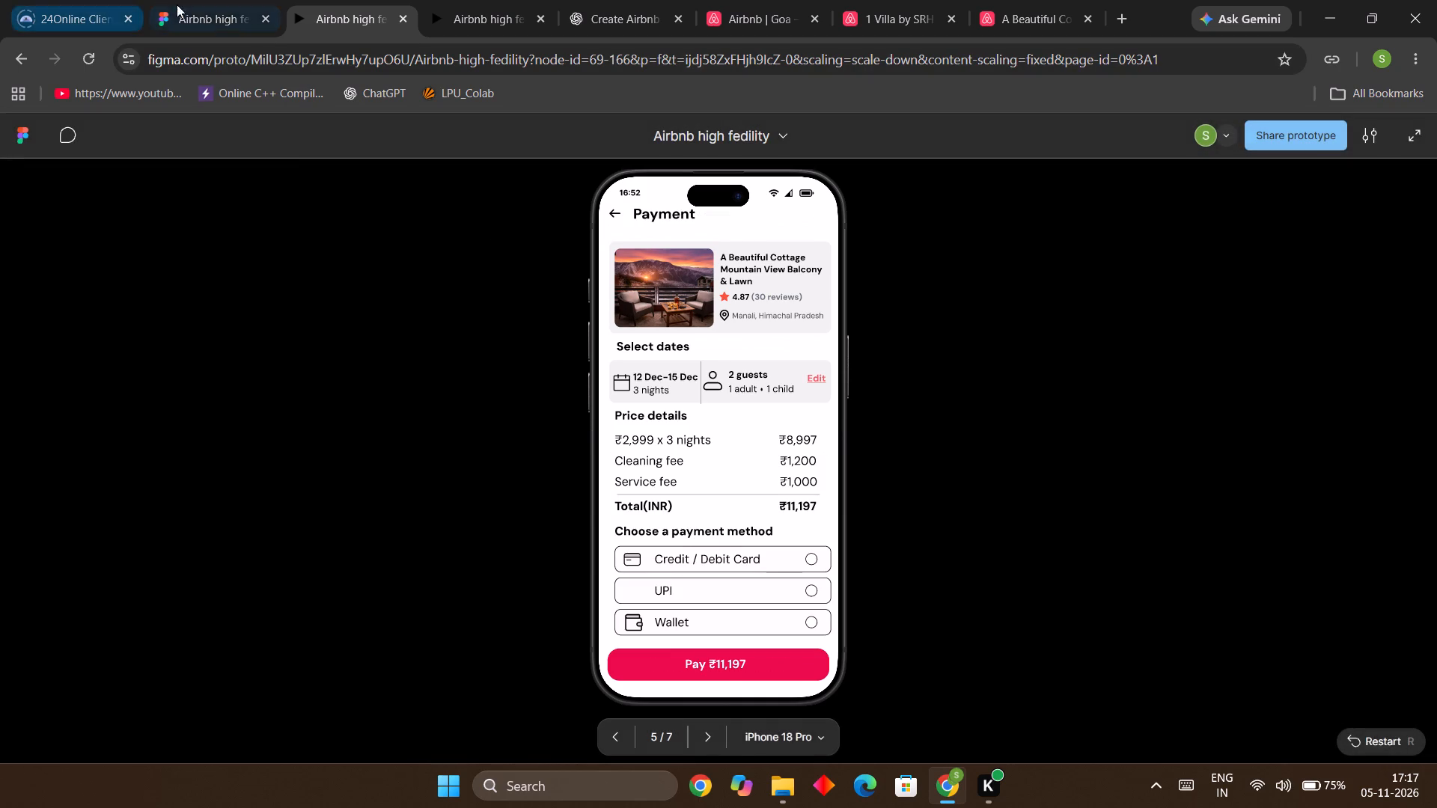
pyautogui.click(715, 741)
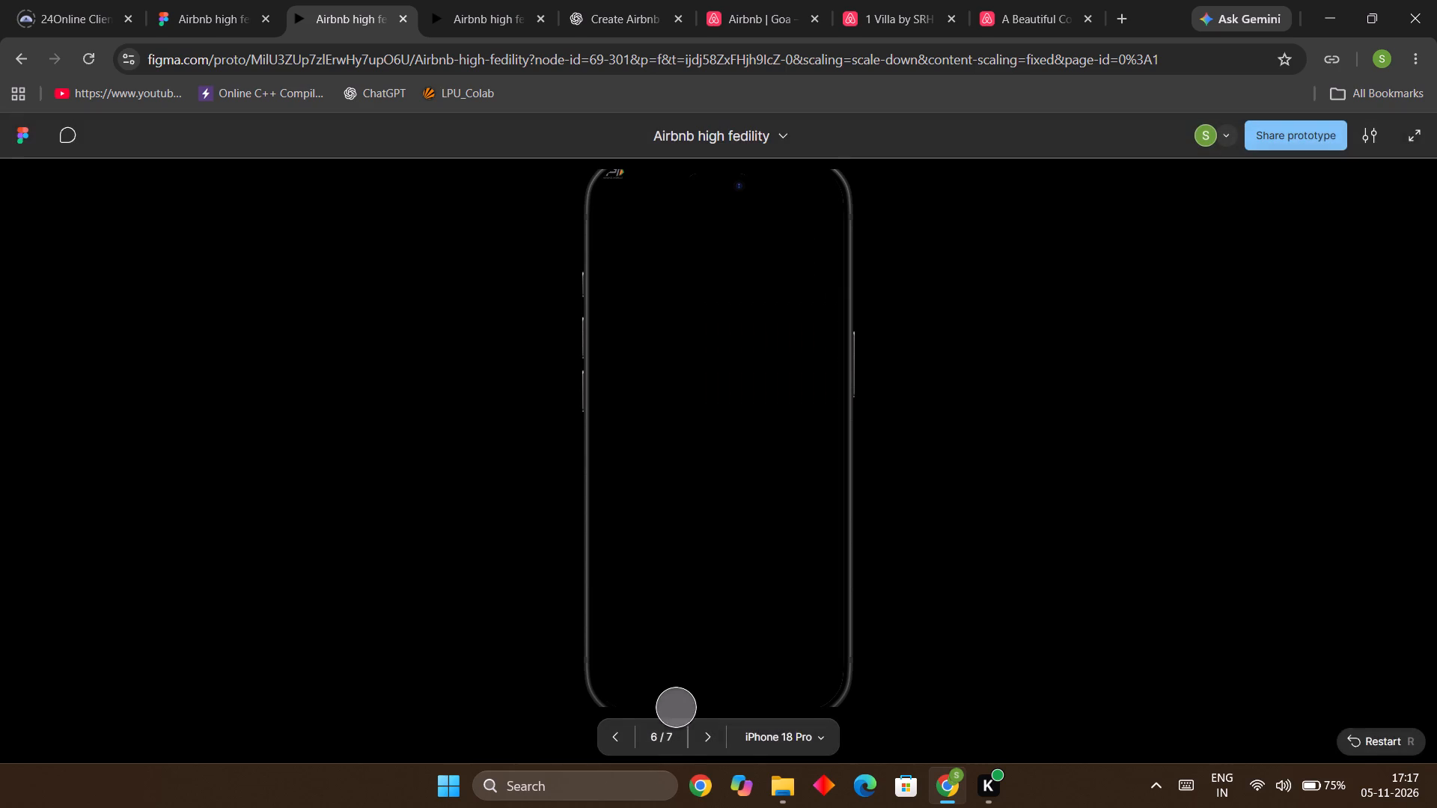
pyautogui.click(706, 741)
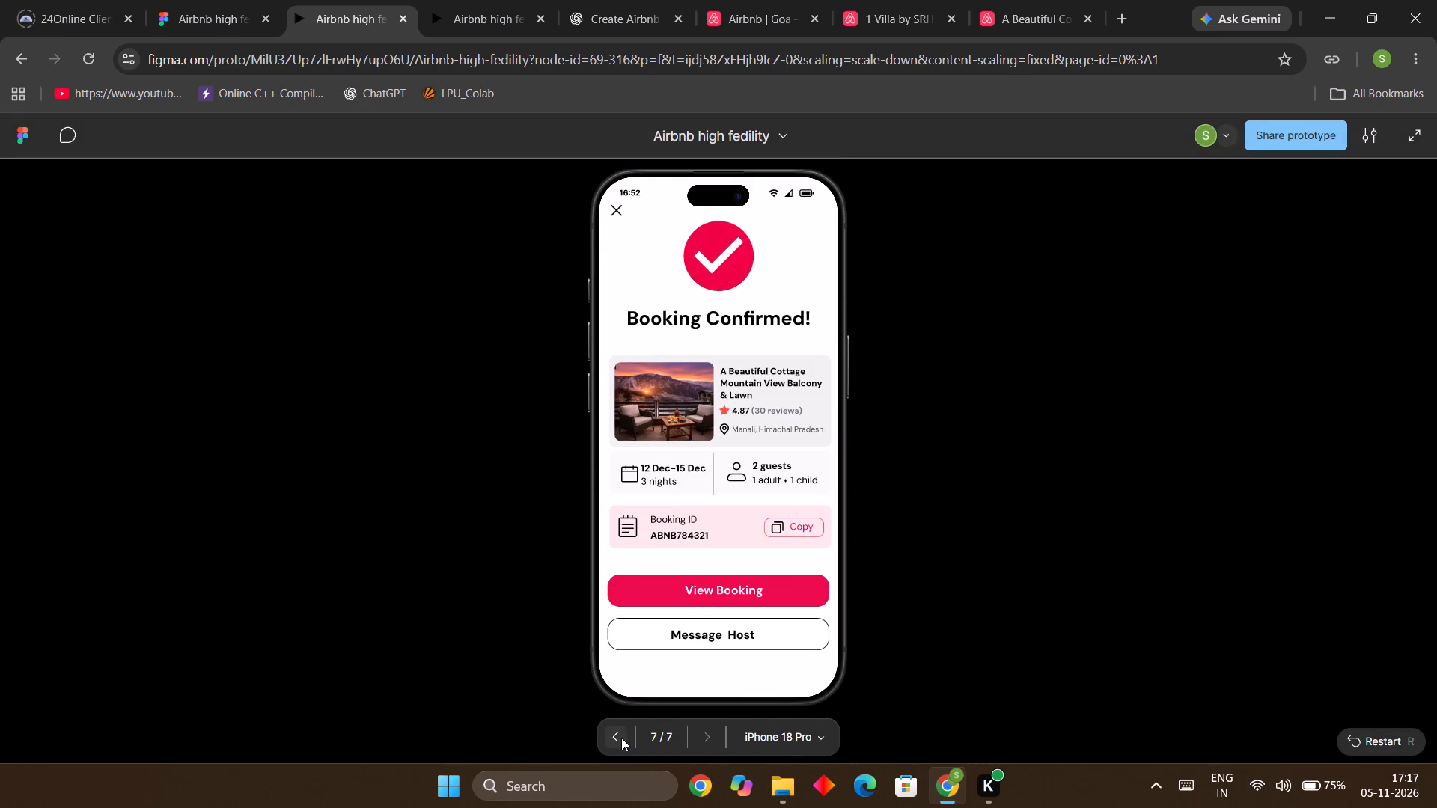
# Return to the design file and select the thesvg-color:upi logo frame shown in the Payment screen's UPI option.
pyautogui.click(109, 15)
pyautogui.click(199, 0)
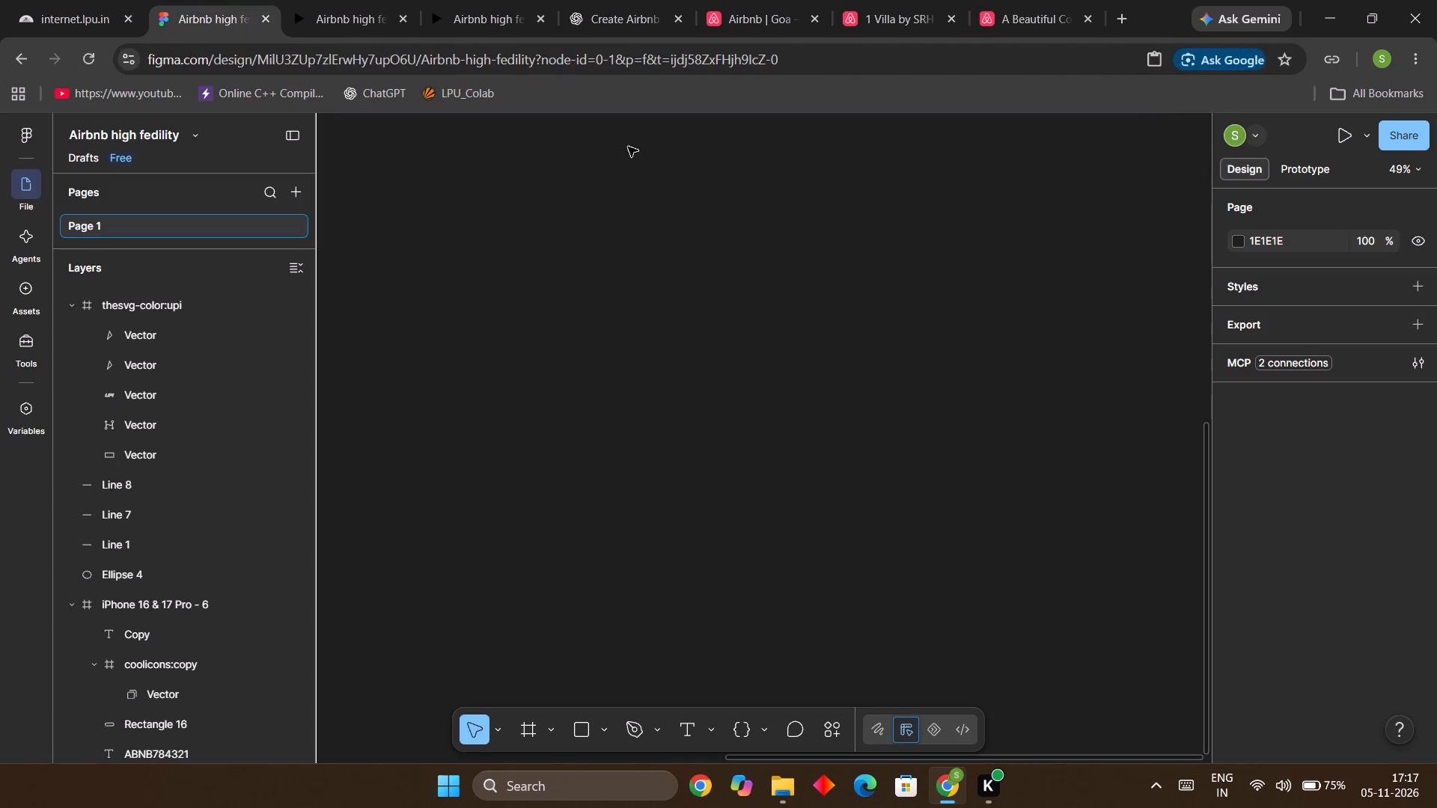
pyautogui.scroll(-5, 877, 560)
pyautogui.scroll(-18, 923, 516)
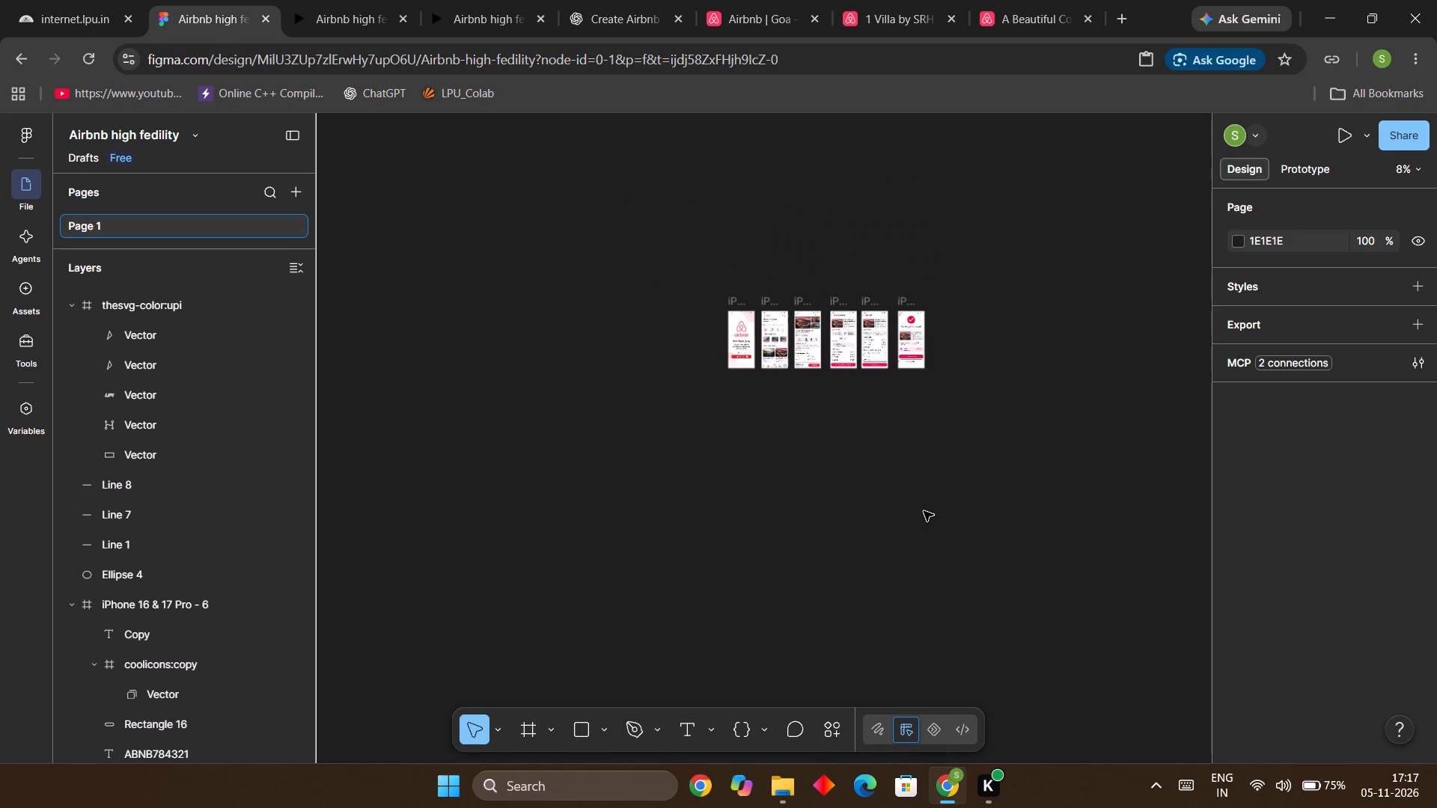
pyautogui.scroll(19, 921, 480)
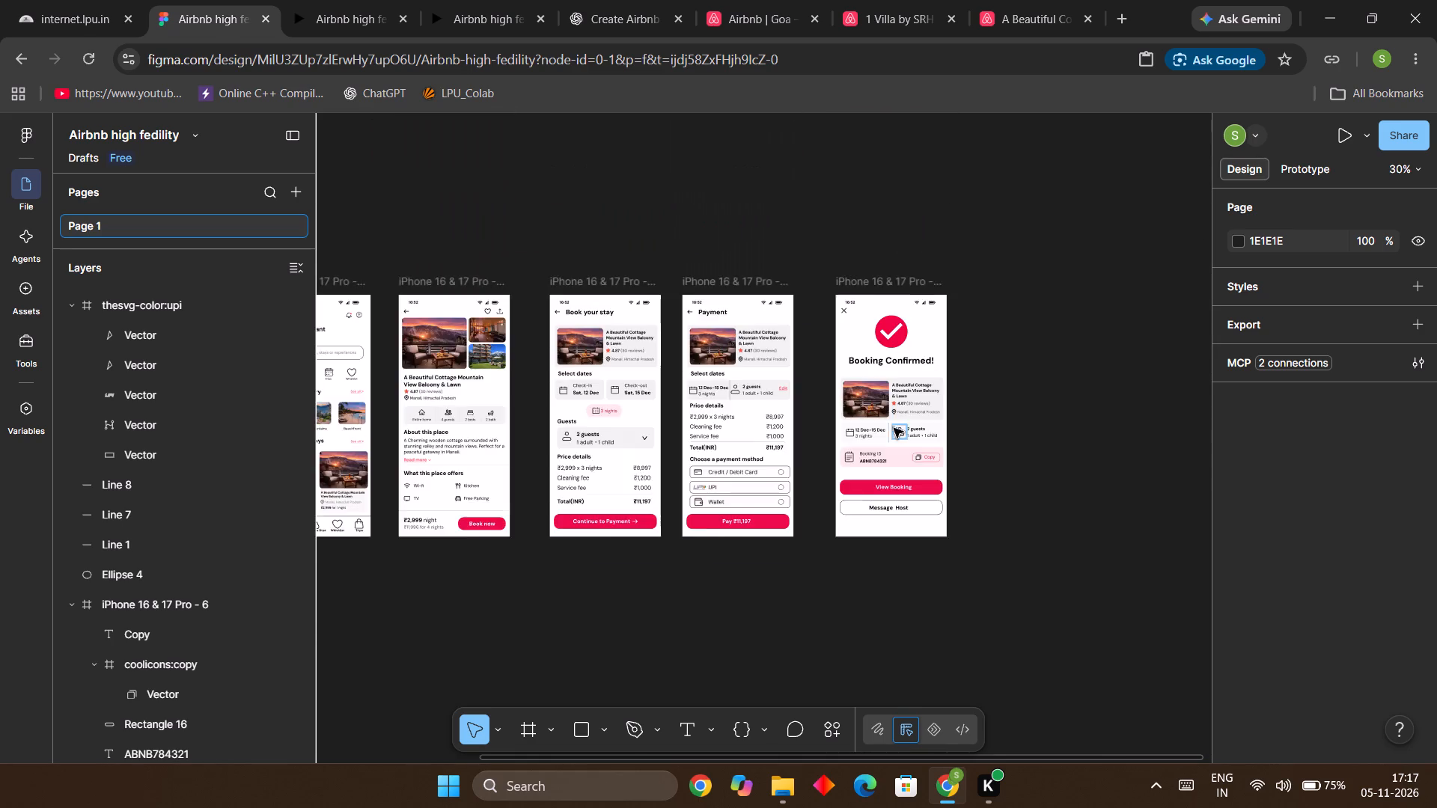
pyautogui.scroll(5, 894, 428)
pyautogui.keyDown('ctrl'); pyautogui.scroll(4, 848, 453); pyautogui.keyUp('ctrl')
pyautogui.scroll(-3, 772, 488)
pyautogui.keyDown('ctrl'); pyautogui.scroll(1, 772, 488); pyautogui.keyUp('ctrl')
pyautogui.keyDown('ctrl'); pyautogui.scroll(-1, 772, 488); pyautogui.keyUp('ctrl')
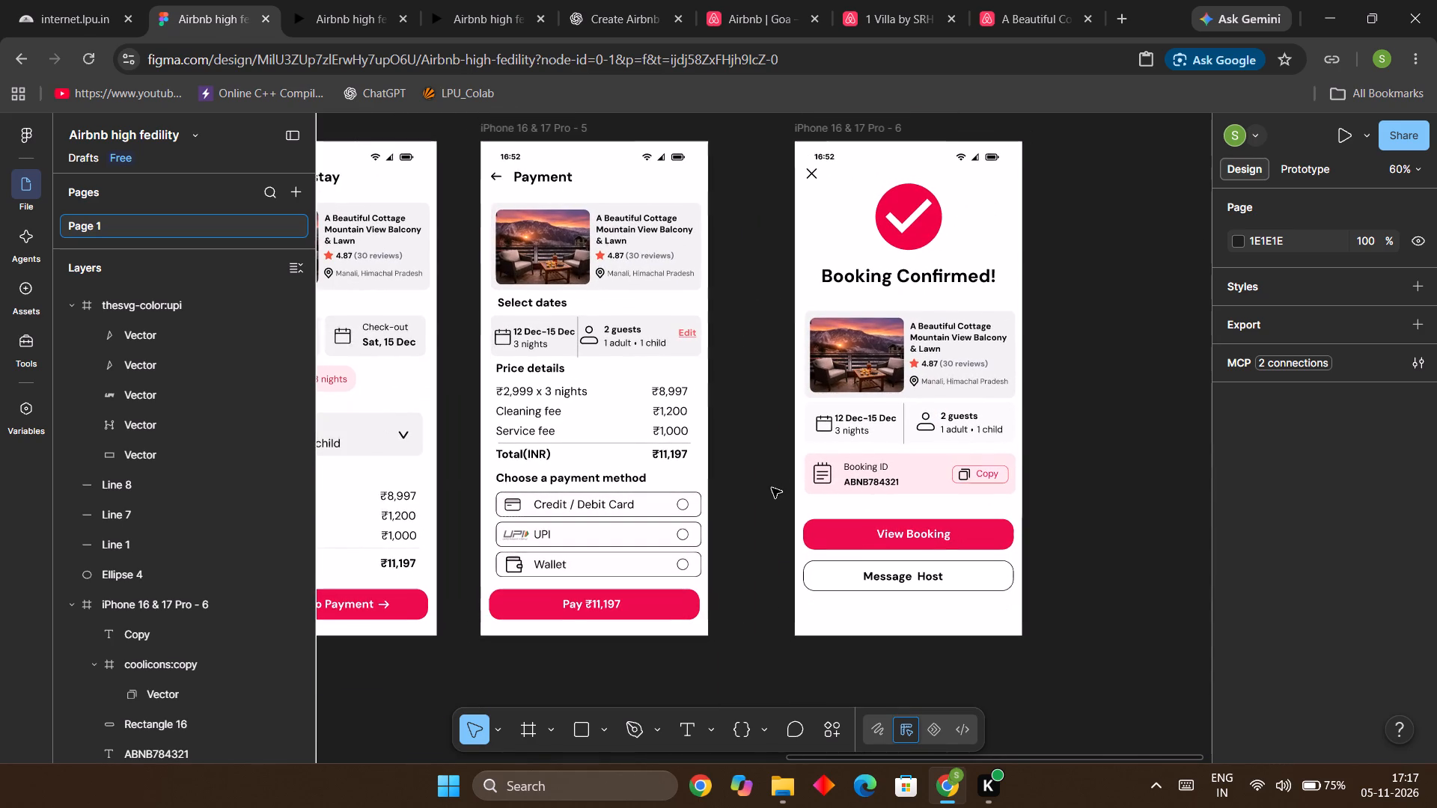
pyautogui.scroll(9, 19, 542)
pyautogui.click(219, 304)
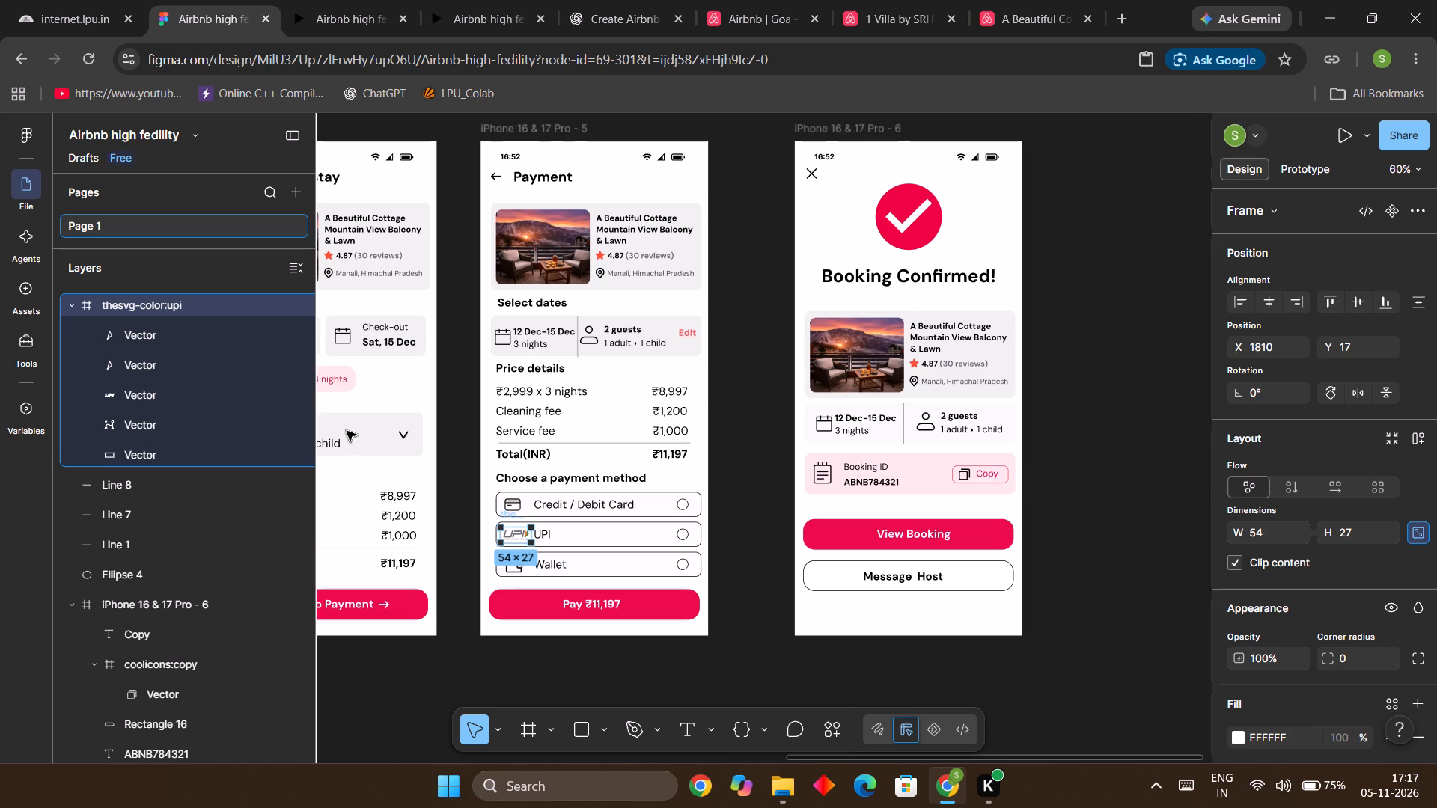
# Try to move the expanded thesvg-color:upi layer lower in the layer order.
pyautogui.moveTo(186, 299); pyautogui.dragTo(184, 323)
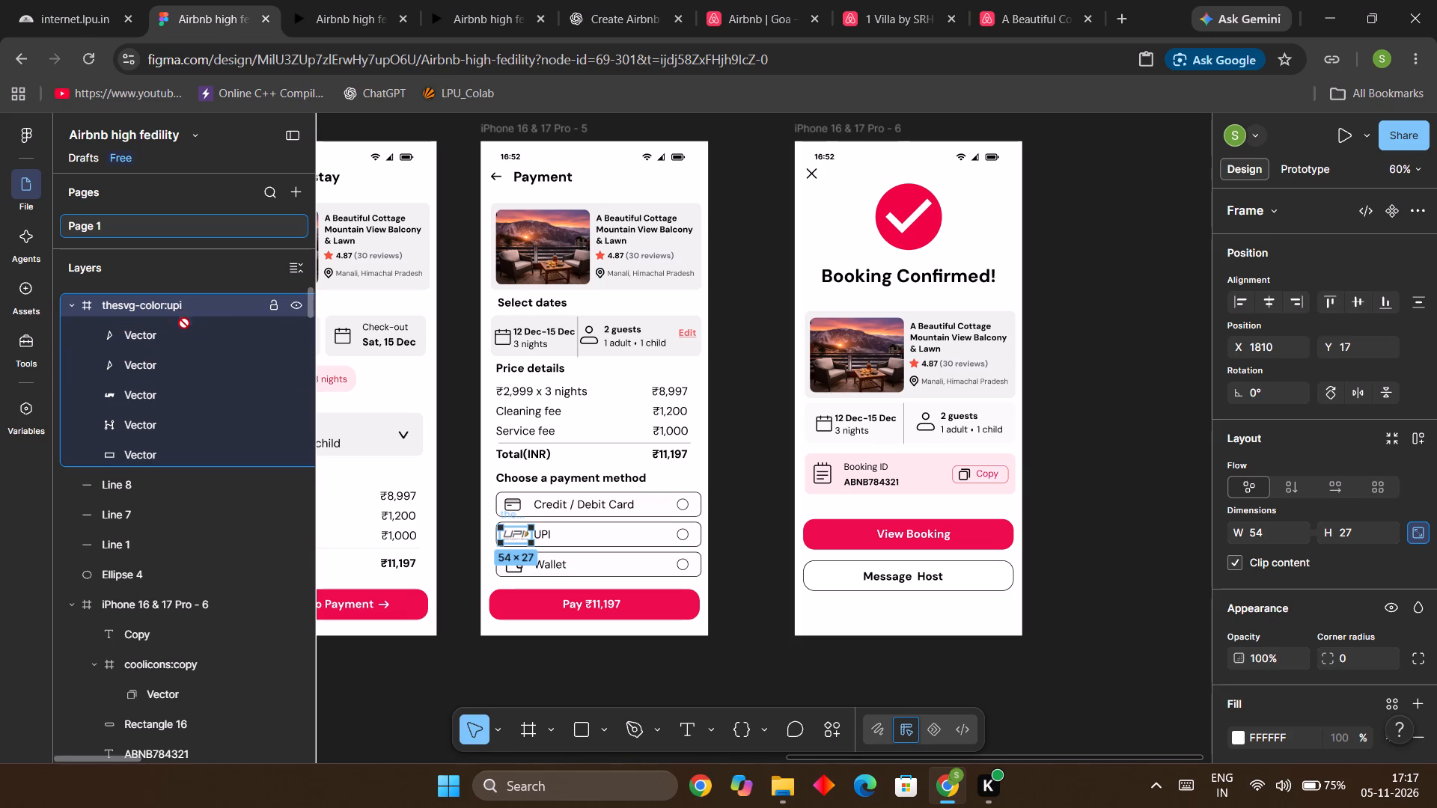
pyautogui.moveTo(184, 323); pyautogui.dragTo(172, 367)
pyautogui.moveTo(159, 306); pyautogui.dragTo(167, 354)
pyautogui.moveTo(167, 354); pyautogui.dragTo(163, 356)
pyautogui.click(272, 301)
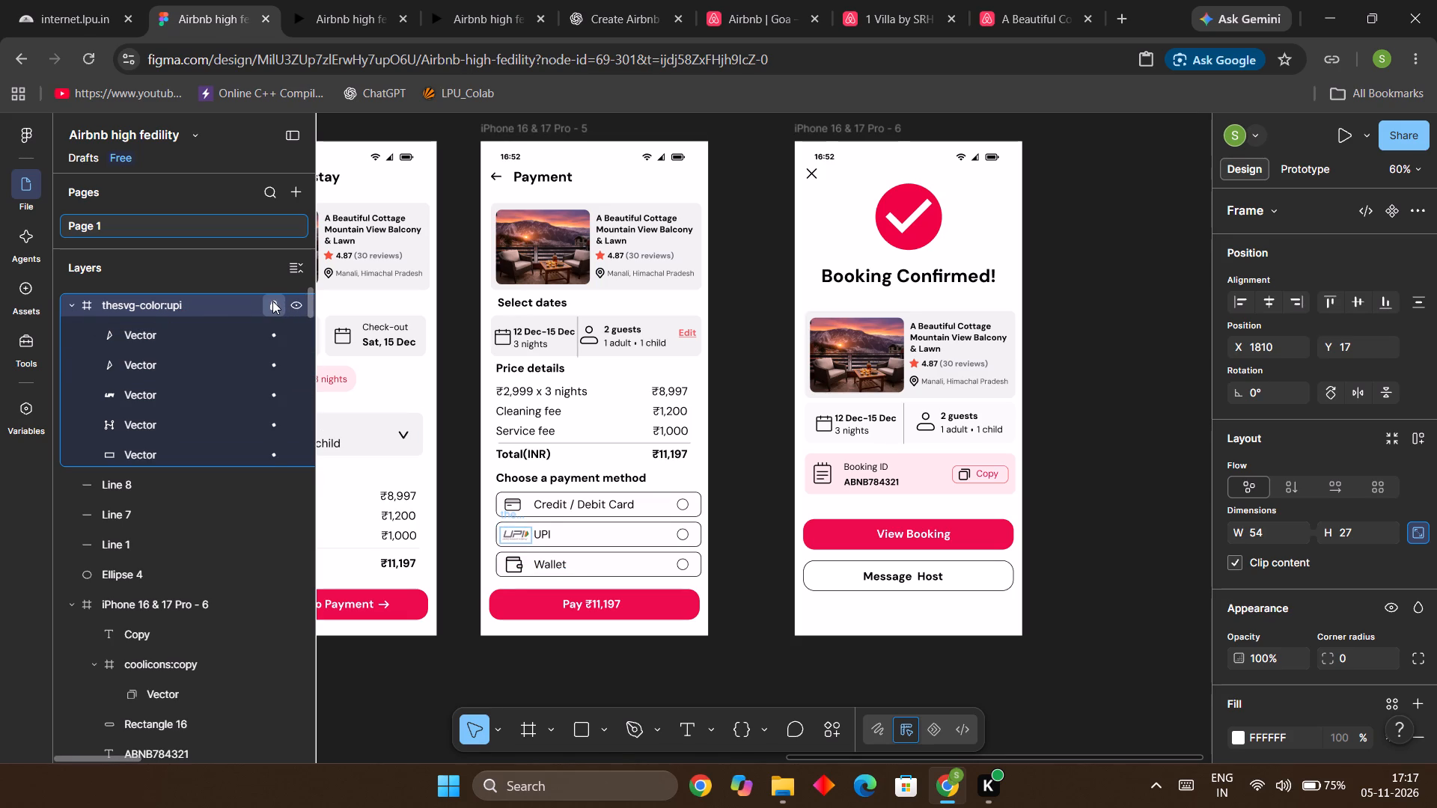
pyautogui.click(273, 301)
# Collapse the thesvg-color:upi layer and move it into the iPhone 16 & 17 Pro - 5 frame, above lucide-extended:wallet-duotone.
pyautogui.click(66, 299)
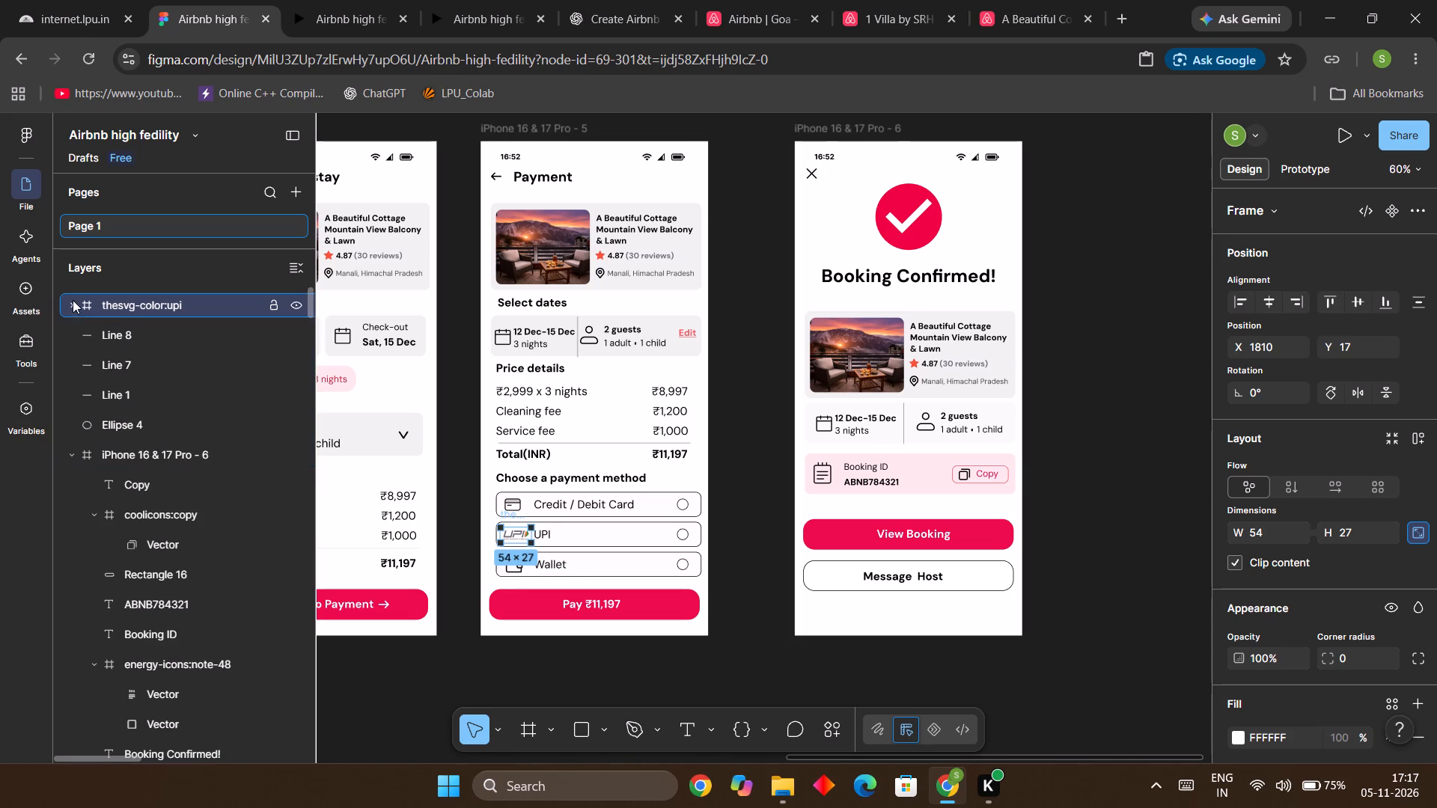
pyautogui.moveTo(144, 304); pyautogui.dragTo(148, 429)
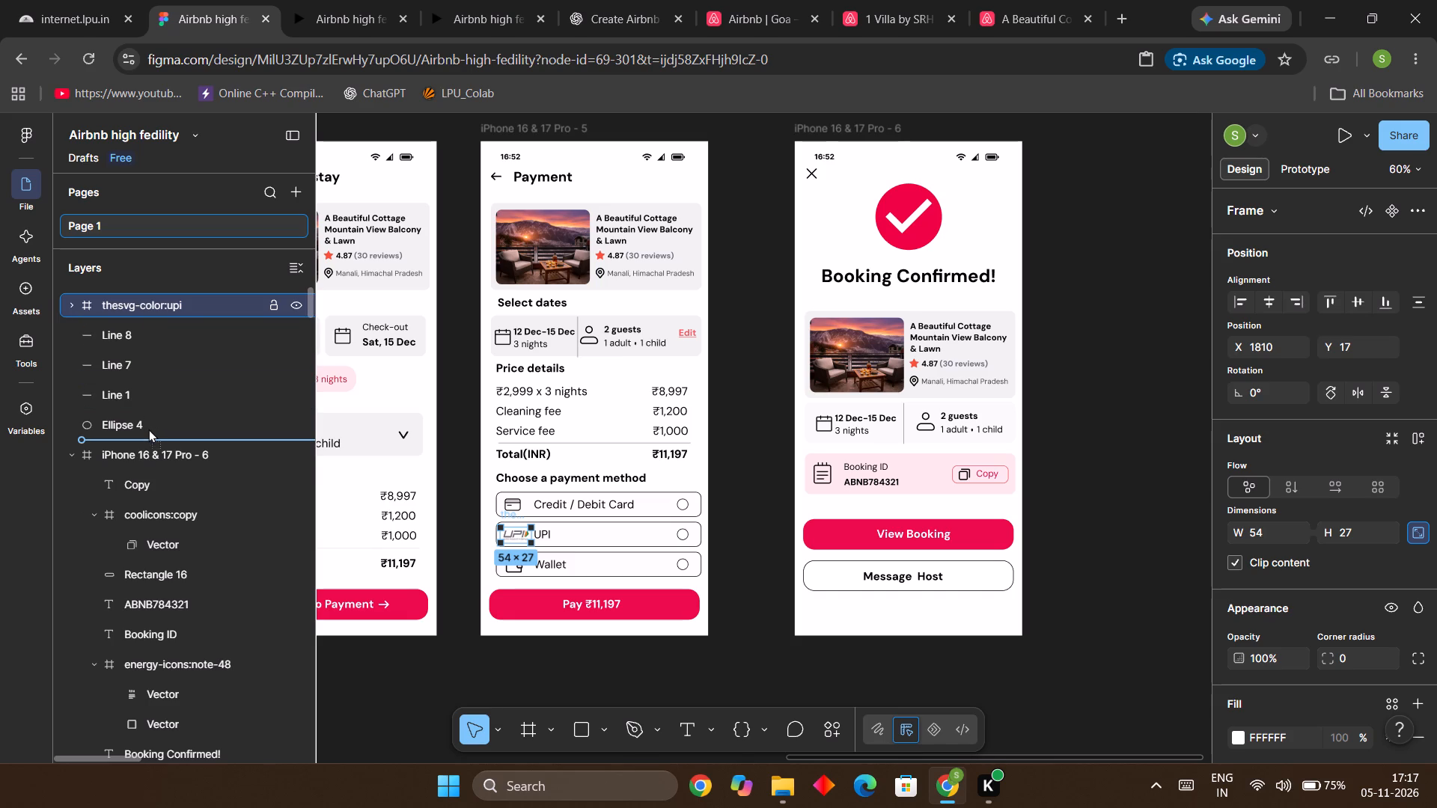
pyautogui.moveTo(148, 429); pyautogui.dragTo(185, 624)
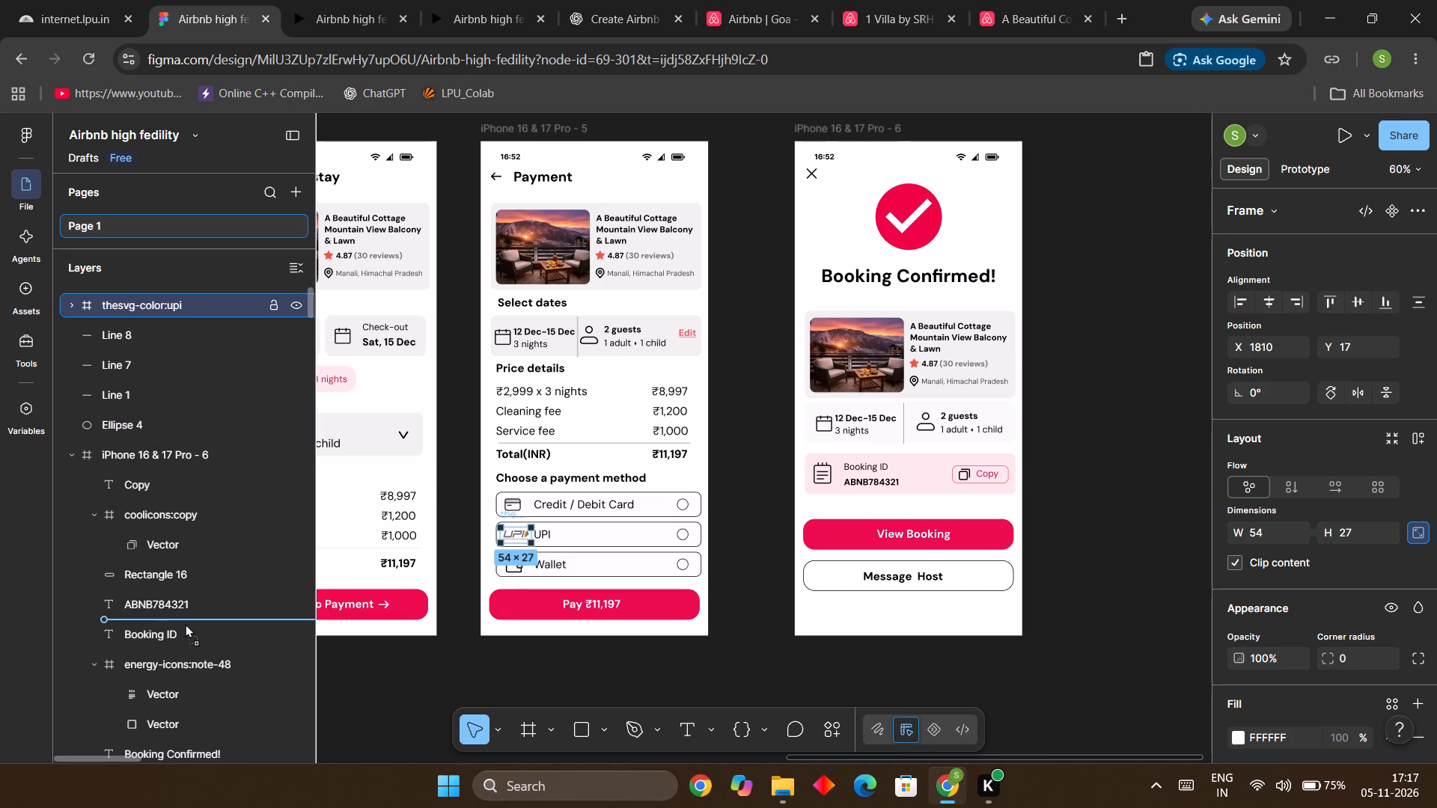
pyautogui.moveTo(185, 624); pyautogui.dragTo(204, 621)
pyautogui.scroll(-2, 186, 627)
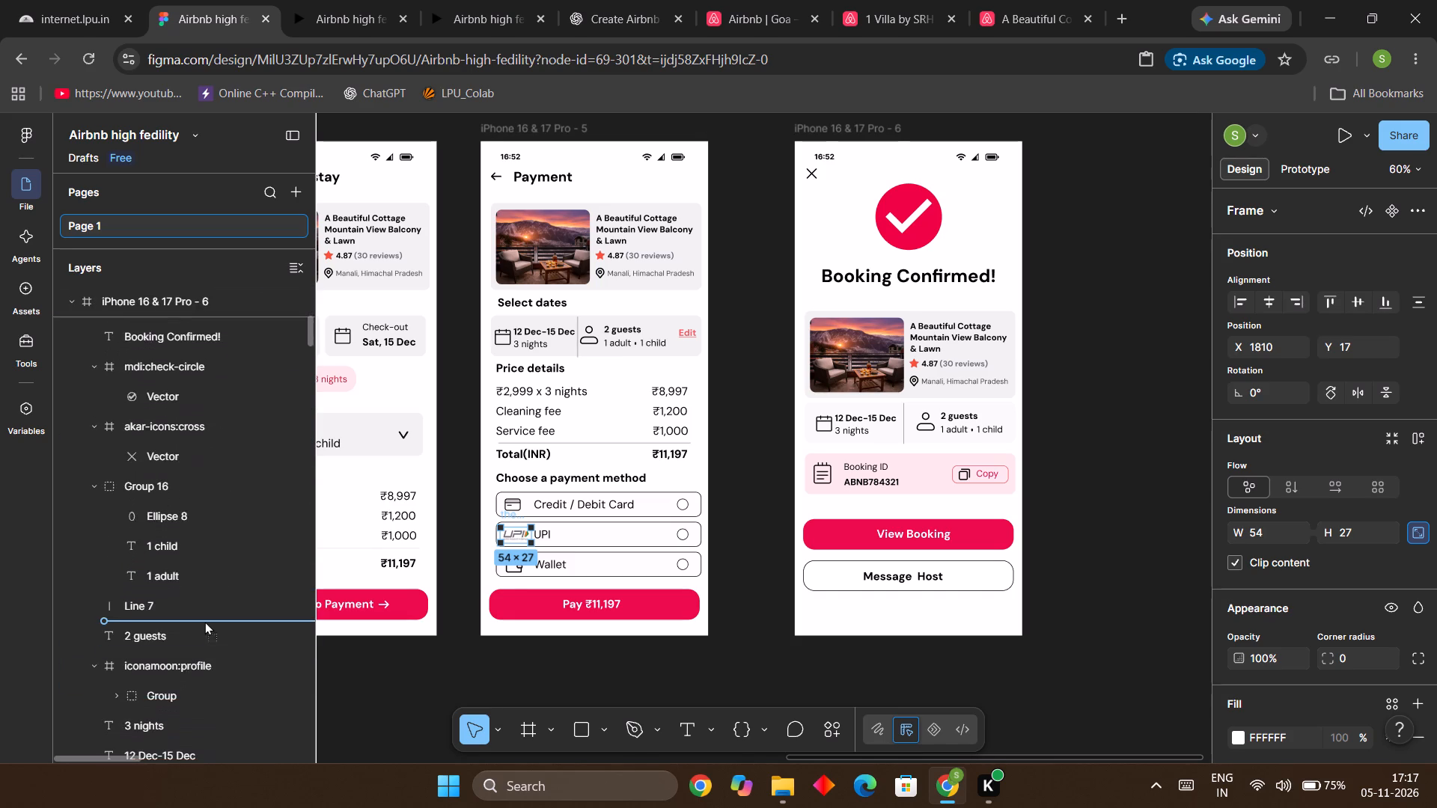
pyautogui.moveTo(204, 621); pyautogui.dragTo(213, 675)
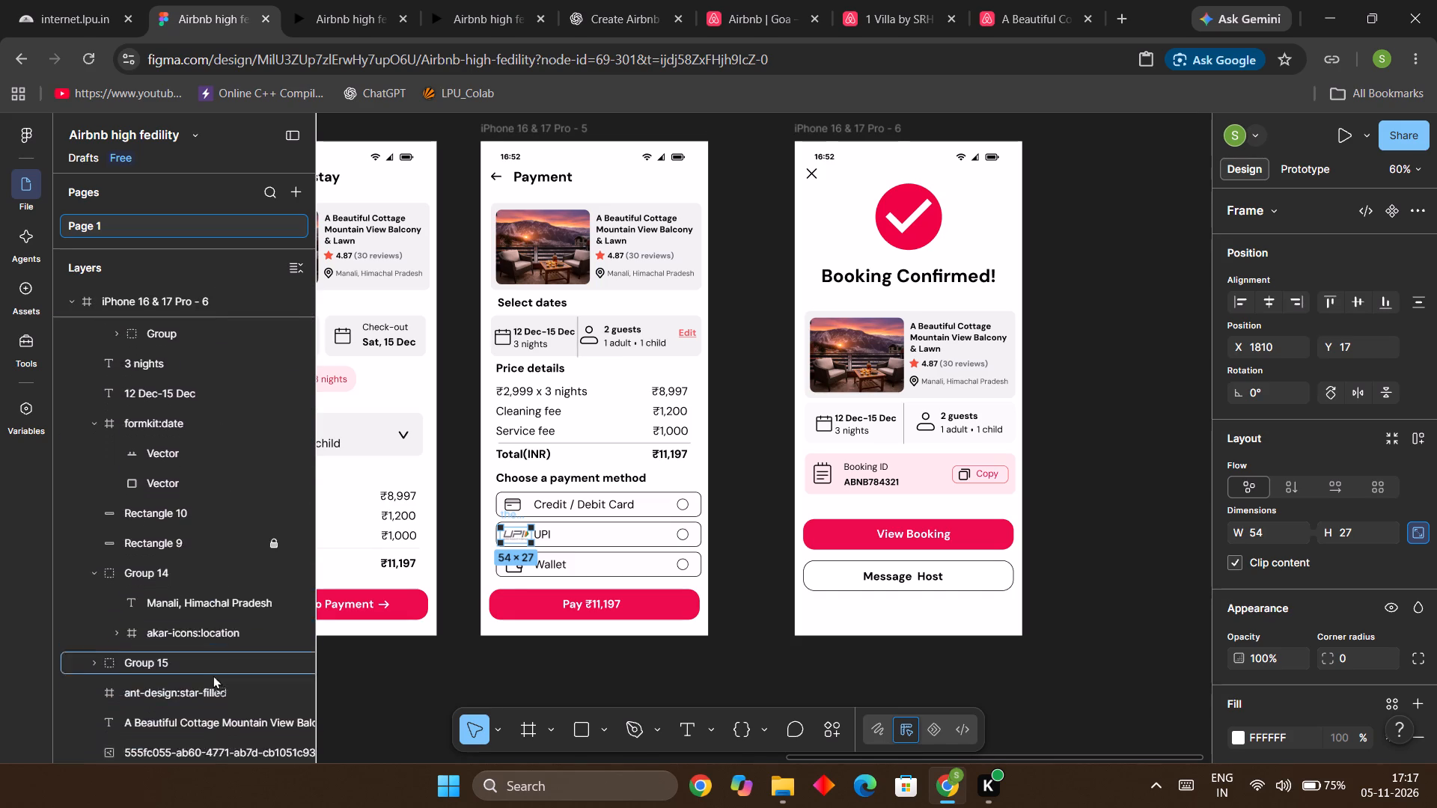
pyautogui.moveTo(213, 675); pyautogui.dragTo(233, 641)
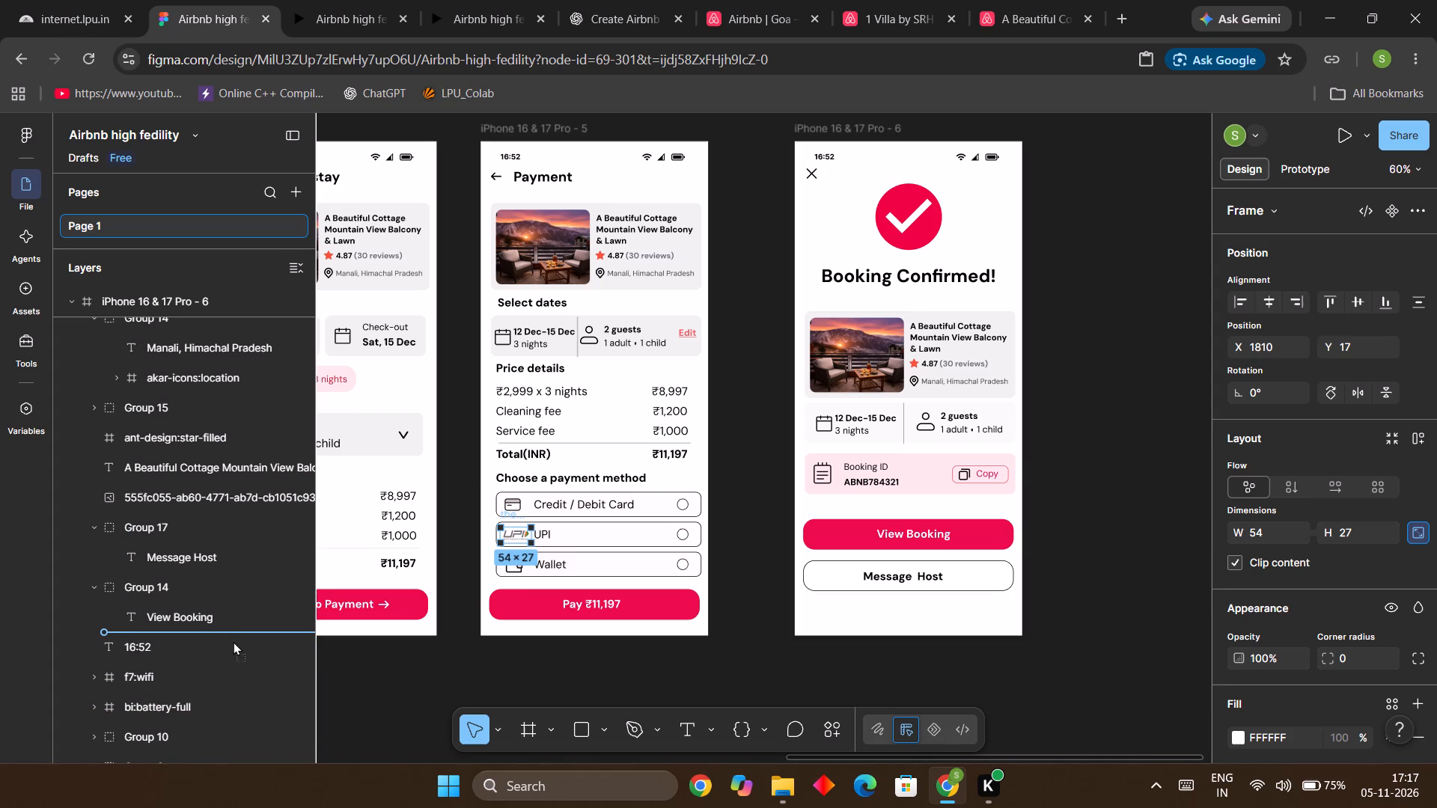
pyautogui.moveTo(233, 641); pyautogui.dragTo(242, 625)
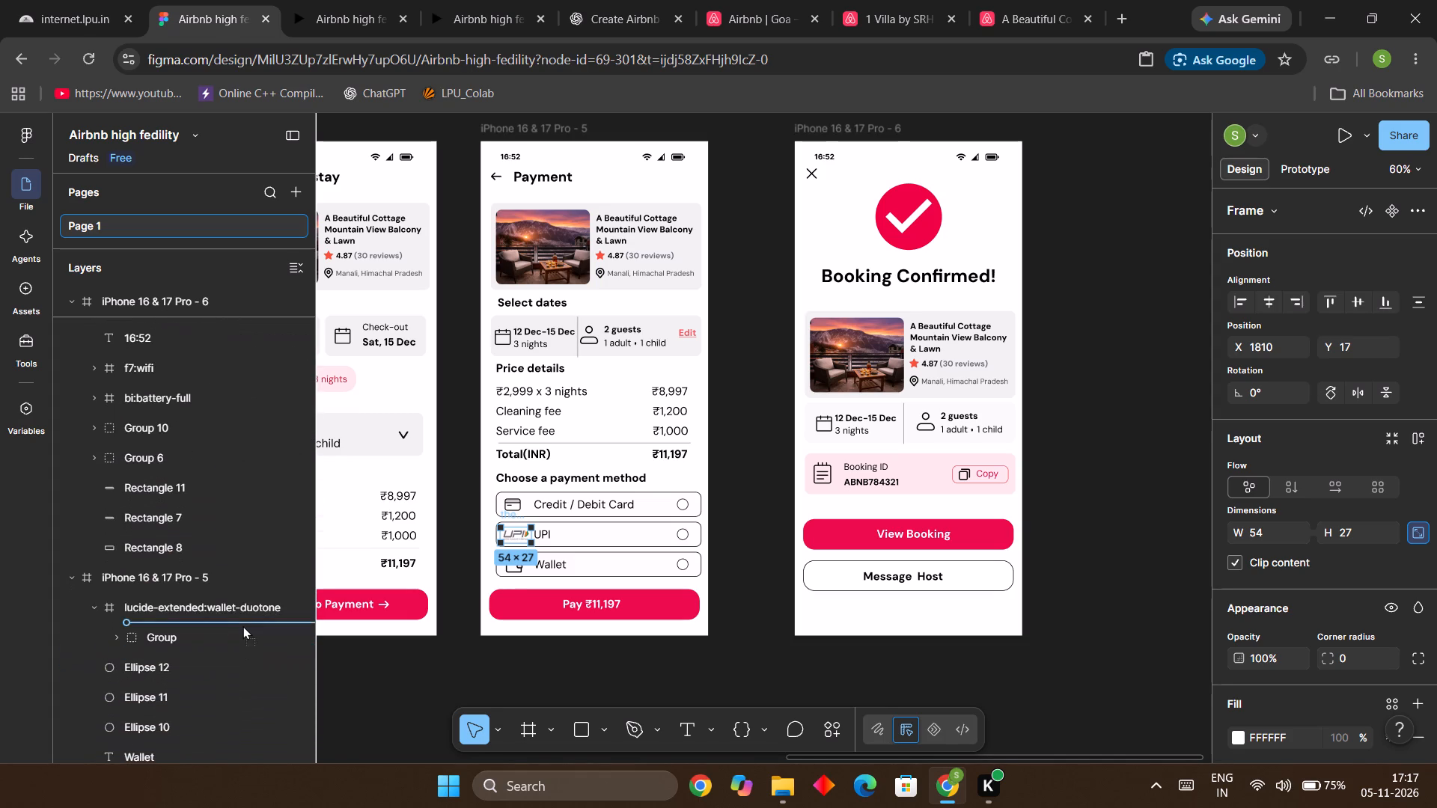
pyautogui.moveTo(242, 625); pyautogui.dragTo(244, 596)
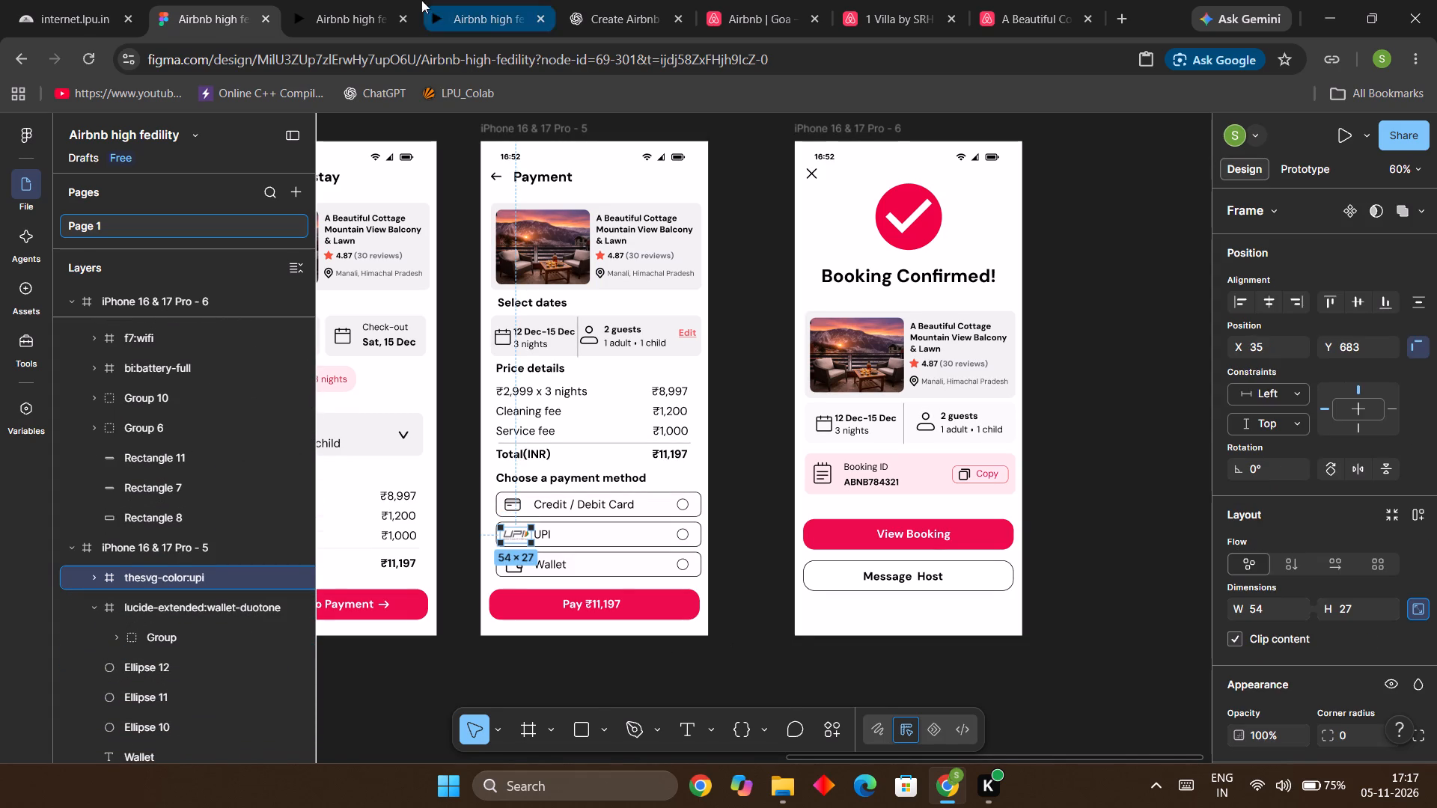
# Switch to the prototype preview and check the UPI logo on the Payment screen.
pyautogui.click(359, 0)
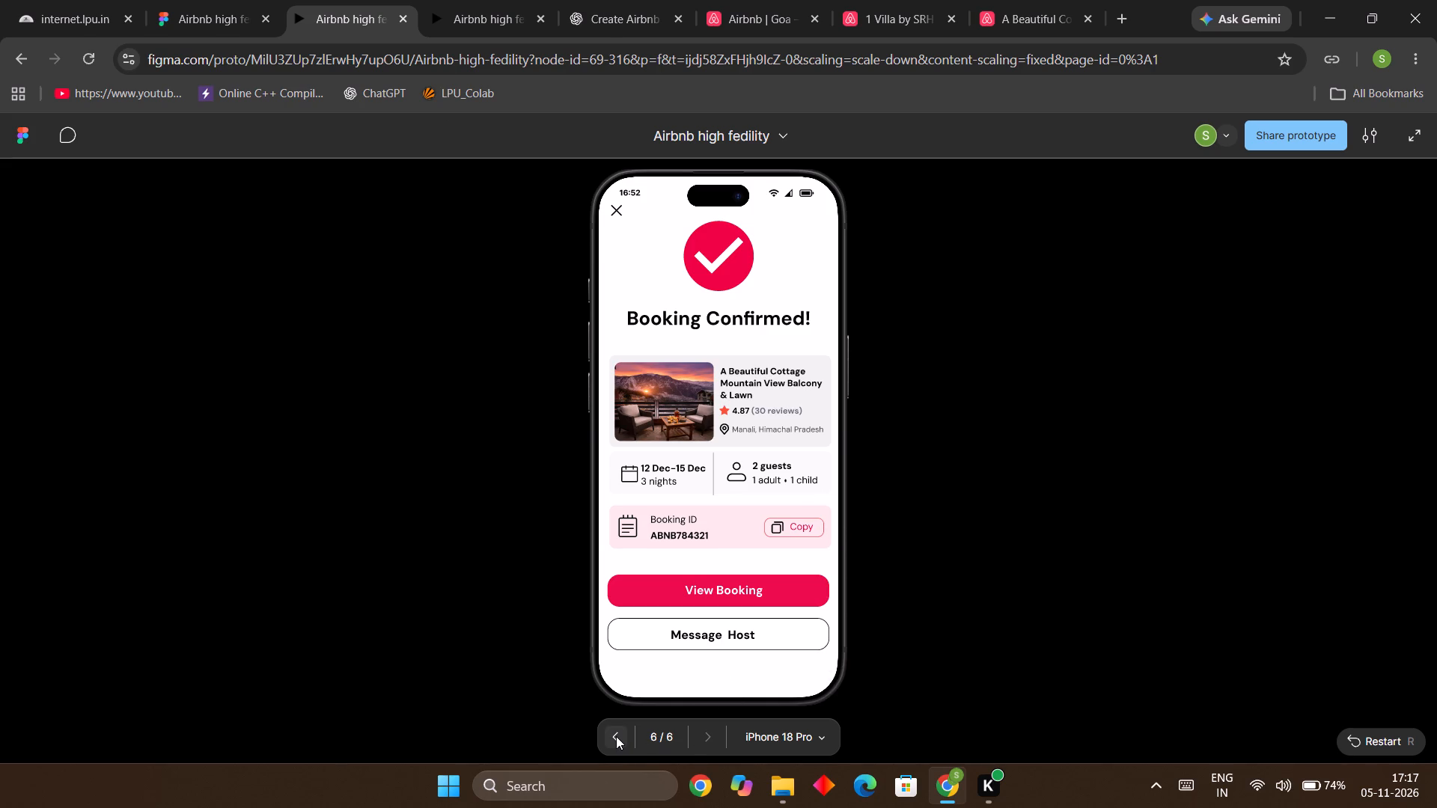
pyautogui.click(616, 736)
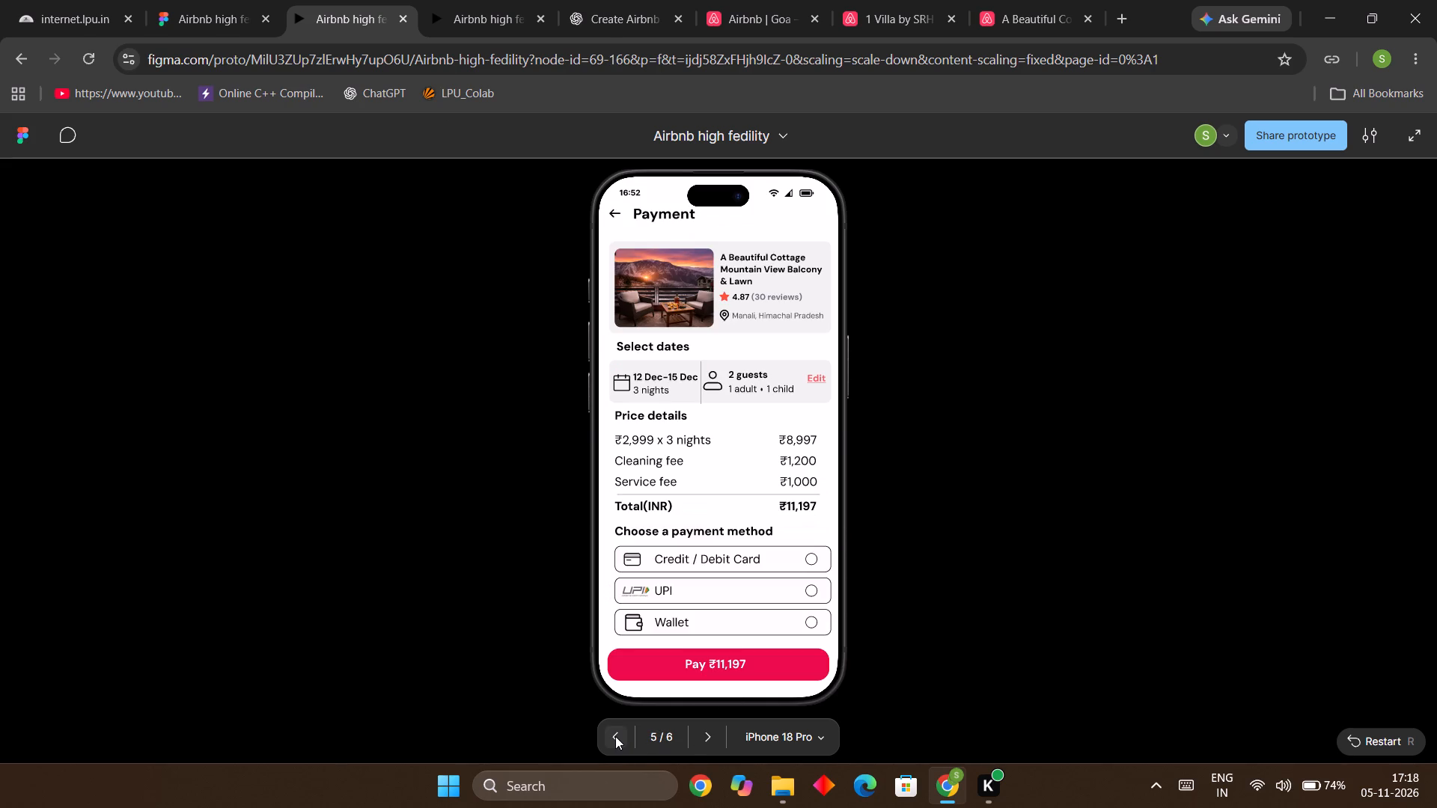
pyautogui.click(714, 735)
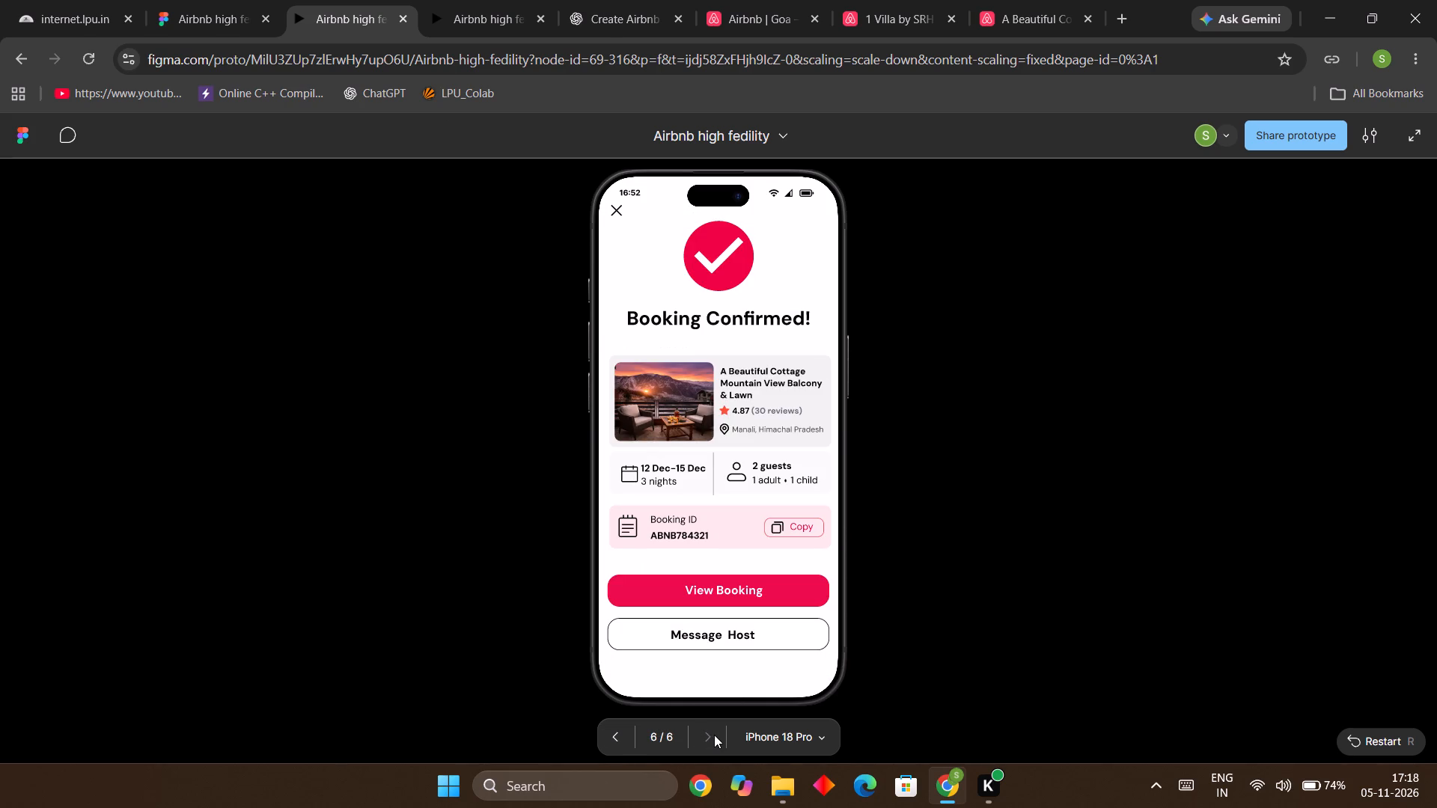
# Review the prototype again from the Get Started screen through to Booking Confirmed, rechecking the Payment screen.
pyautogui.tripleClick(623, 735)
pyautogui.tripleClick(623, 735)
pyautogui.doubleClick(623, 735)
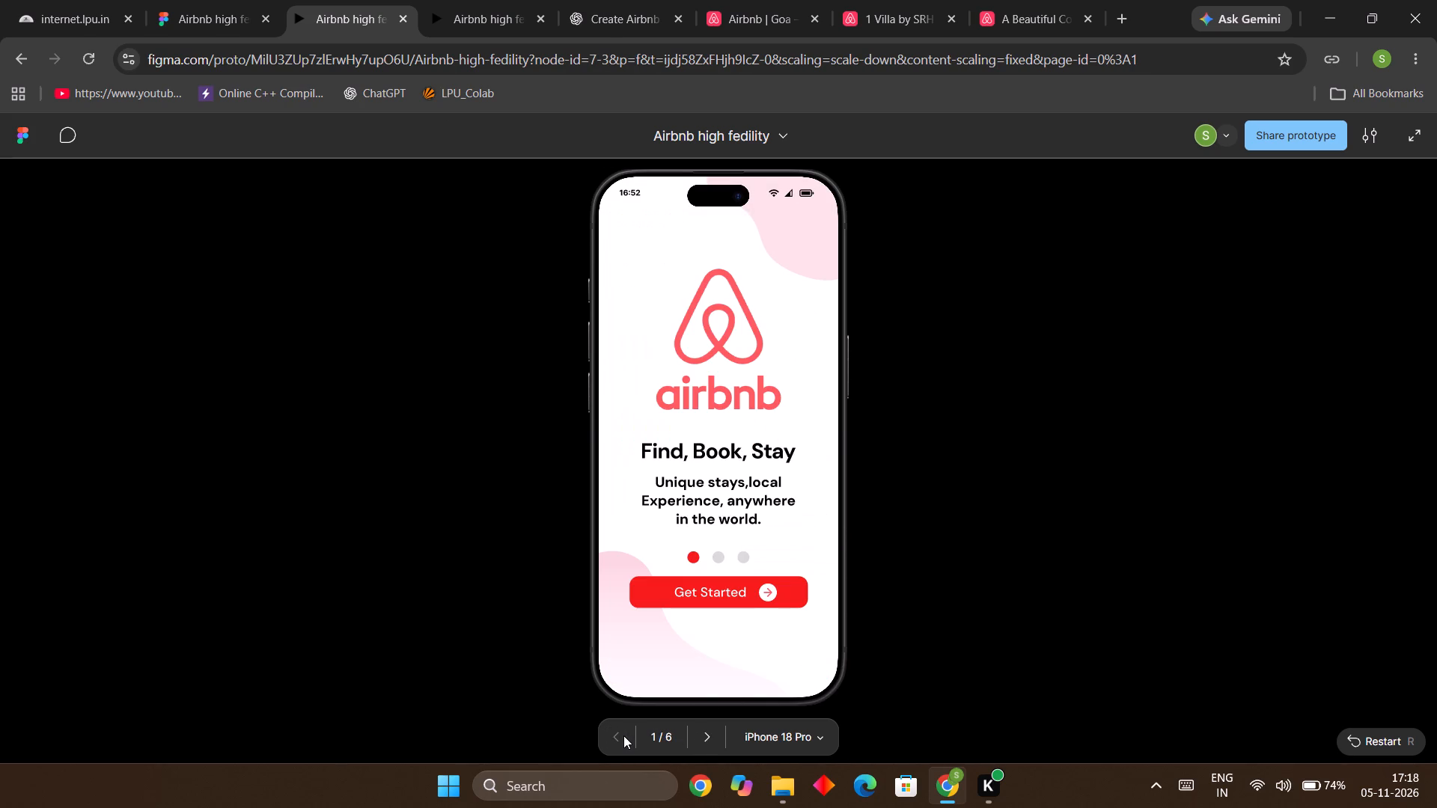
pyautogui.click(686, 731)
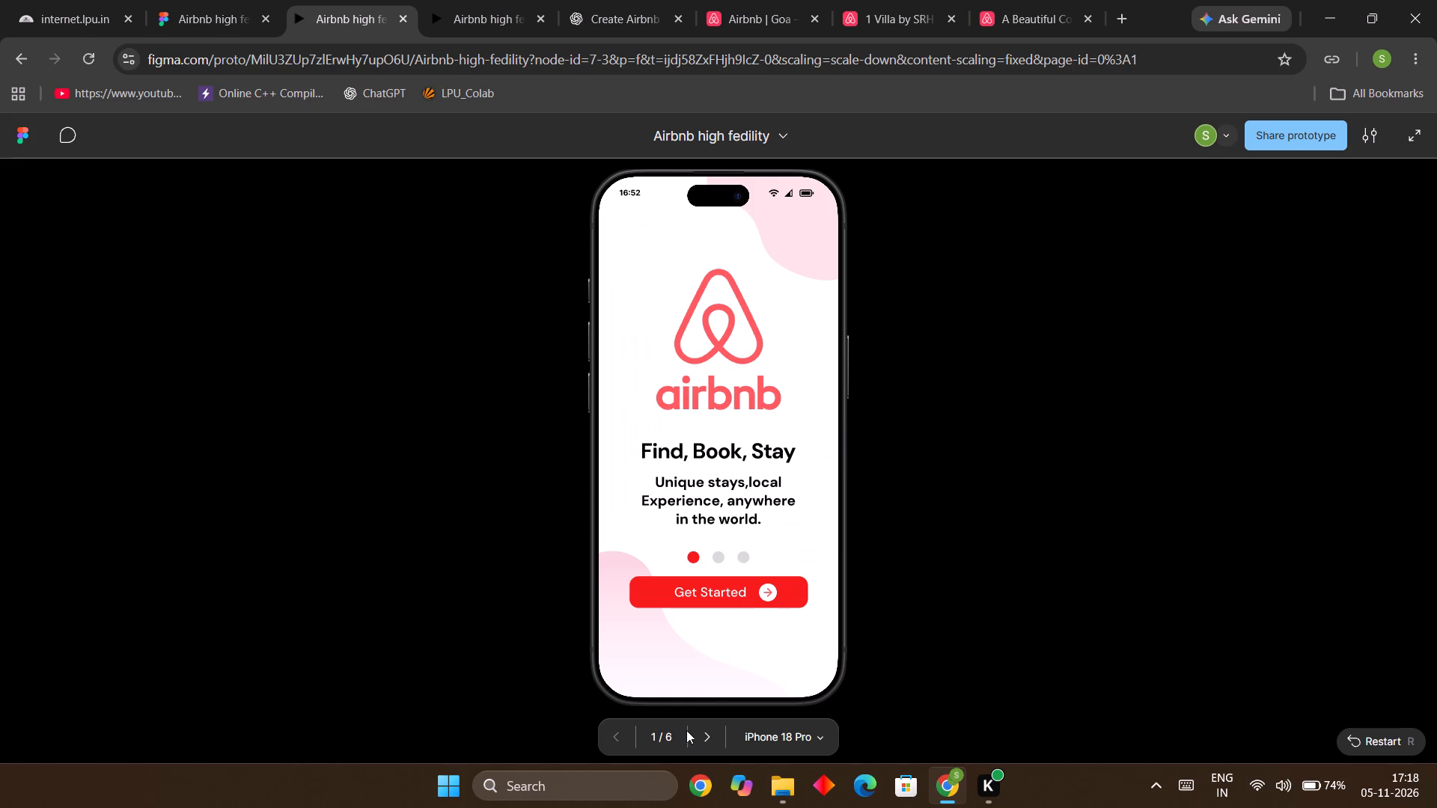
pyautogui.click(691, 730)
pyautogui.click(694, 731)
pyautogui.click(699, 732)
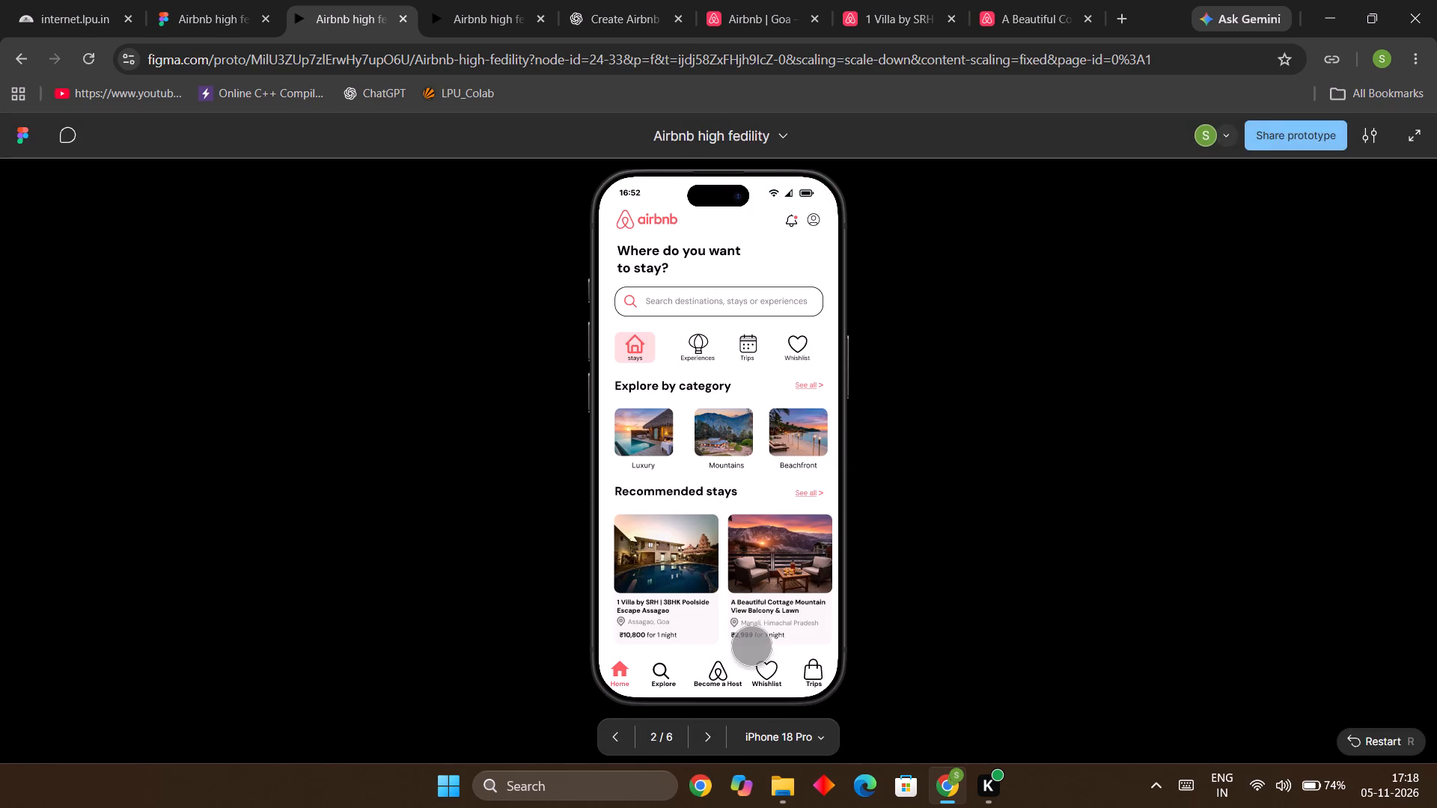
pyautogui.click(706, 741)
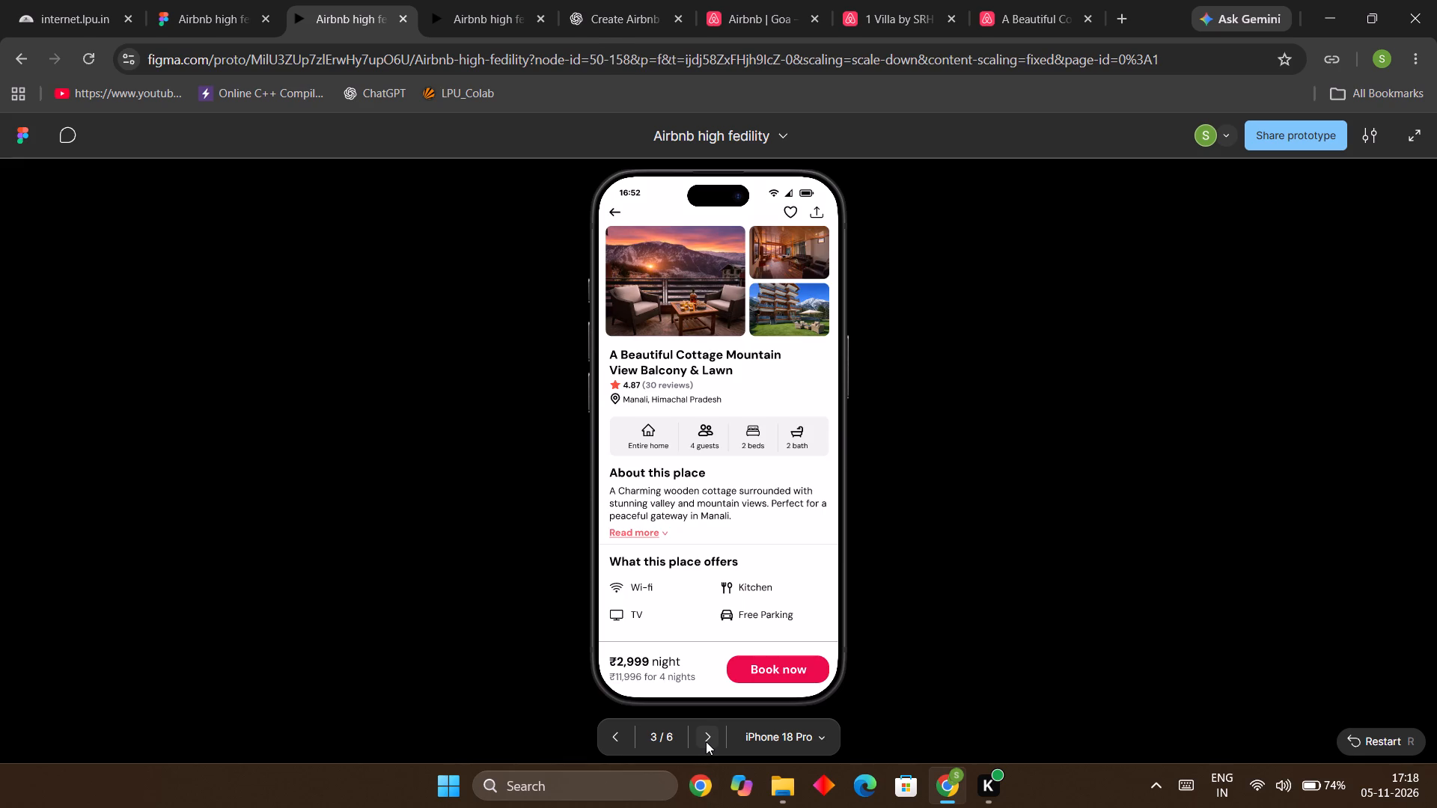
pyautogui.click(706, 741)
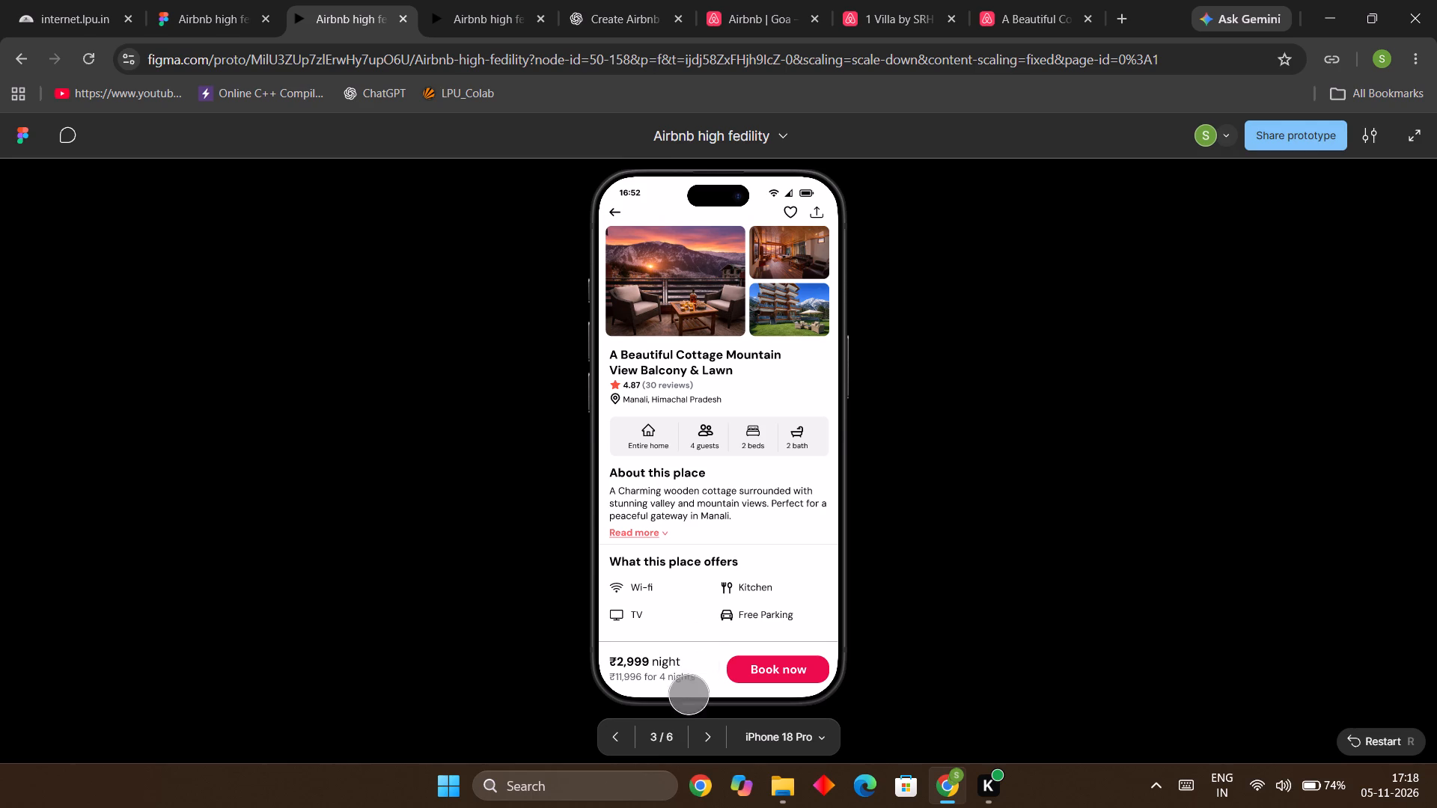
pyautogui.click(703, 737)
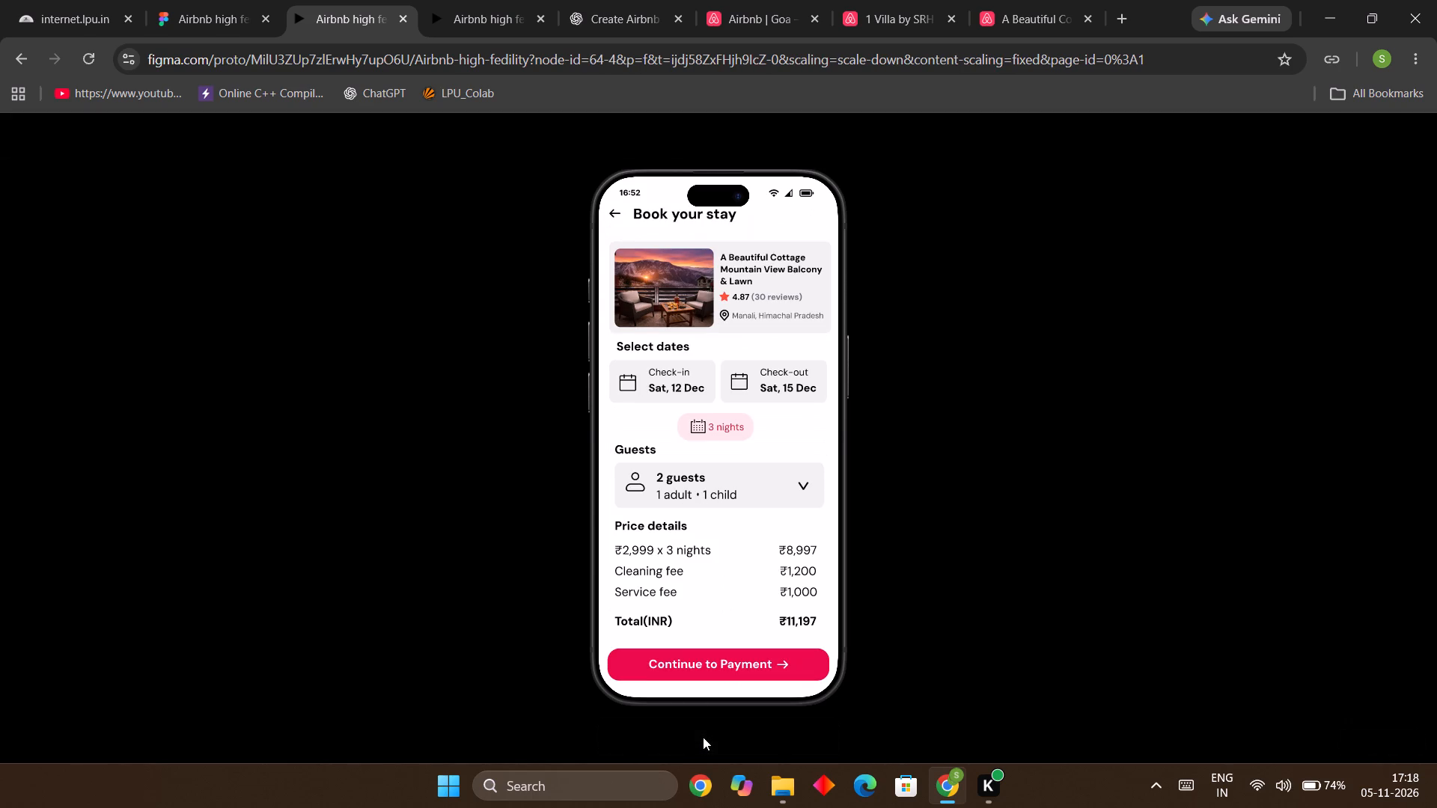
pyautogui.click(703, 737)
pyautogui.click(704, 738)
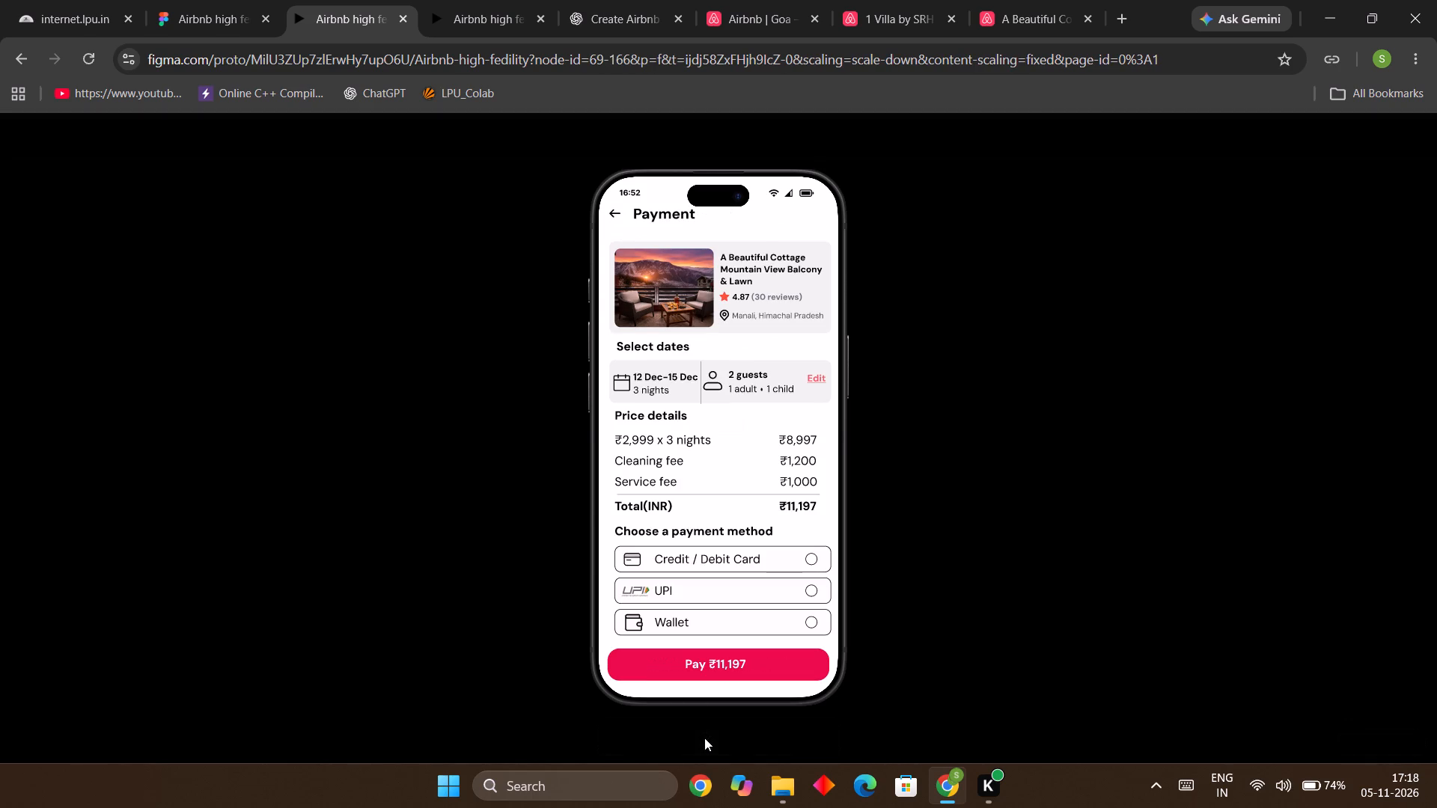
pyautogui.click(704, 738)
pyautogui.click(704, 726)
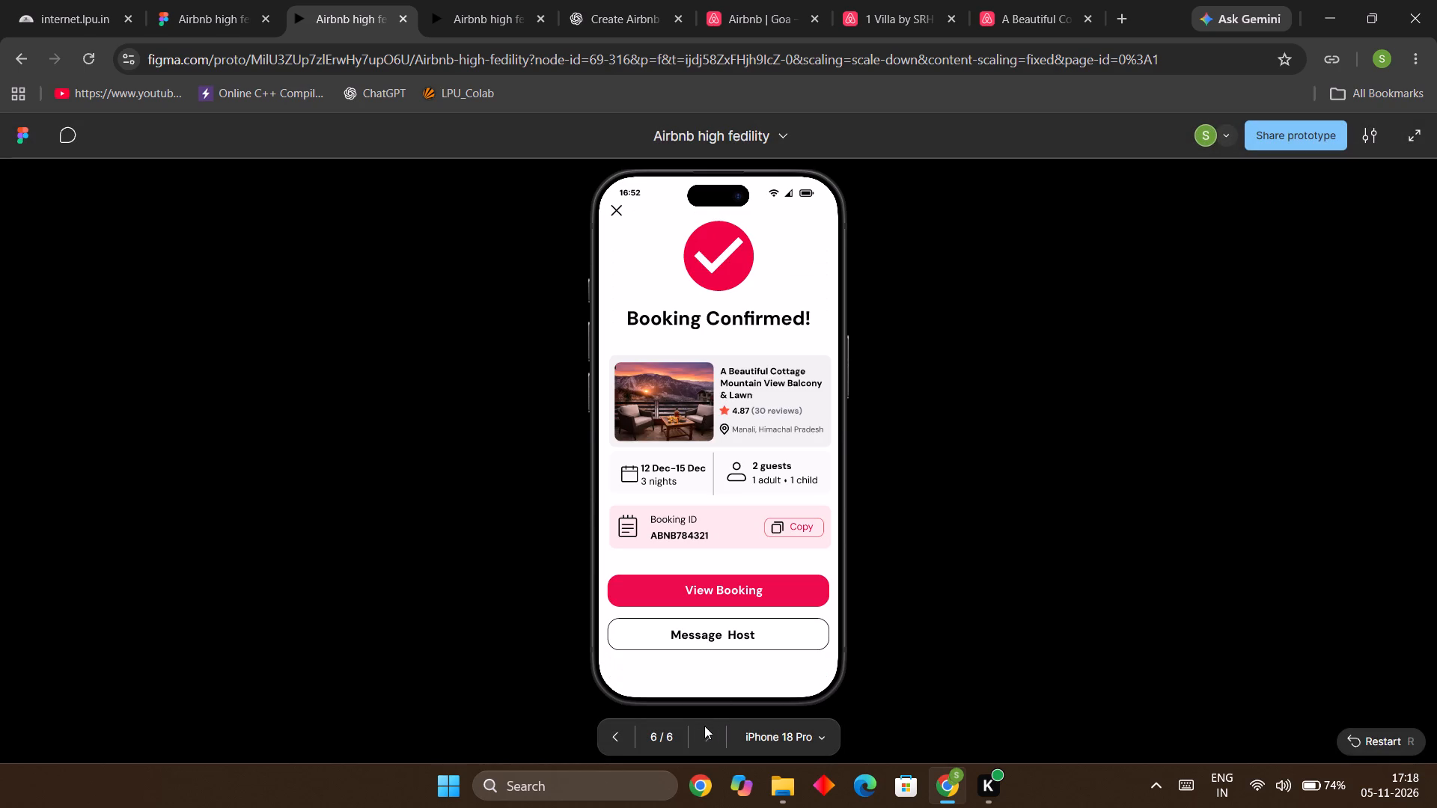
pyautogui.click(614, 735)
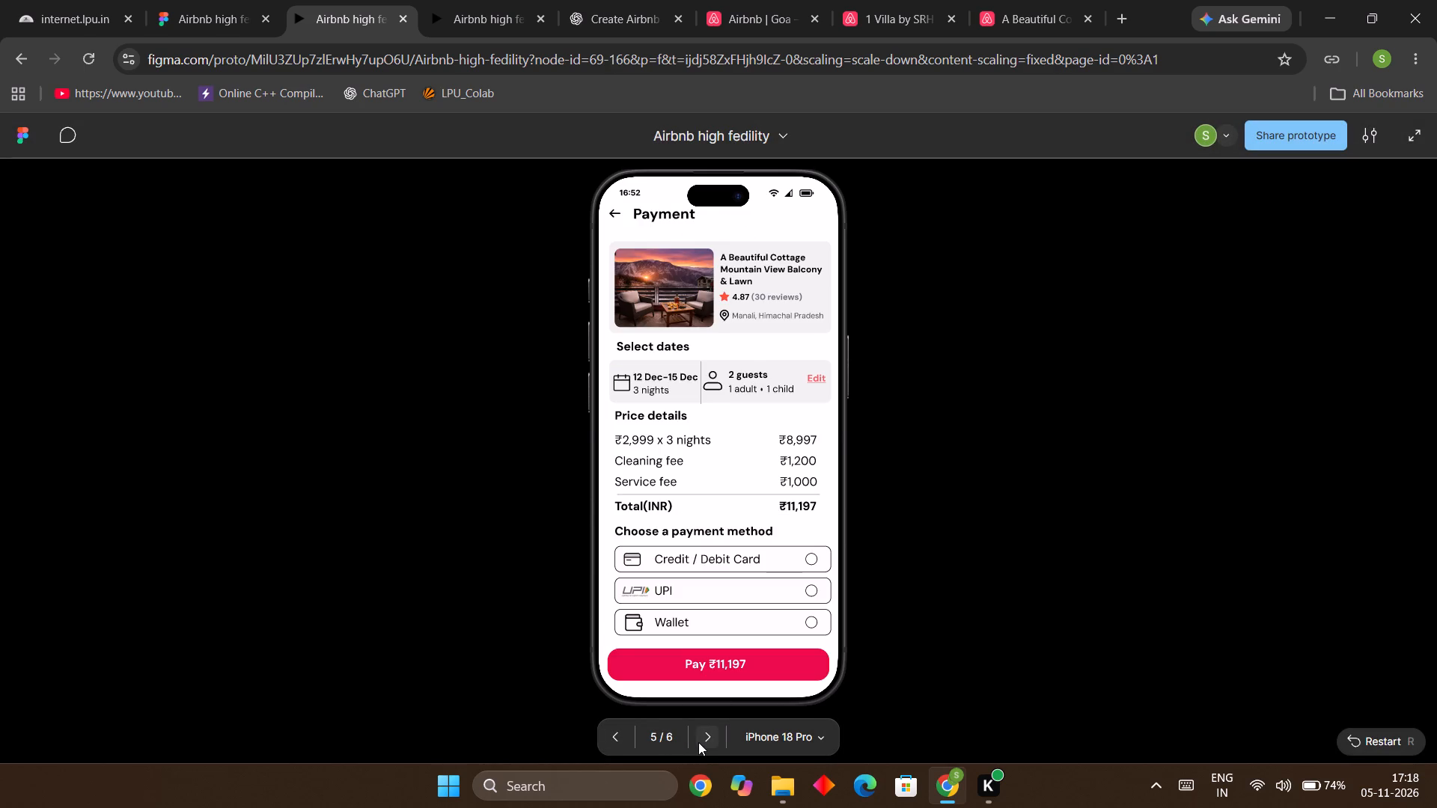